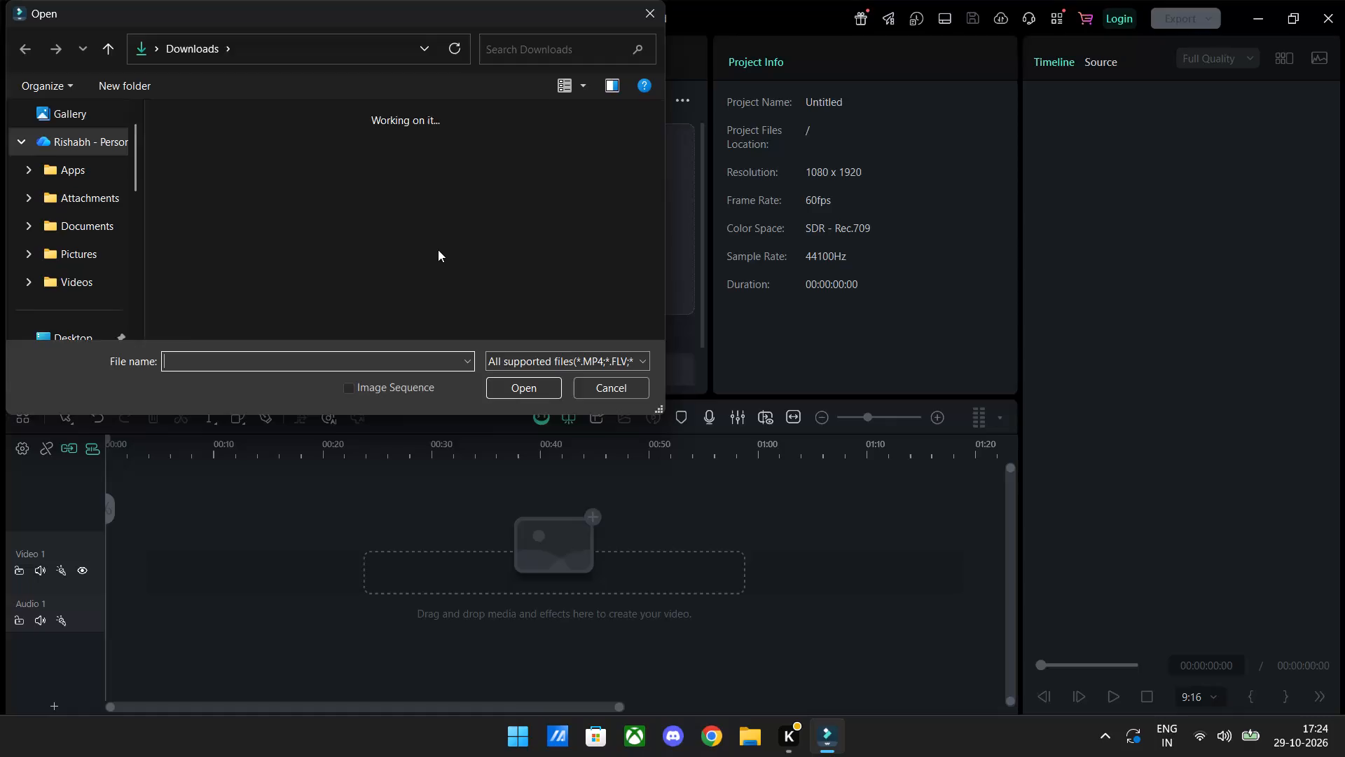
# Import the two clips dated 2026.10.29 from the Grand Theft Auto V folder inside Videos > NVIDIA.
pyautogui.scroll(-3, 77, 294)
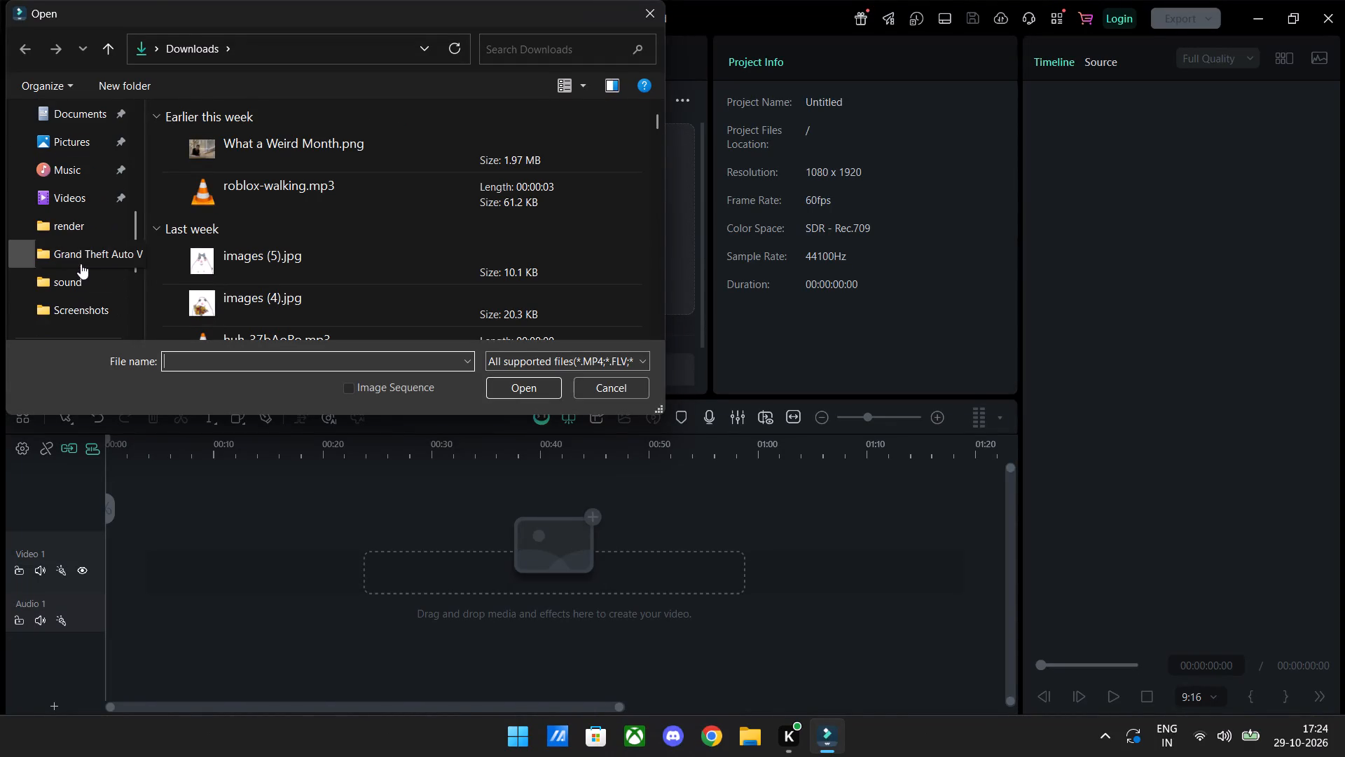
pyautogui.click(78, 202)
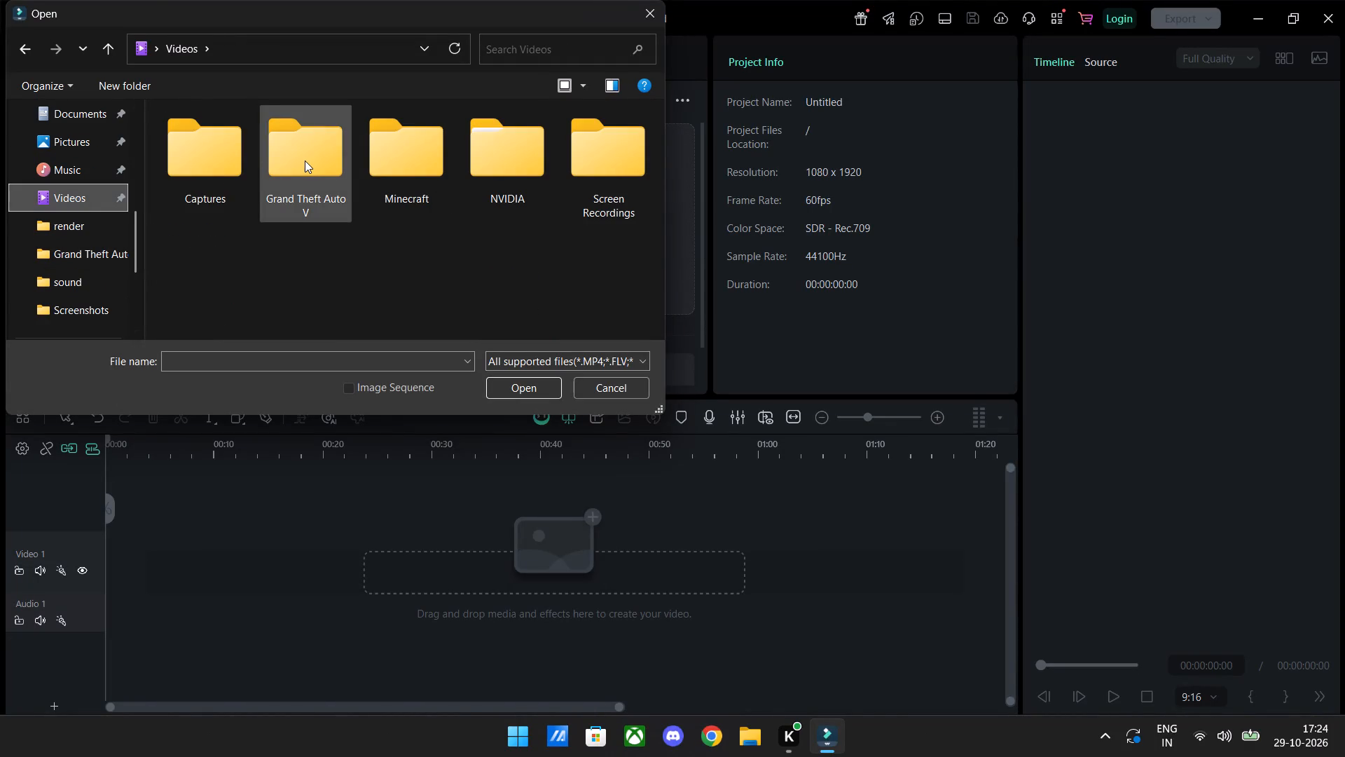
pyautogui.doubleClick(305, 161)
pyautogui.click(175, 43)
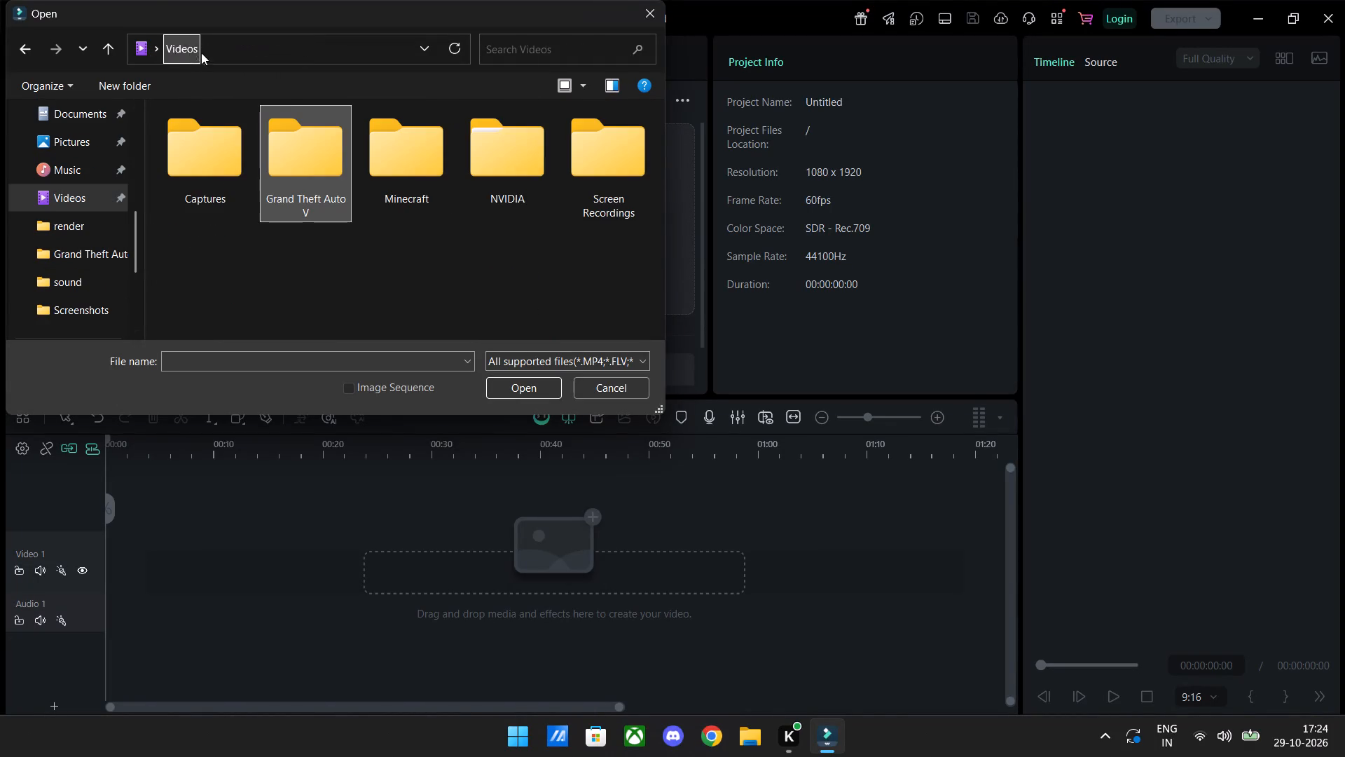
pyautogui.doubleClick(520, 164)
pyautogui.doubleClick(324, 177)
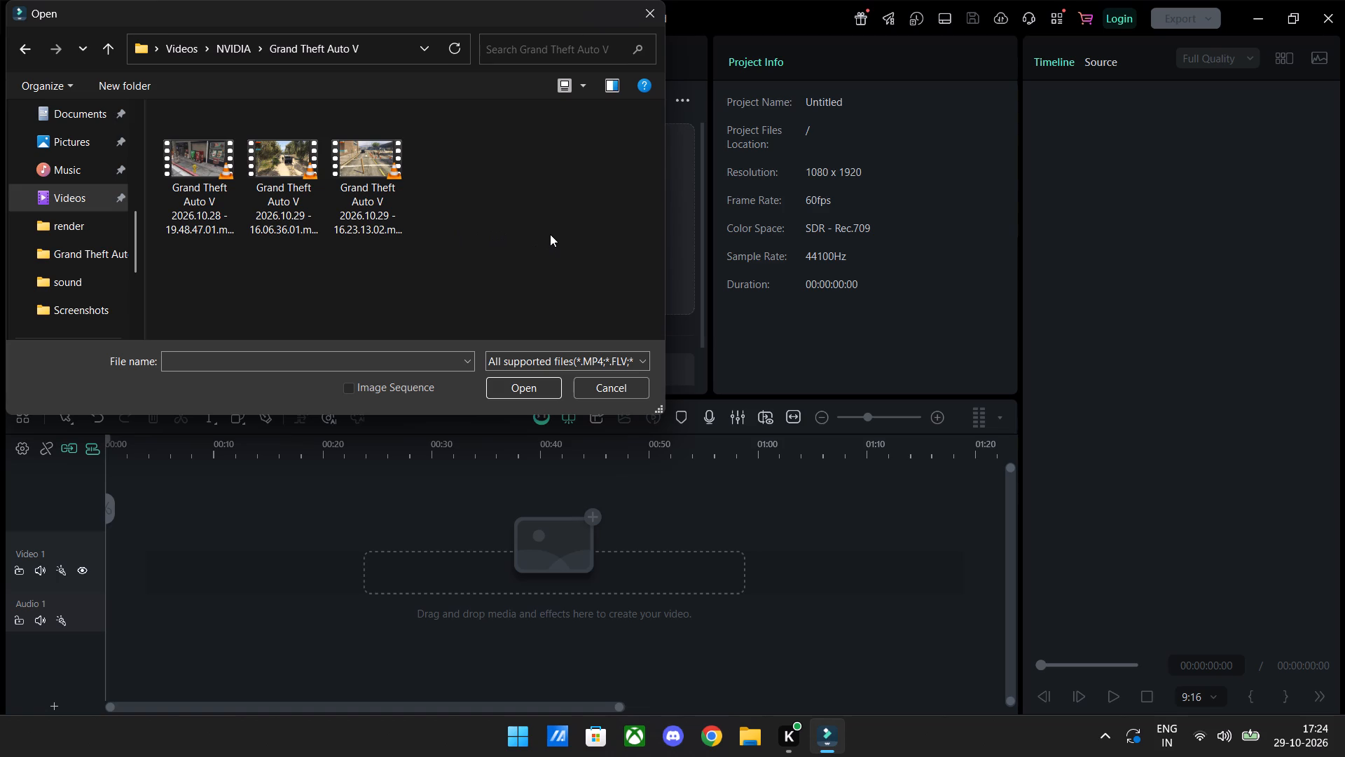
pyautogui.moveTo(554, 230); pyautogui.dragTo(309, 209)
pyautogui.click(518, 382)
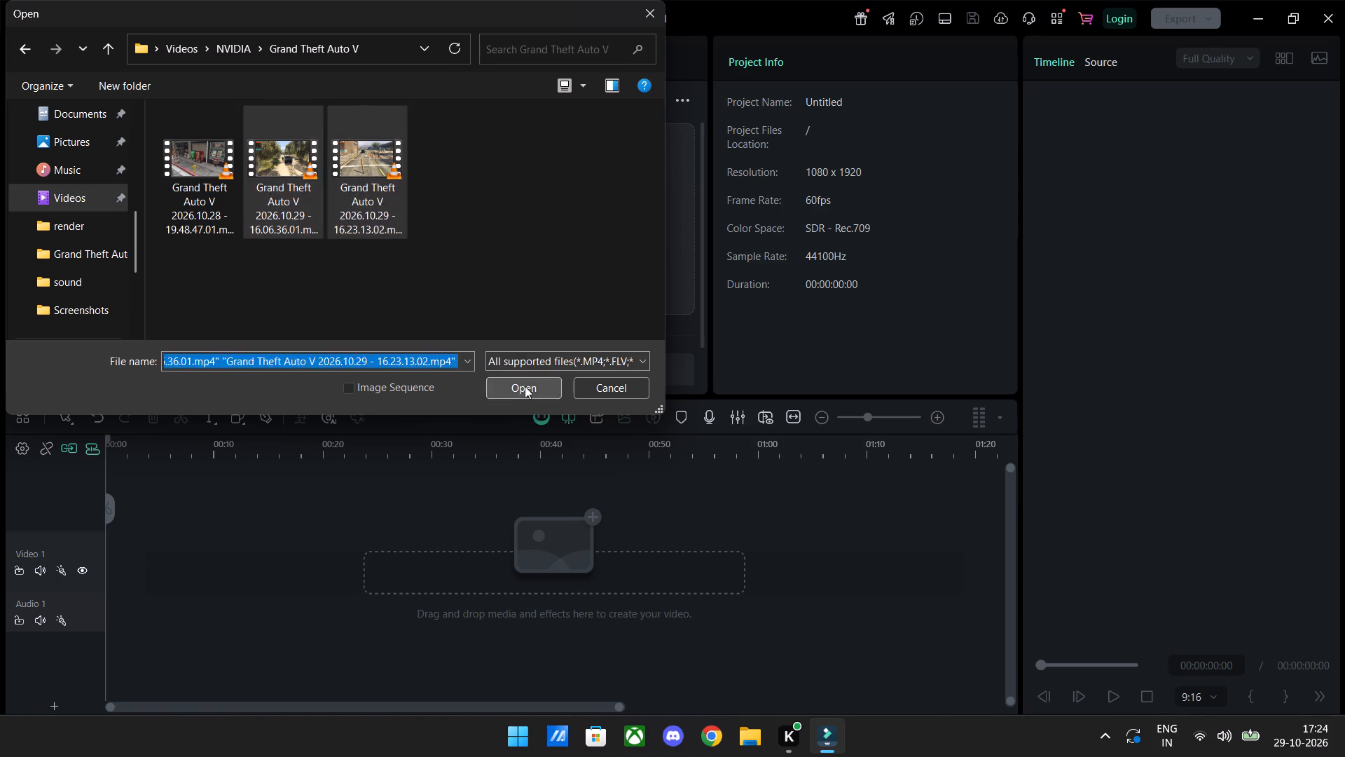
# Place the Grand Theft Auto V 2026.10.29 - 16.23.13.02 clip at the start of the Video 1 track.
pyautogui.click(601, 318)
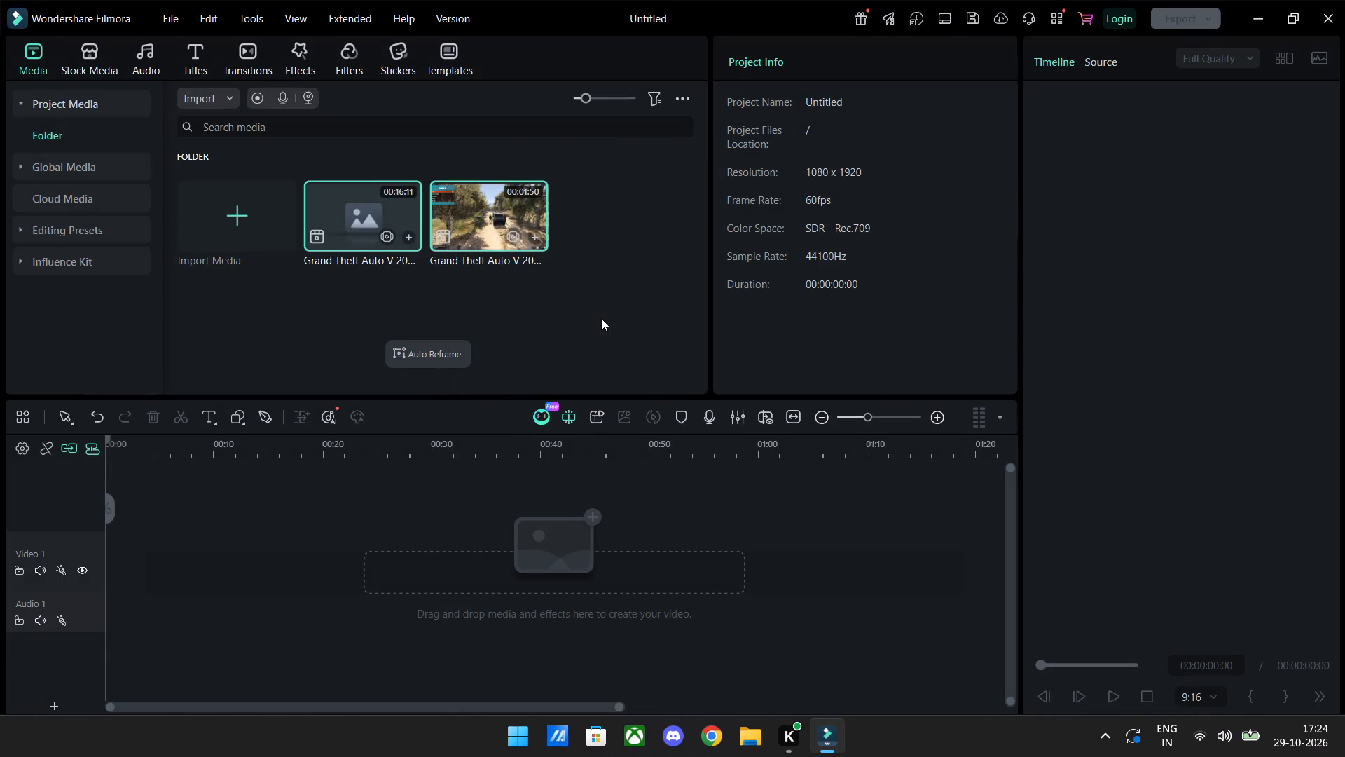
pyautogui.moveTo(336, 220); pyautogui.dragTo(219, 562)
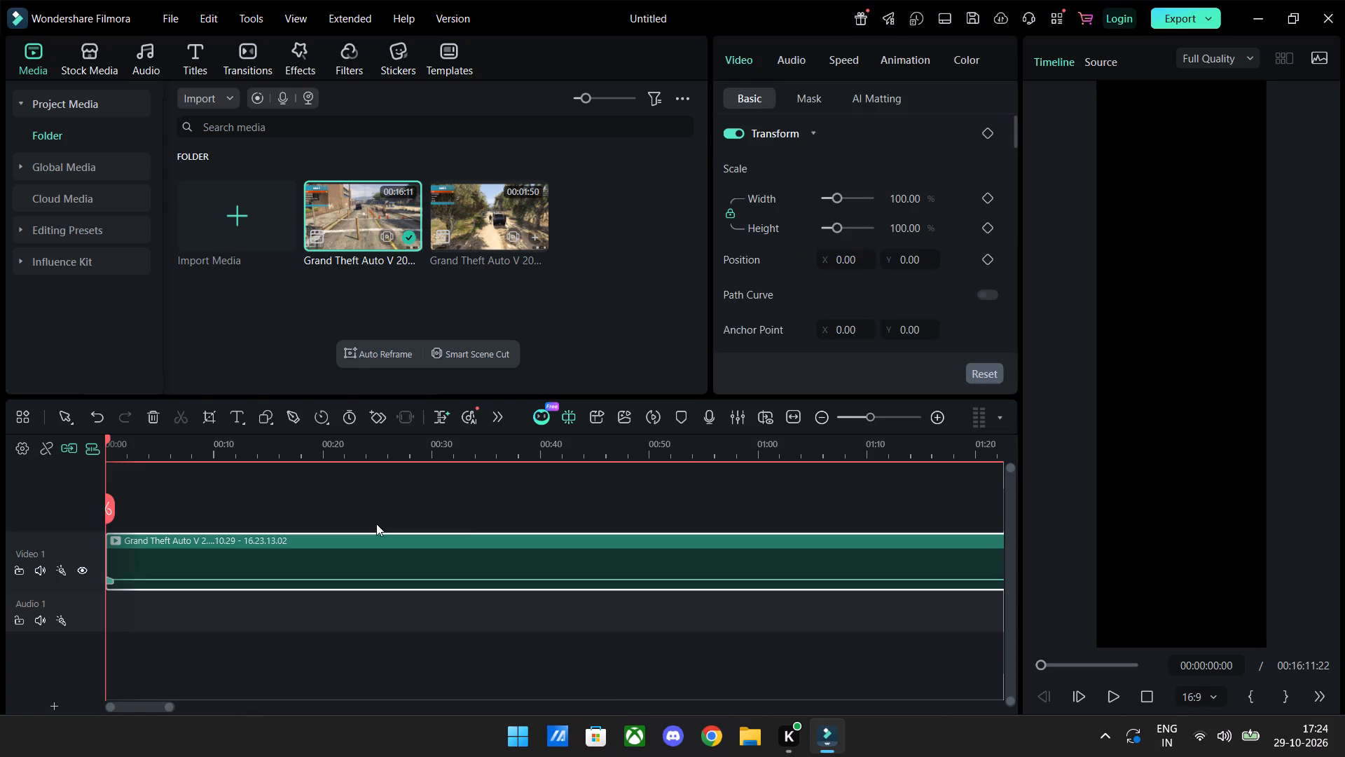
# Set the uniform speed of the clip on Video 1 to 1.50 and play back the sped-up footage.
pyautogui.keyDown('ctrl'); pyautogui.scroll(-11, 382, 507); pyautogui.keyUp('ctrl')
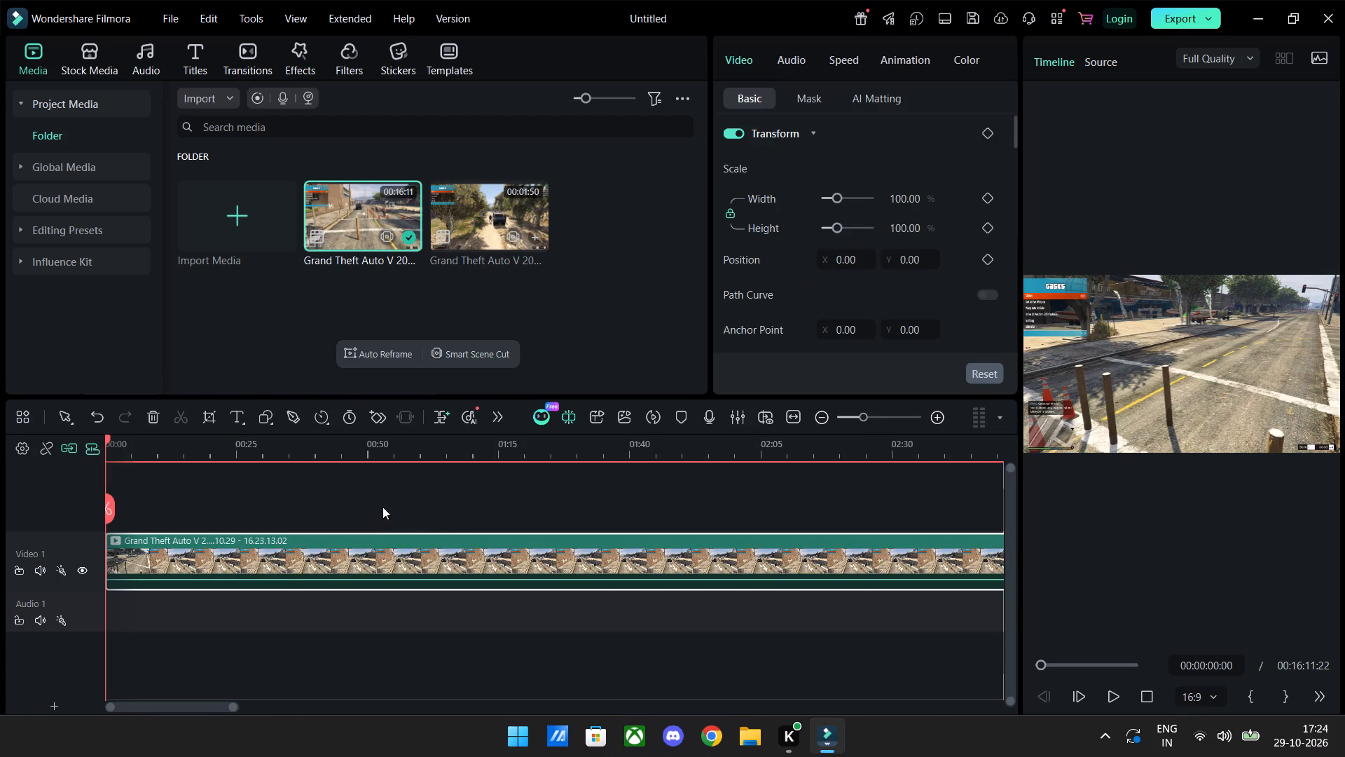
pyautogui.press('space')
pyautogui.press('space')
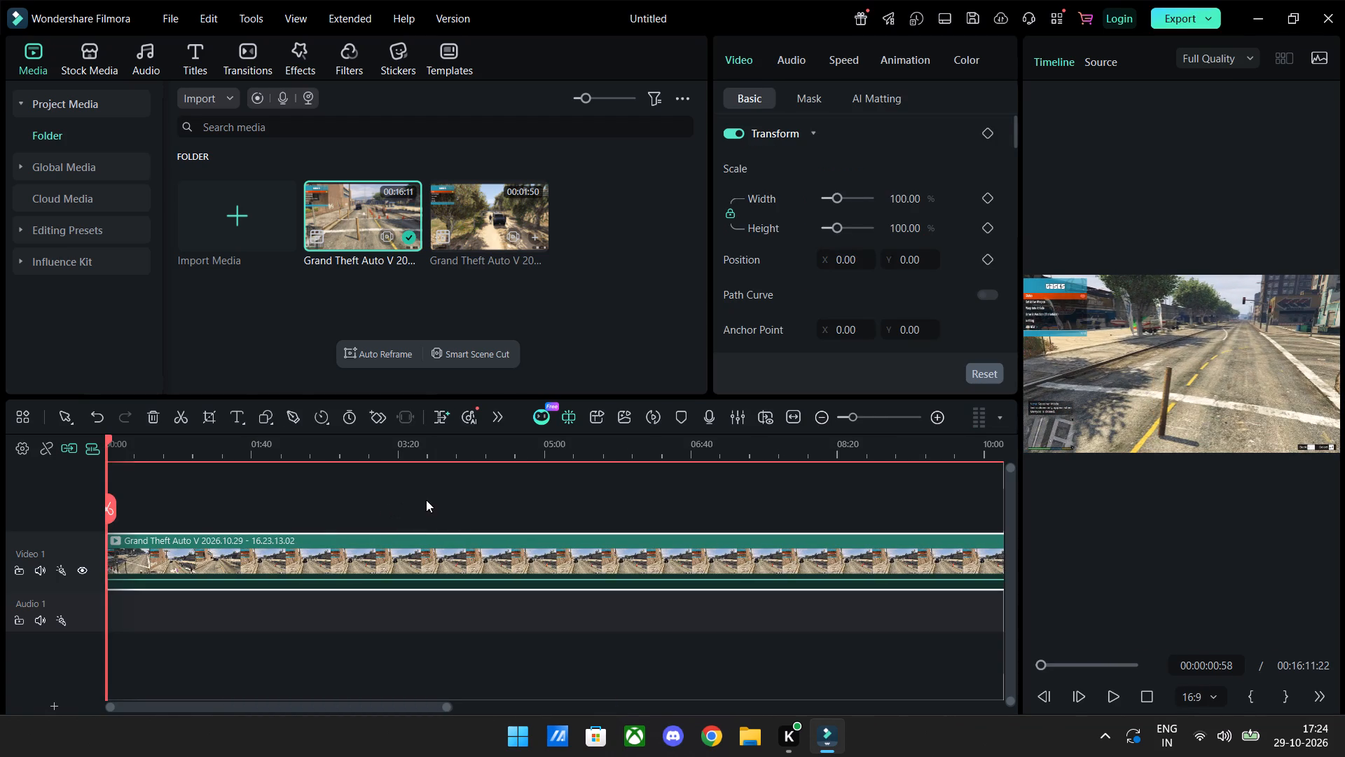
pyautogui.click(510, 543)
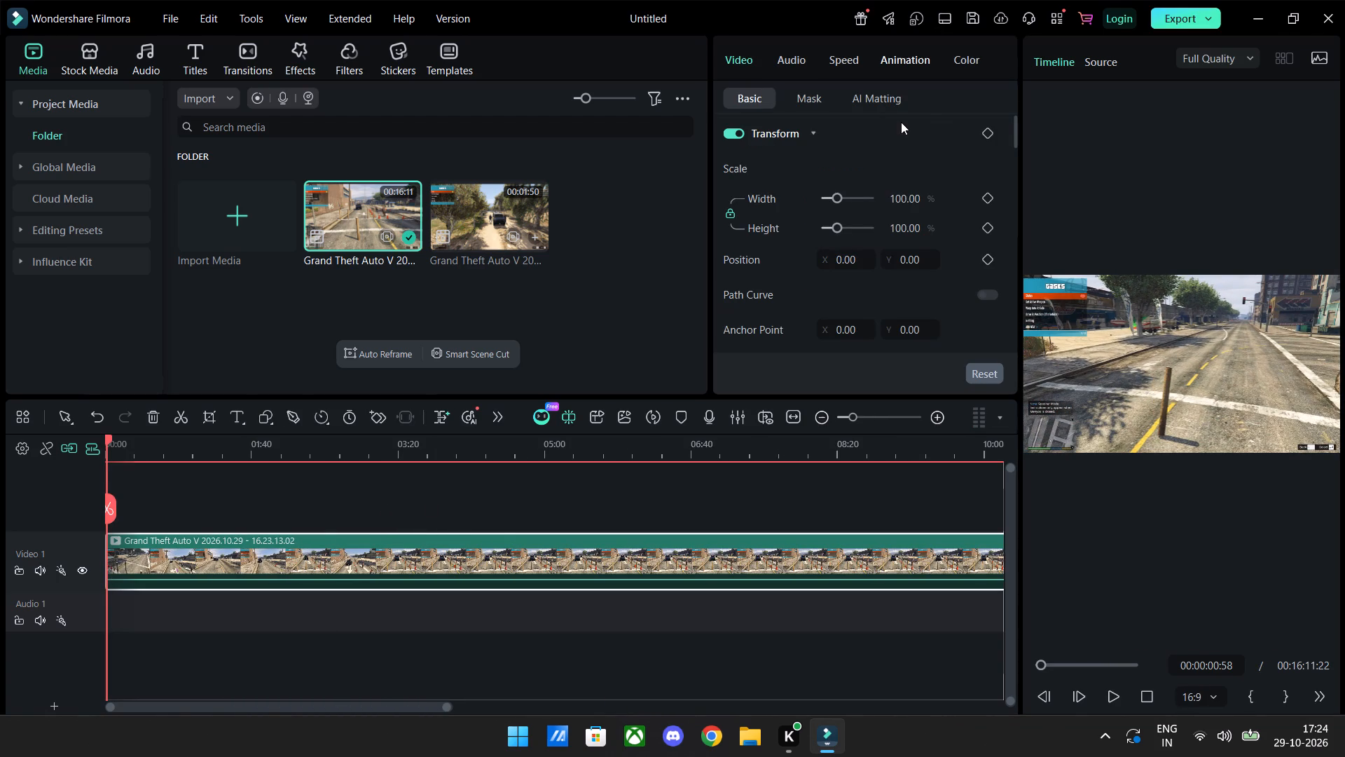
pyautogui.click(848, 62)
pyautogui.click(934, 121)
pyautogui.click(930, 127)
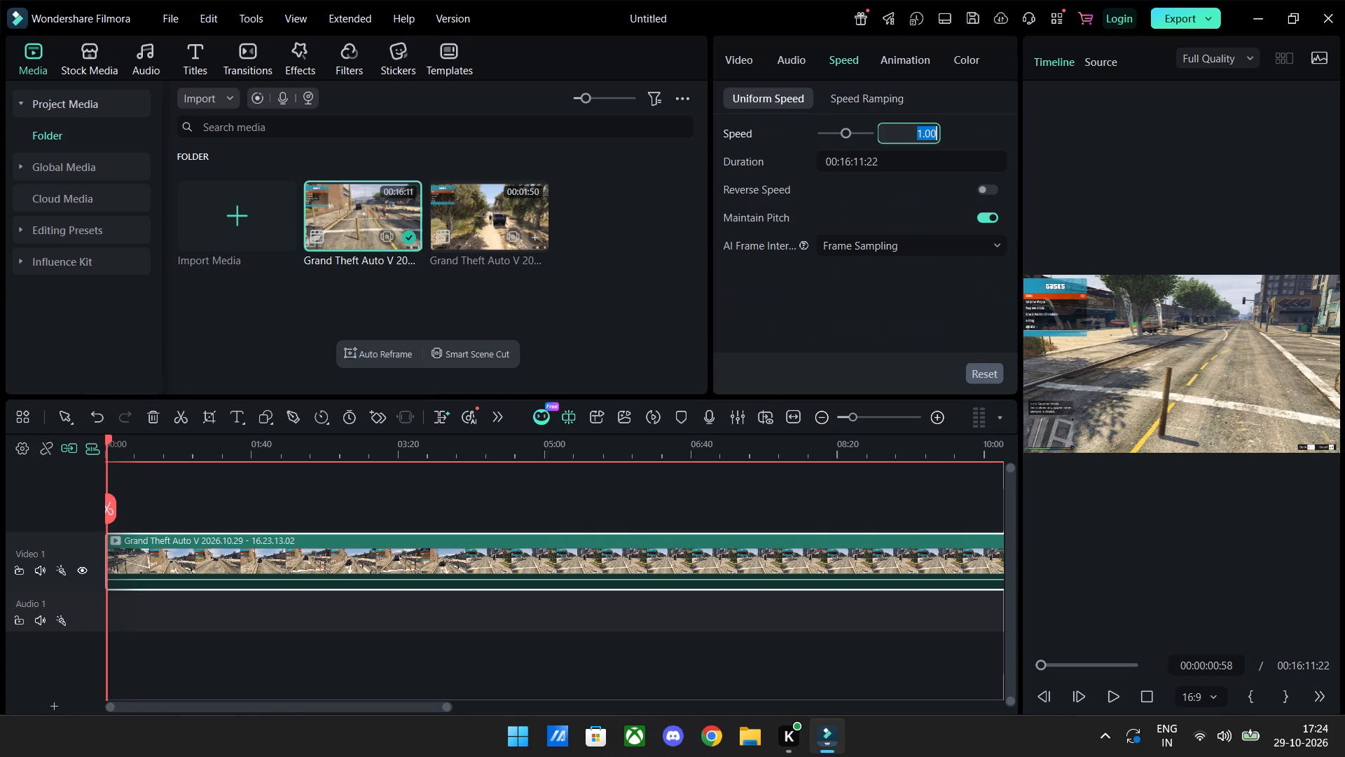
pyautogui.write('1.5')
pyautogui.press('Return')
pyautogui.press('space')
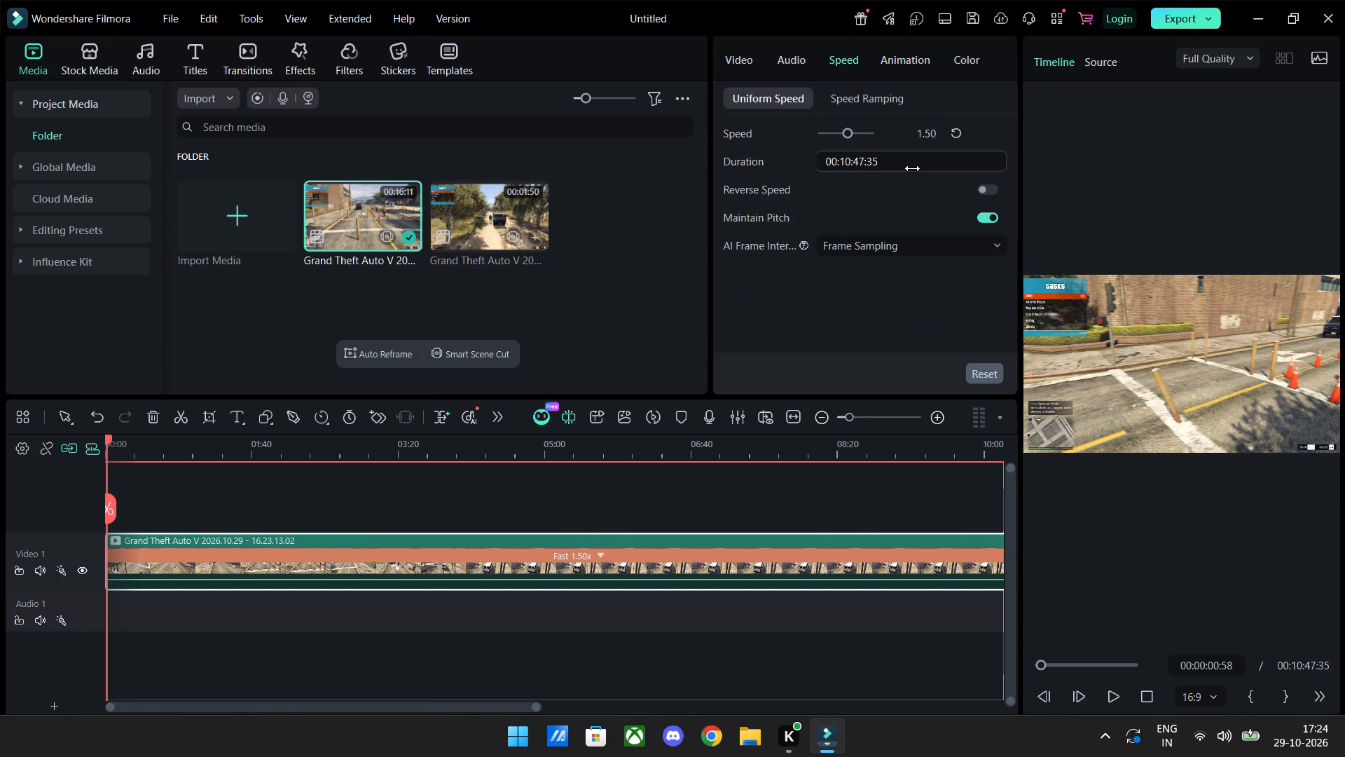
pyautogui.press('space')
pyautogui.press('space')
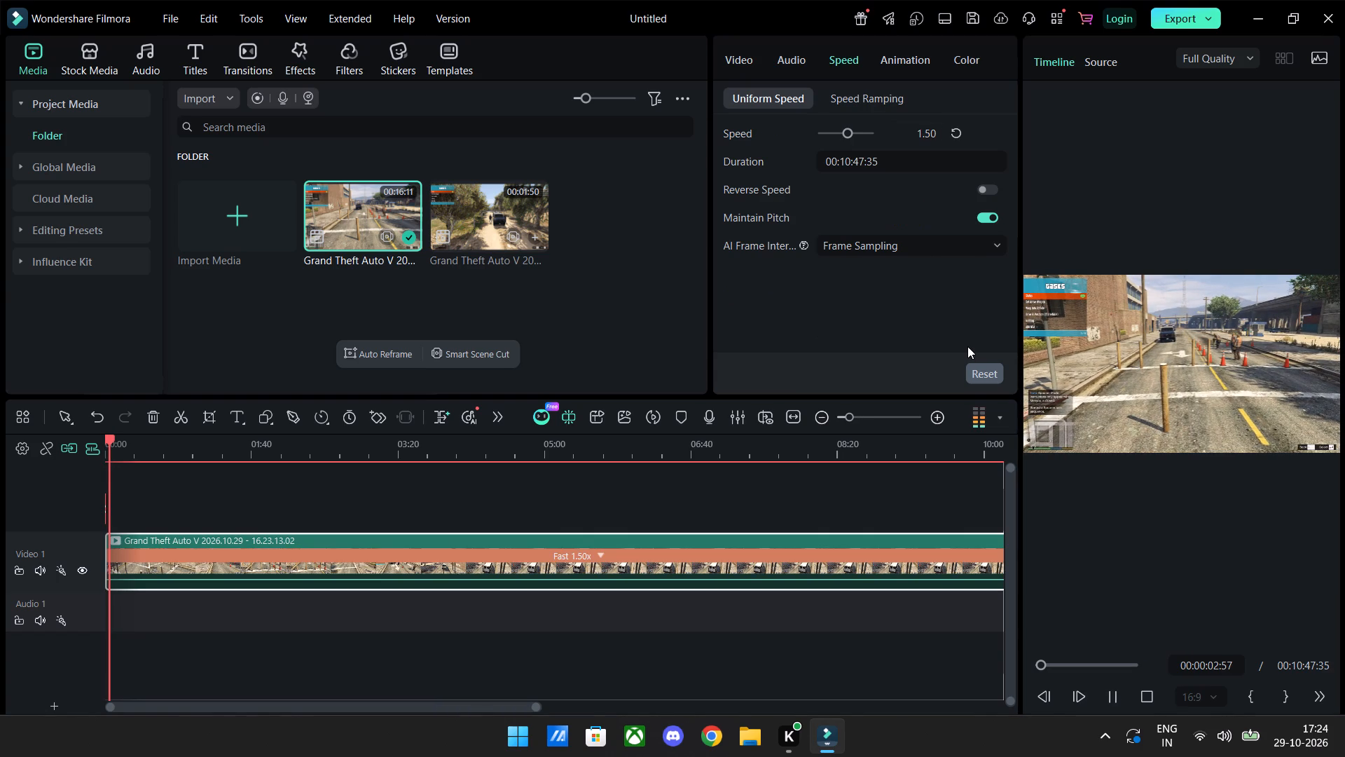
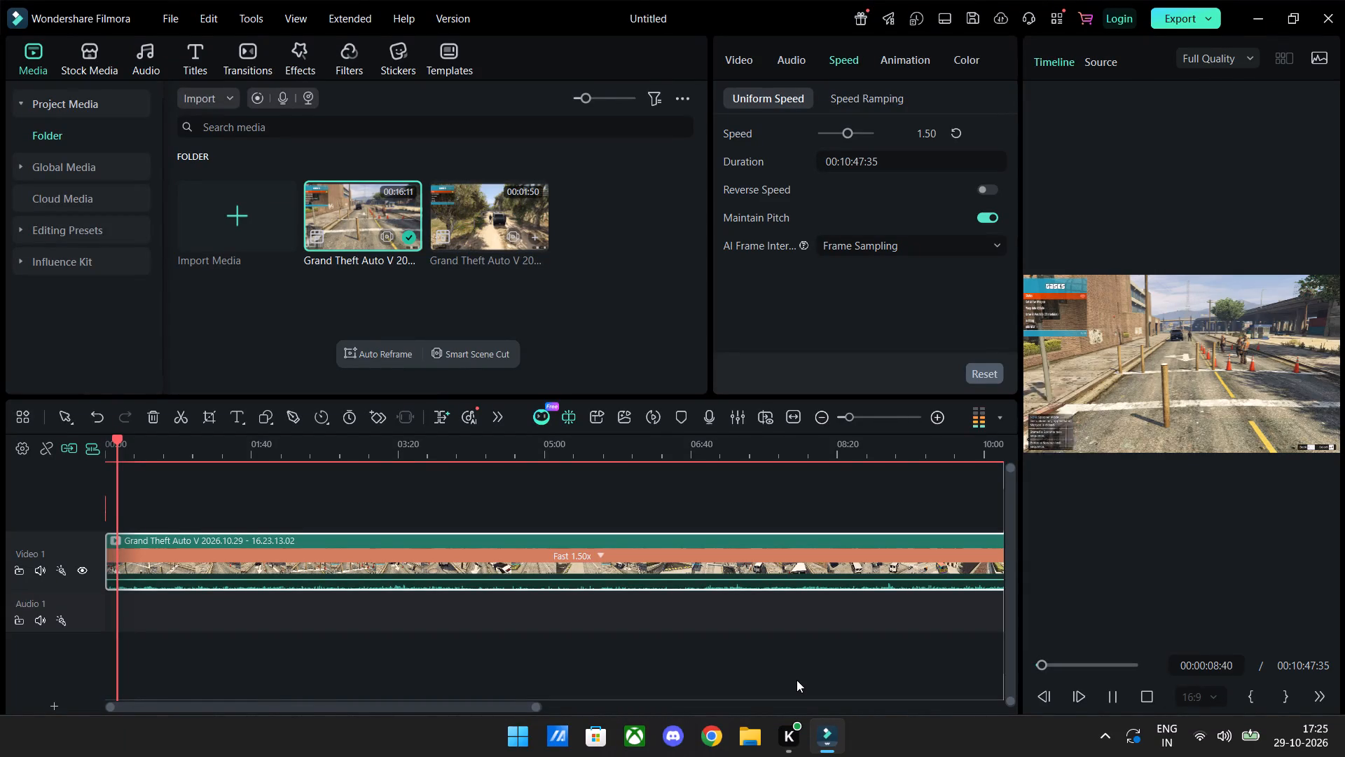
# Play the sped-up clip to 00:00:27:43, split it there and delete the part before the cut.
pyautogui.press('space')
pyautogui.press('space')
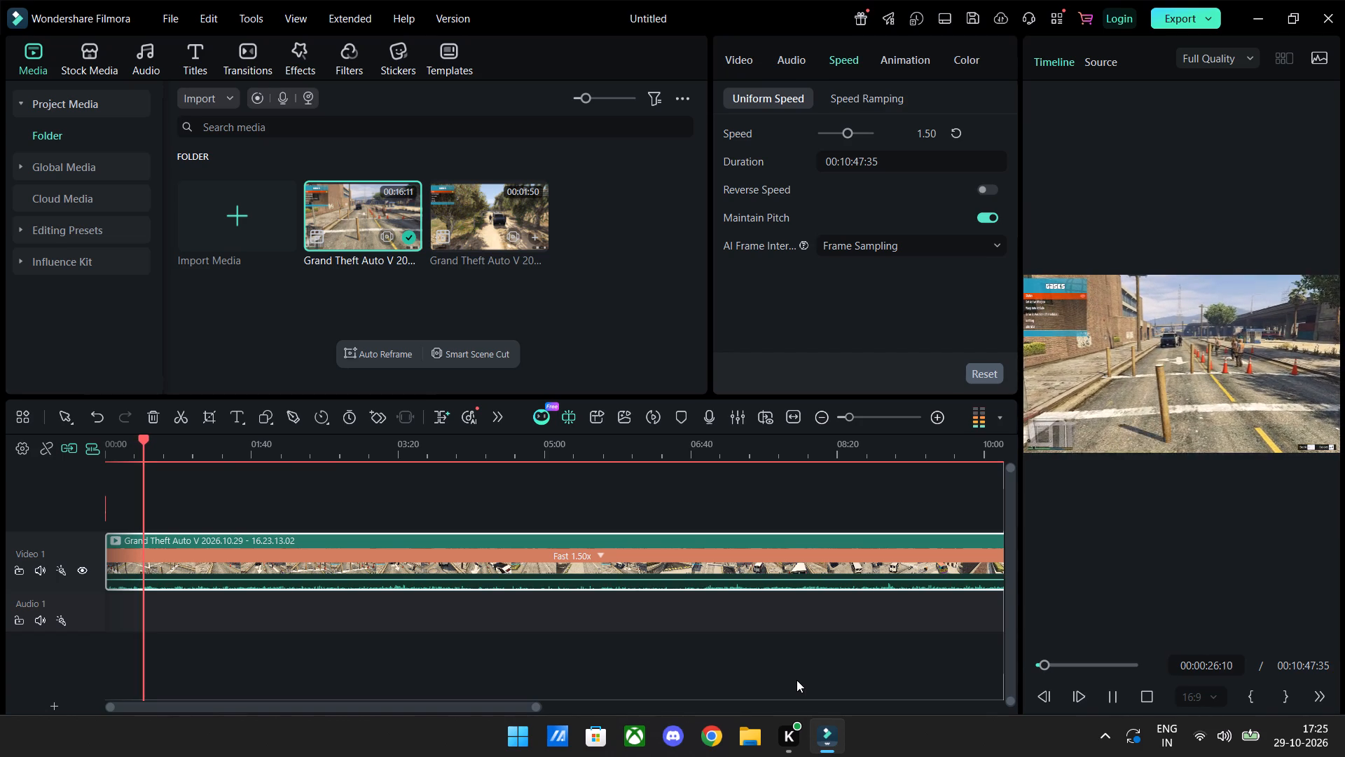
pyautogui.press('space')
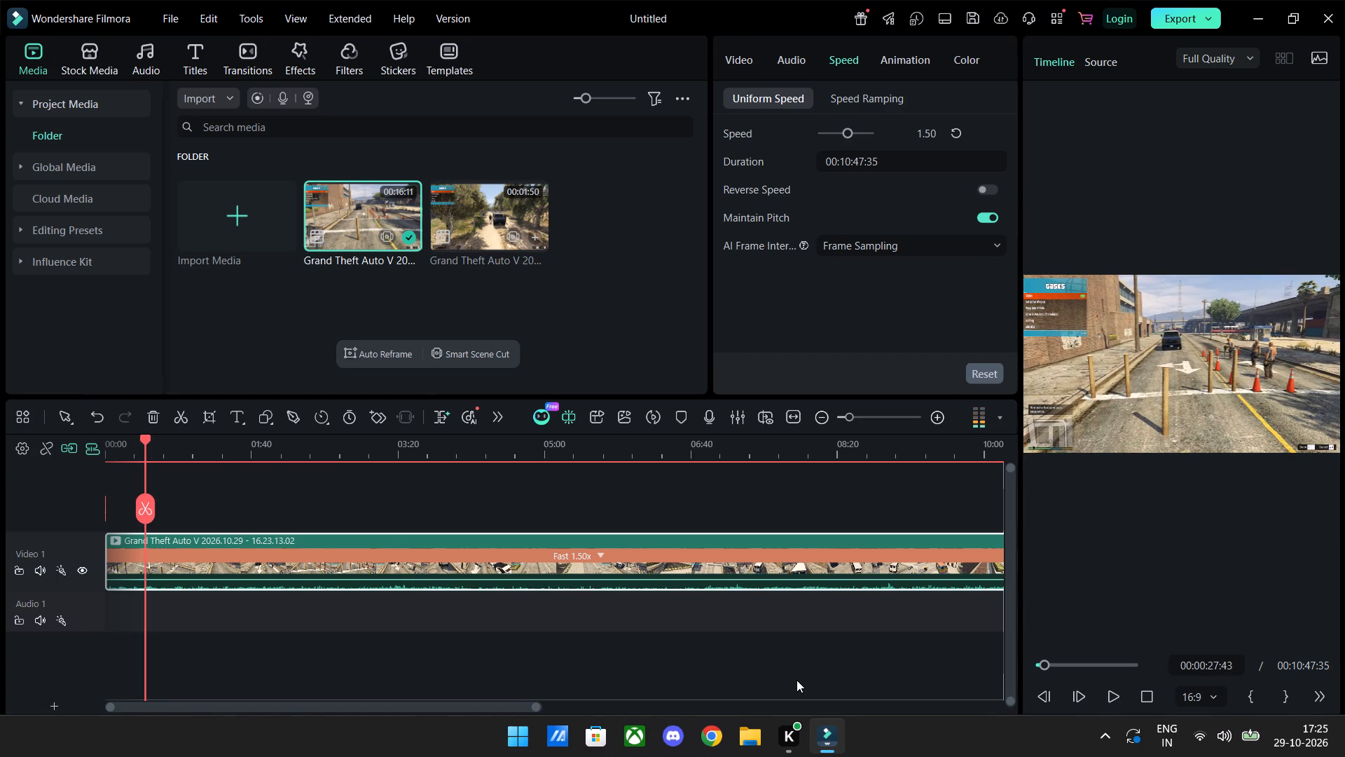
pyautogui.click(146, 508)
pyautogui.click(128, 557)
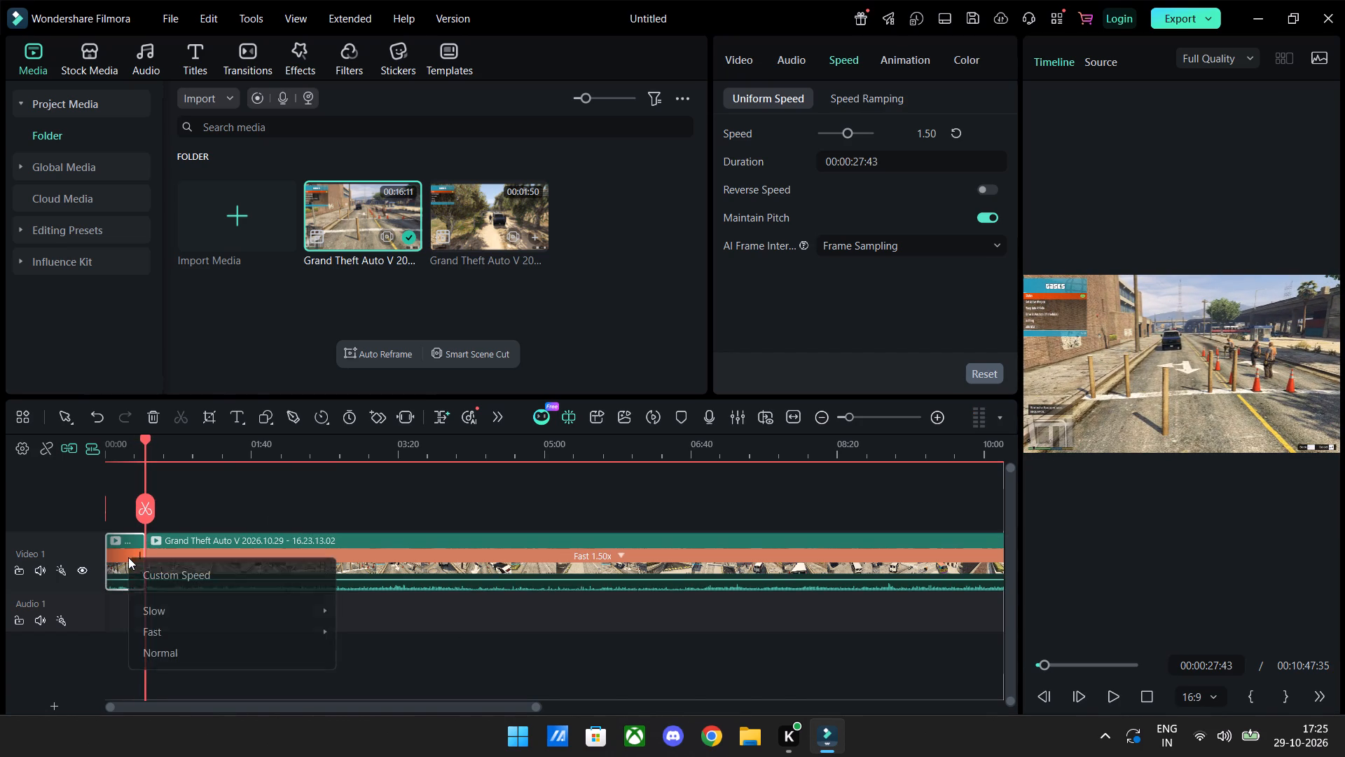
pyautogui.press('Delete')
# Scrub and play through roughly the first 1 minute 45 seconds of the remaining clip to look for the next cut point.
pyautogui.moveTo(147, 439); pyautogui.dragTo(125, 455)
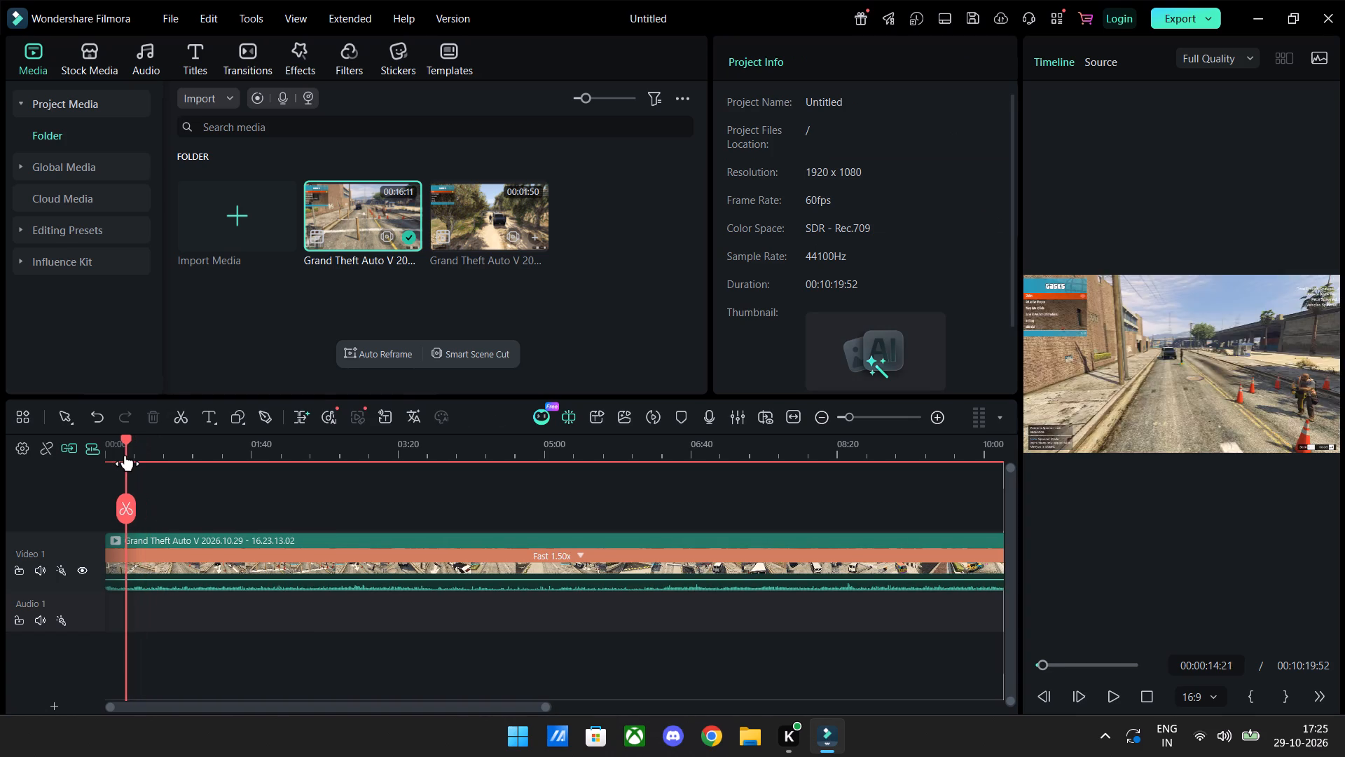
pyautogui.moveTo(125, 455); pyautogui.dragTo(145, 459)
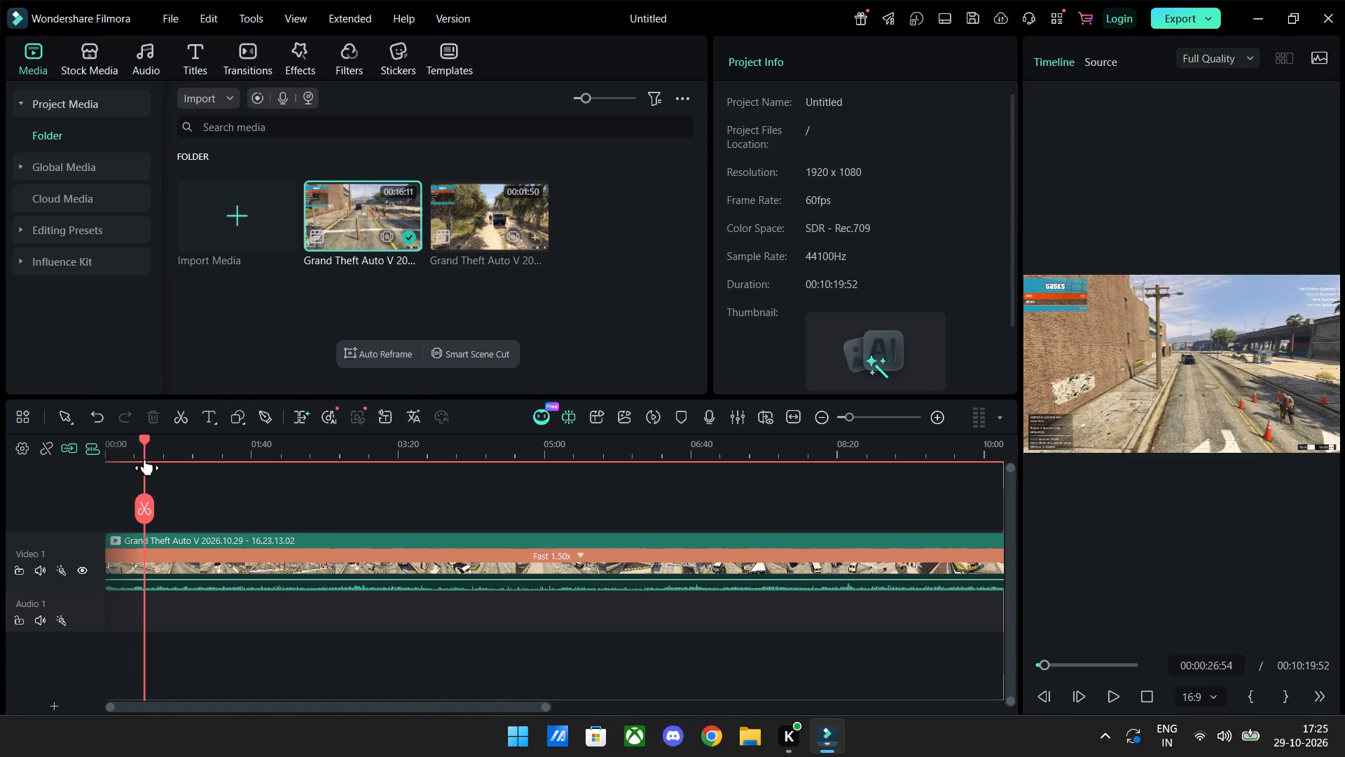
pyautogui.moveTo(145, 459); pyautogui.dragTo(166, 465)
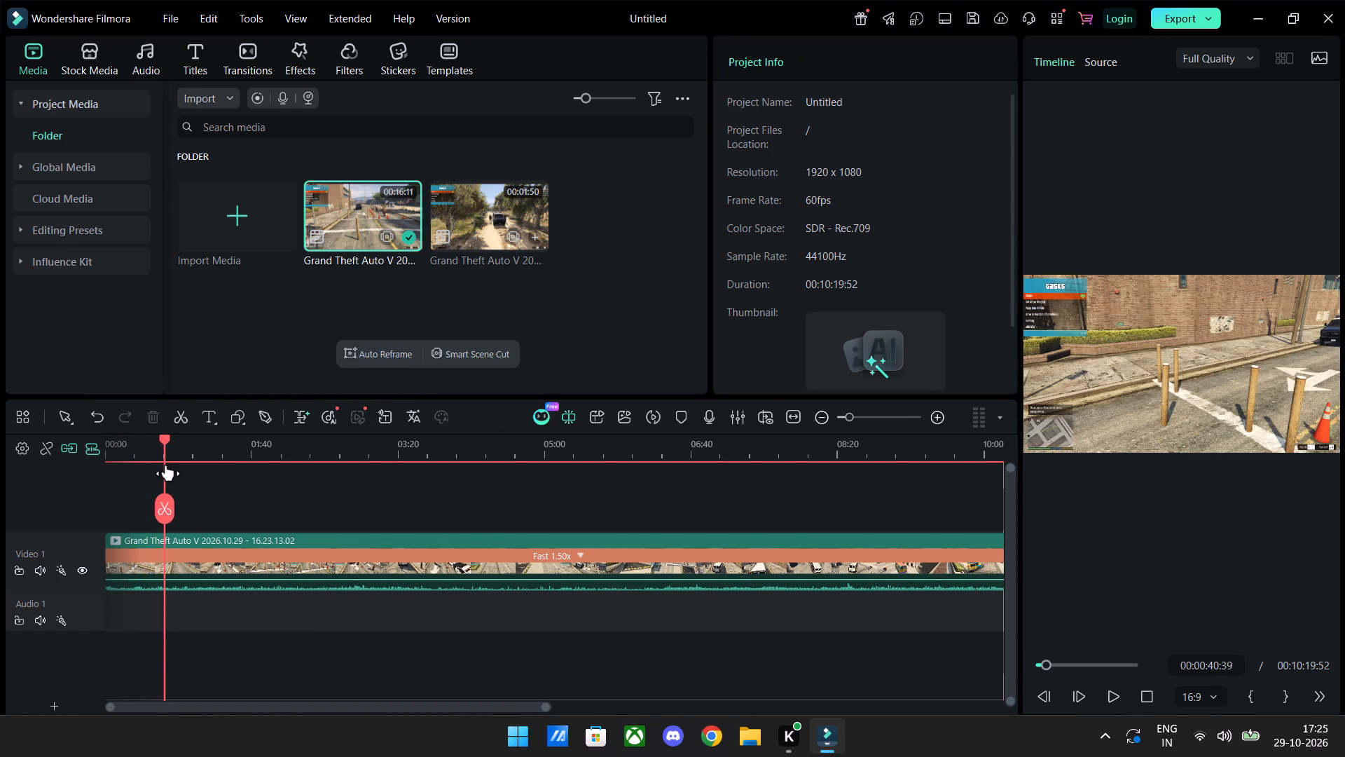
pyautogui.moveTo(166, 465); pyautogui.dragTo(207, 475)
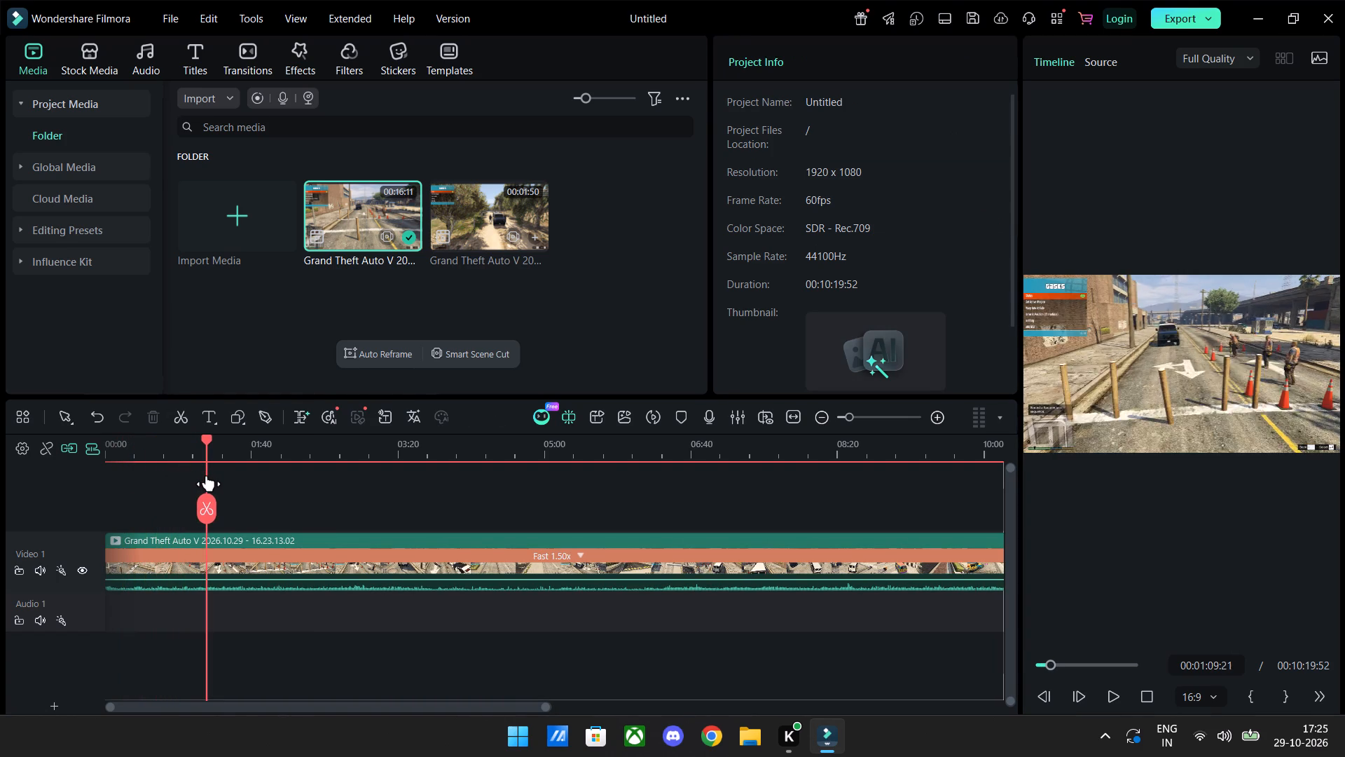
pyautogui.moveTo(207, 475); pyautogui.dragTo(259, 484)
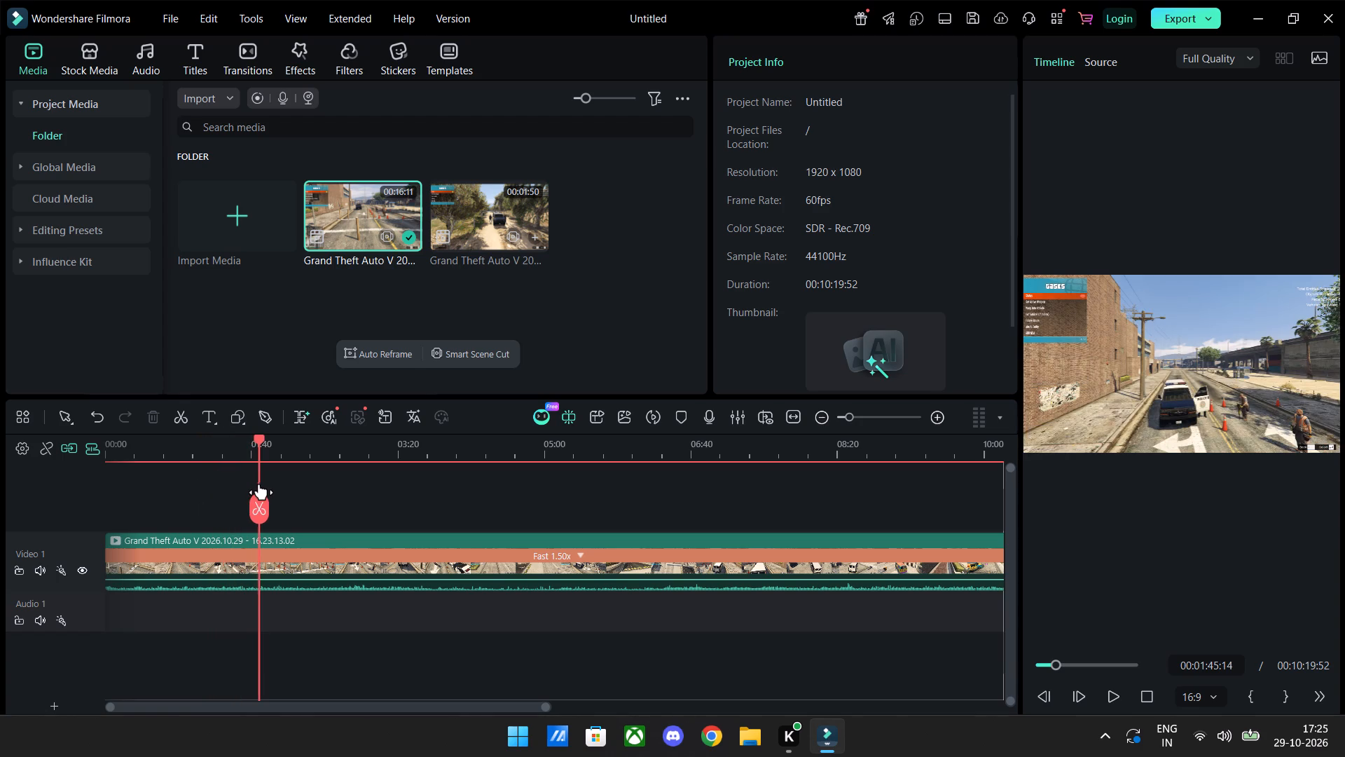
pyautogui.moveTo(259, 484); pyautogui.dragTo(165, 489)
pyautogui.press('space')
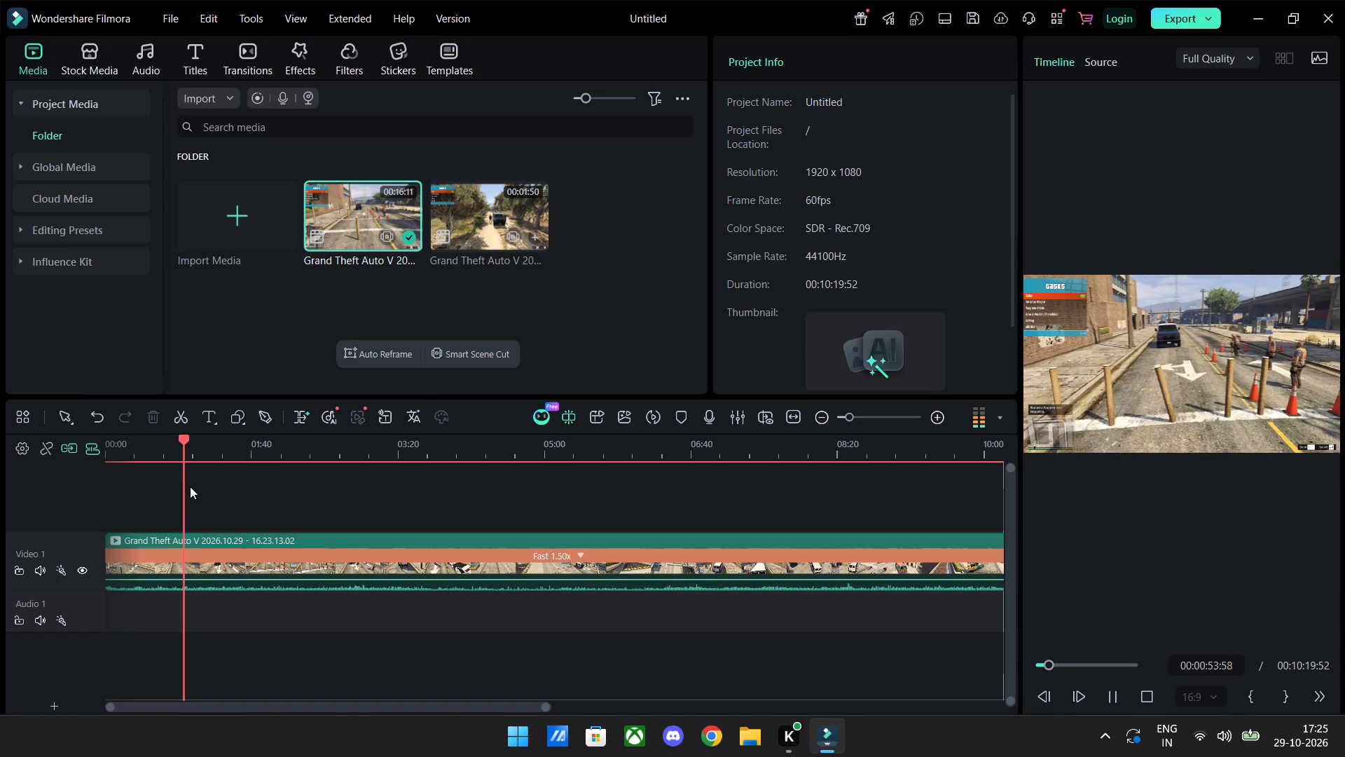
pyautogui.press('space')
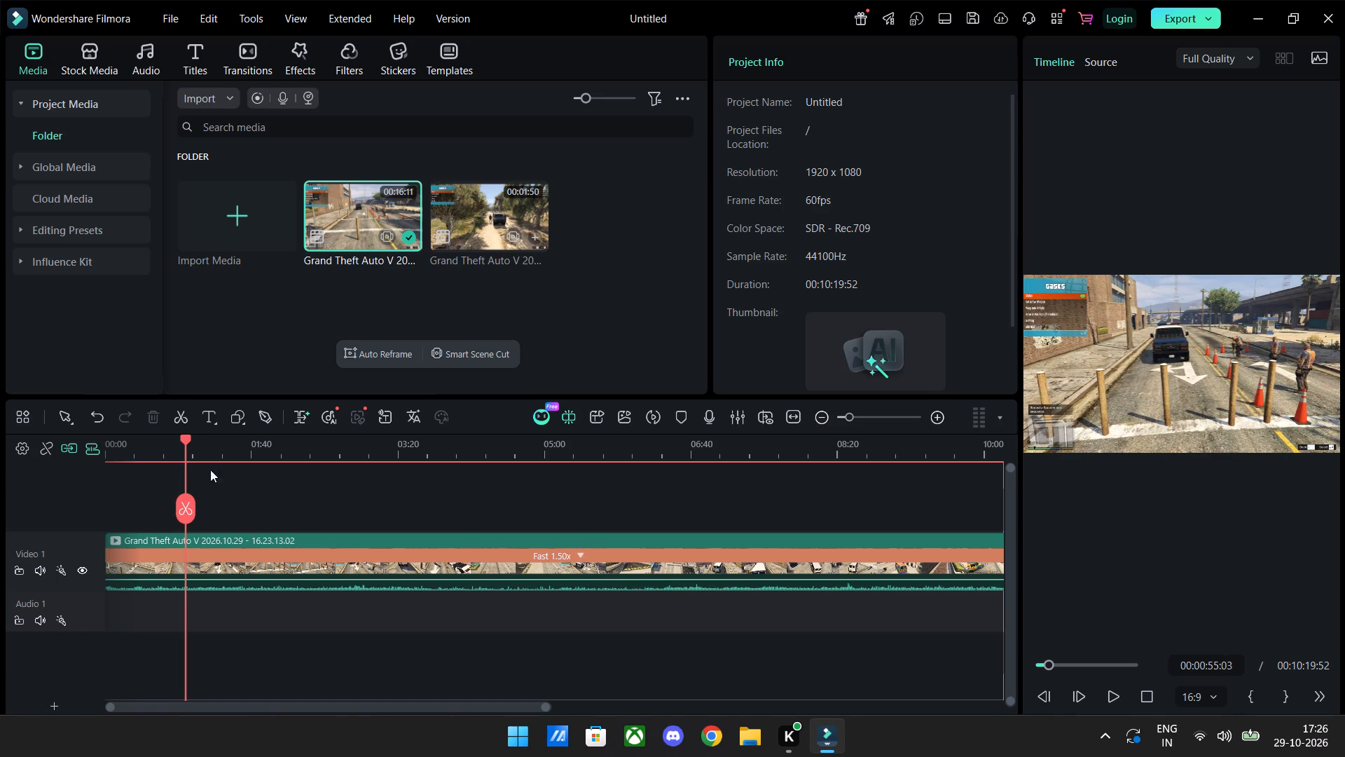
# Replay the footage around 00:00:50, split the clip at 00:00:52:50 and delete the part before the cut.
pyautogui.moveTo(188, 444); pyautogui.dragTo(172, 458)
pyautogui.press('space')
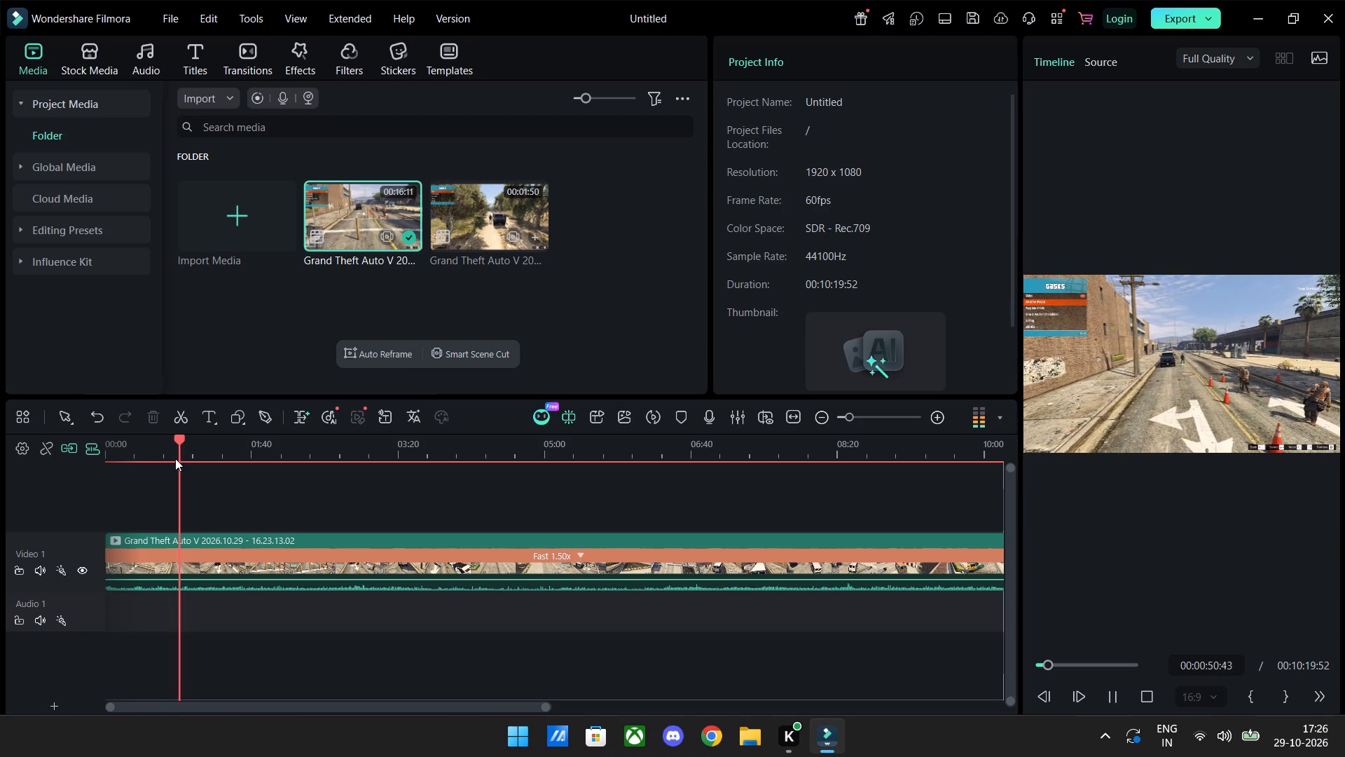
pyautogui.press('space')
pyautogui.press('space')
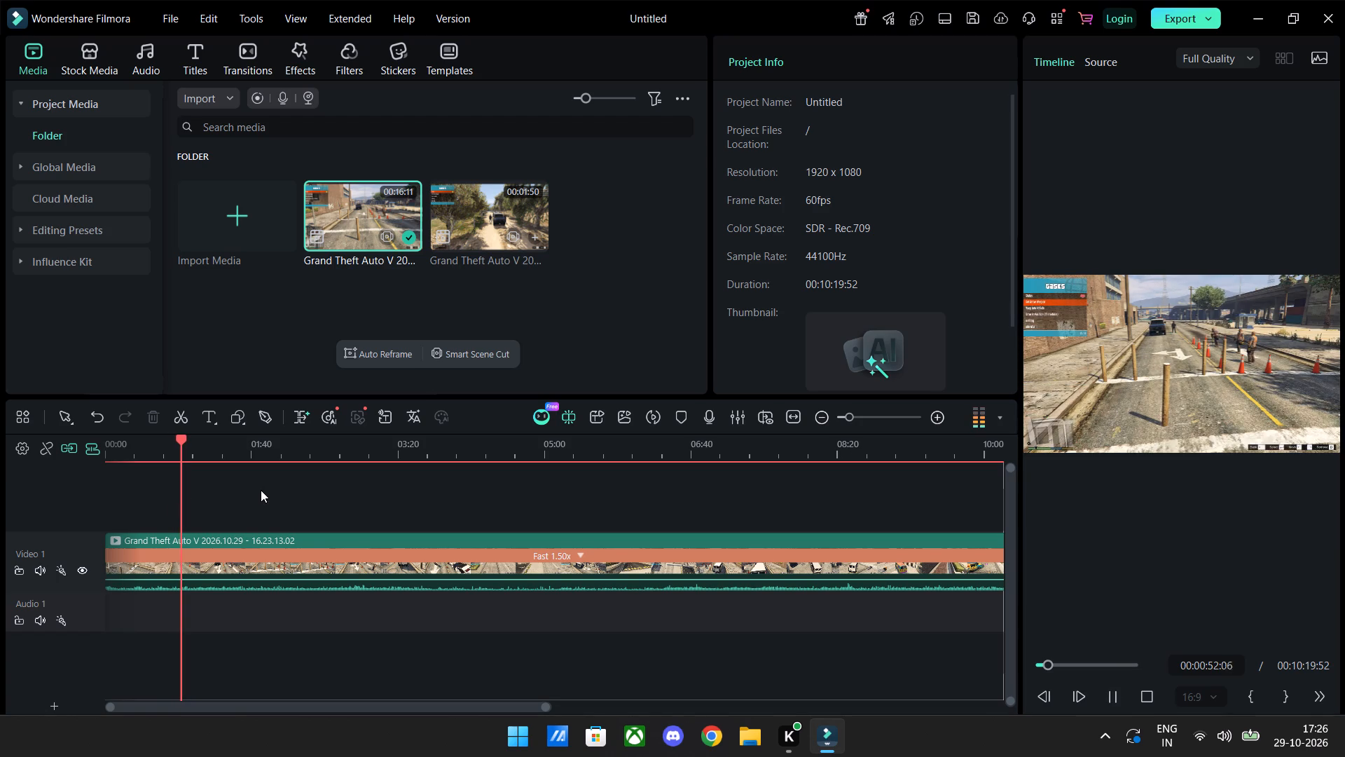
pyautogui.press('space')
pyautogui.press('space')
pyautogui.press('space')
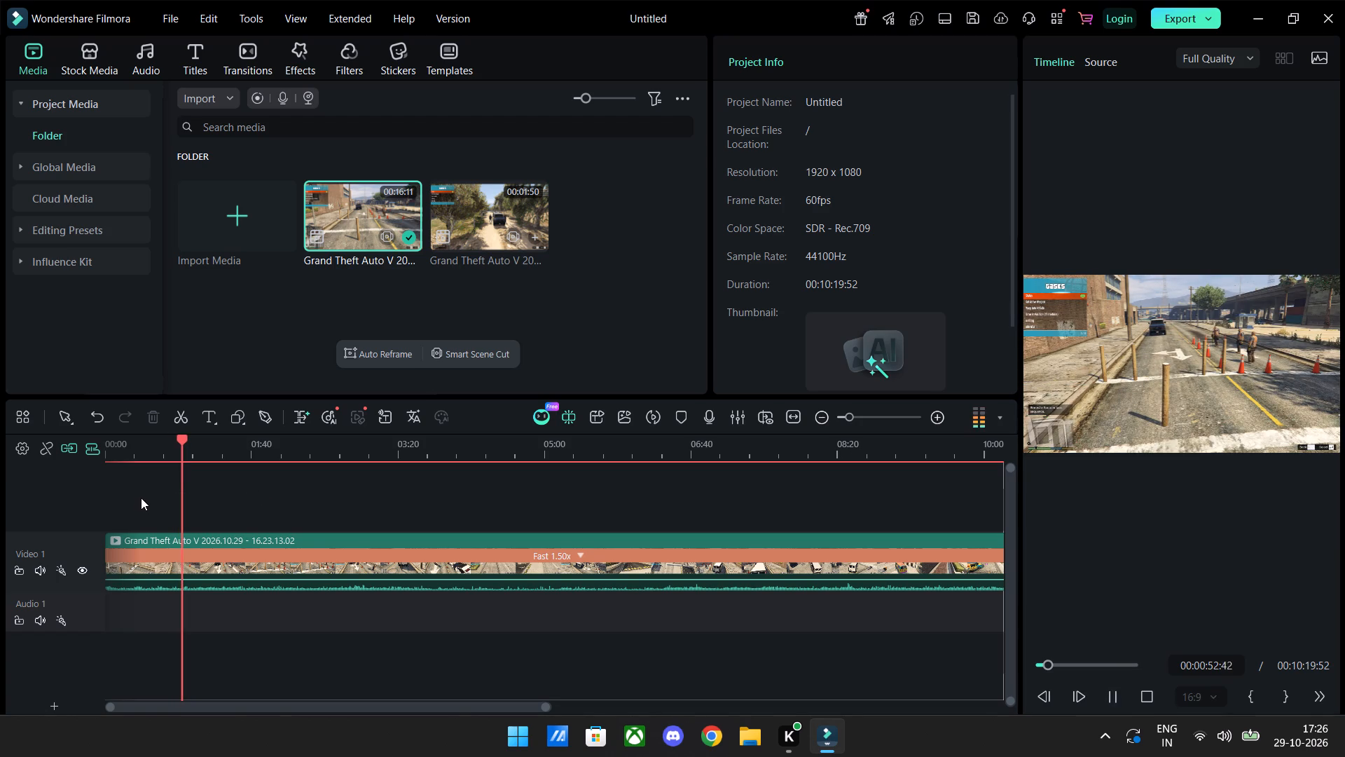
pyautogui.click(182, 506)
pyautogui.click(149, 562)
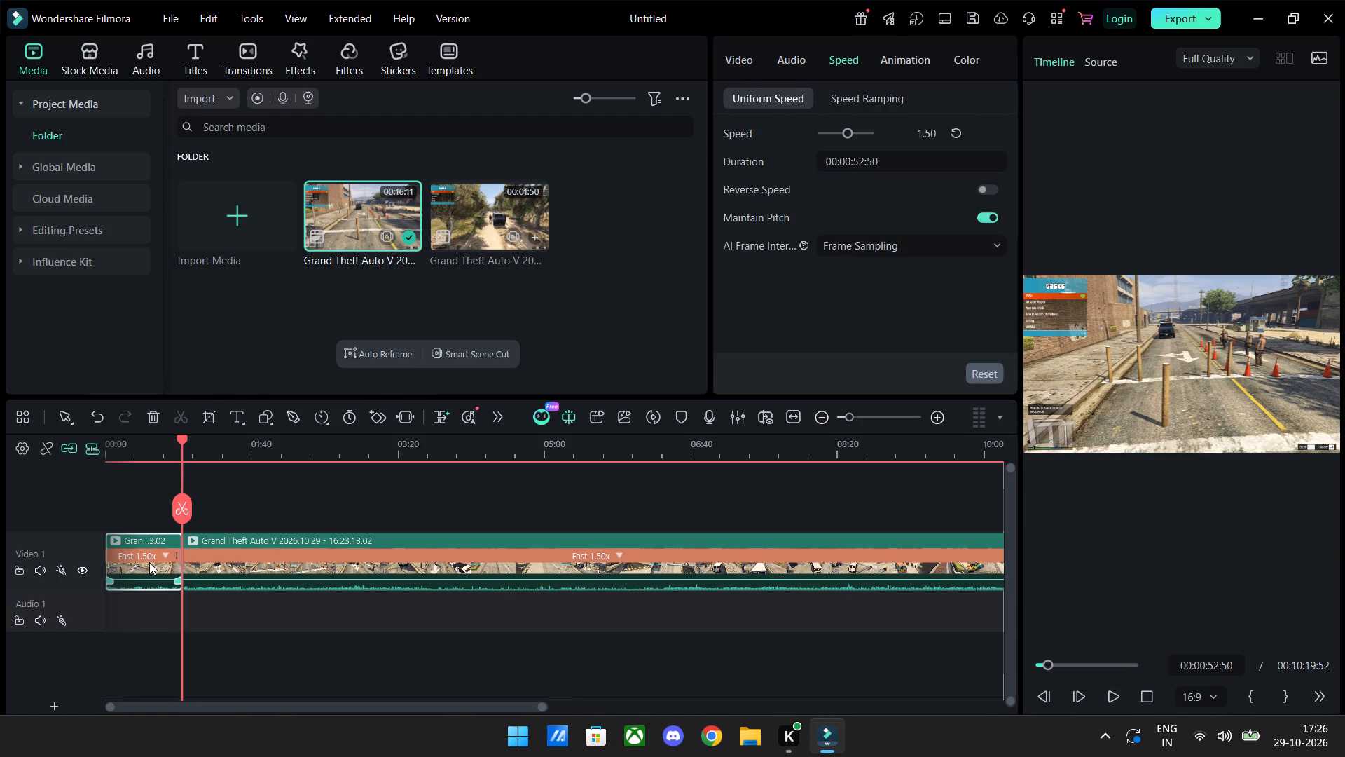
pyautogui.press('Delete')
# Play the trimmed clip from its start and split it at 00:00:03:22.
pyautogui.moveTo(184, 444); pyautogui.dragTo(72, 472)
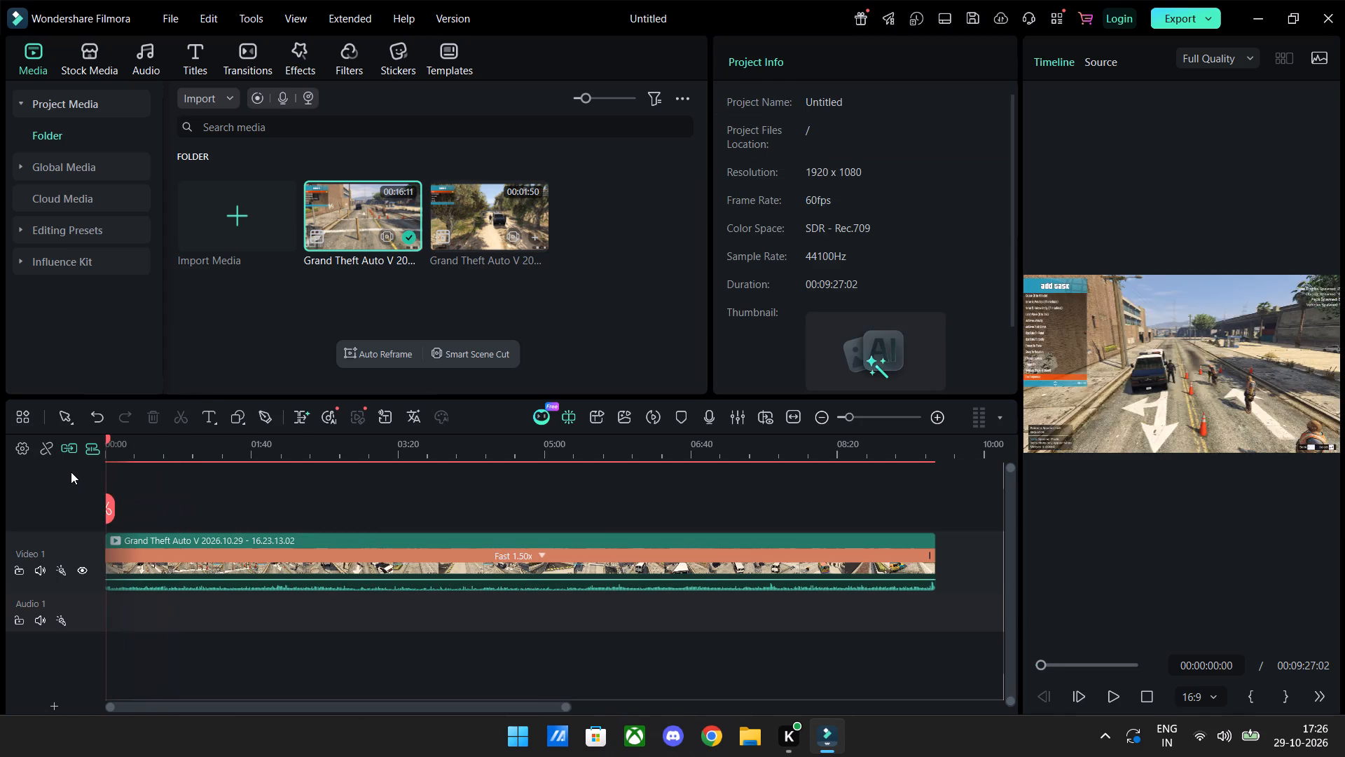
pyautogui.press('space')
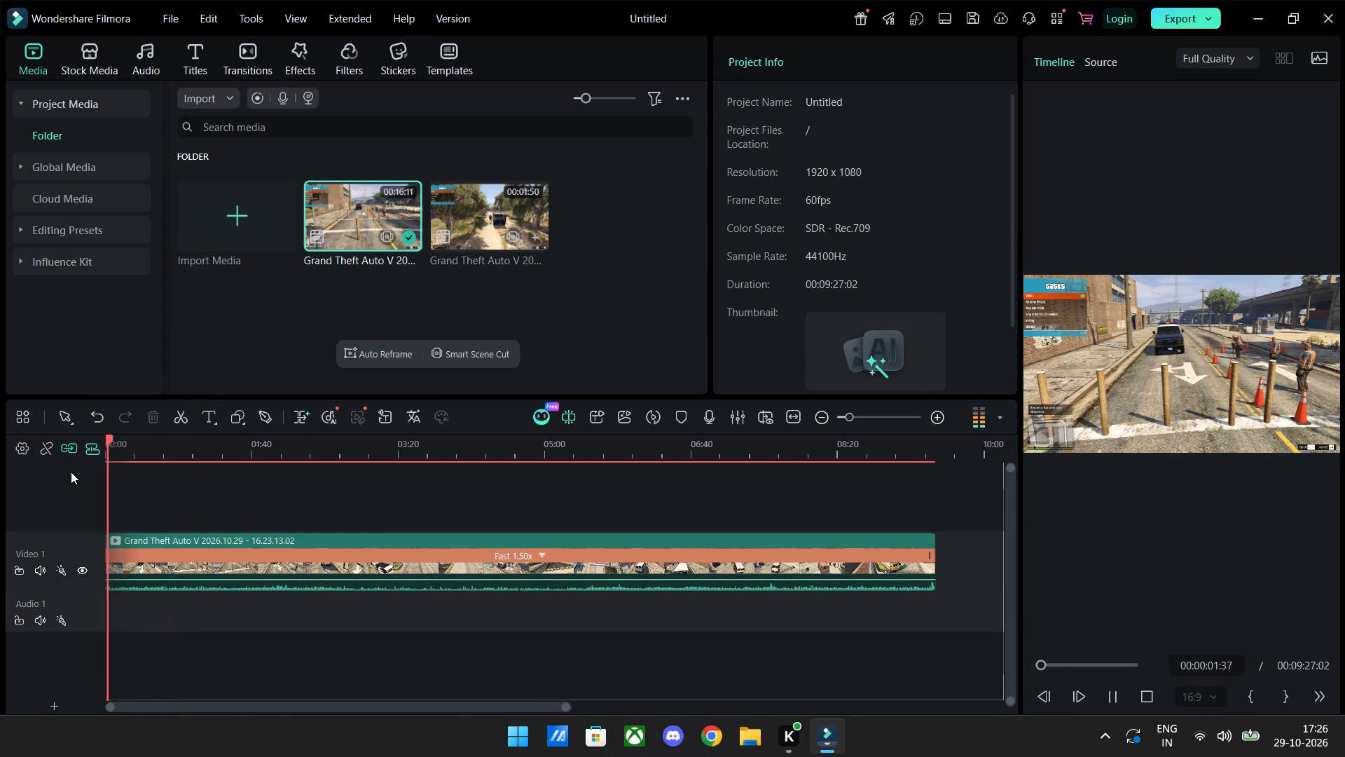
pyautogui.press('space')
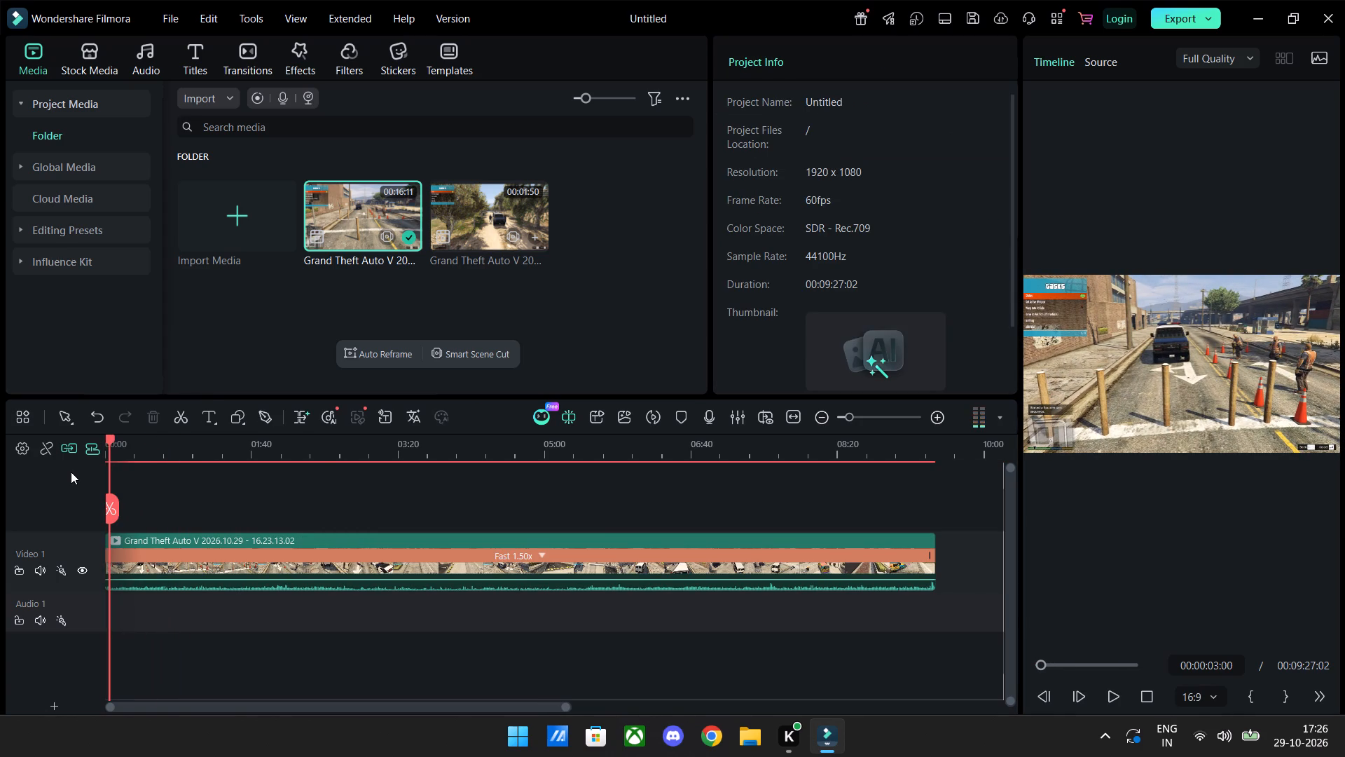
pyautogui.keyDown('ctrl'); pyautogui.scroll(20, 231, 545); pyautogui.keyUp('ctrl')
pyautogui.keyDown('ctrl'); pyautogui.scroll(3, 231, 545); pyautogui.keyUp('ctrl')
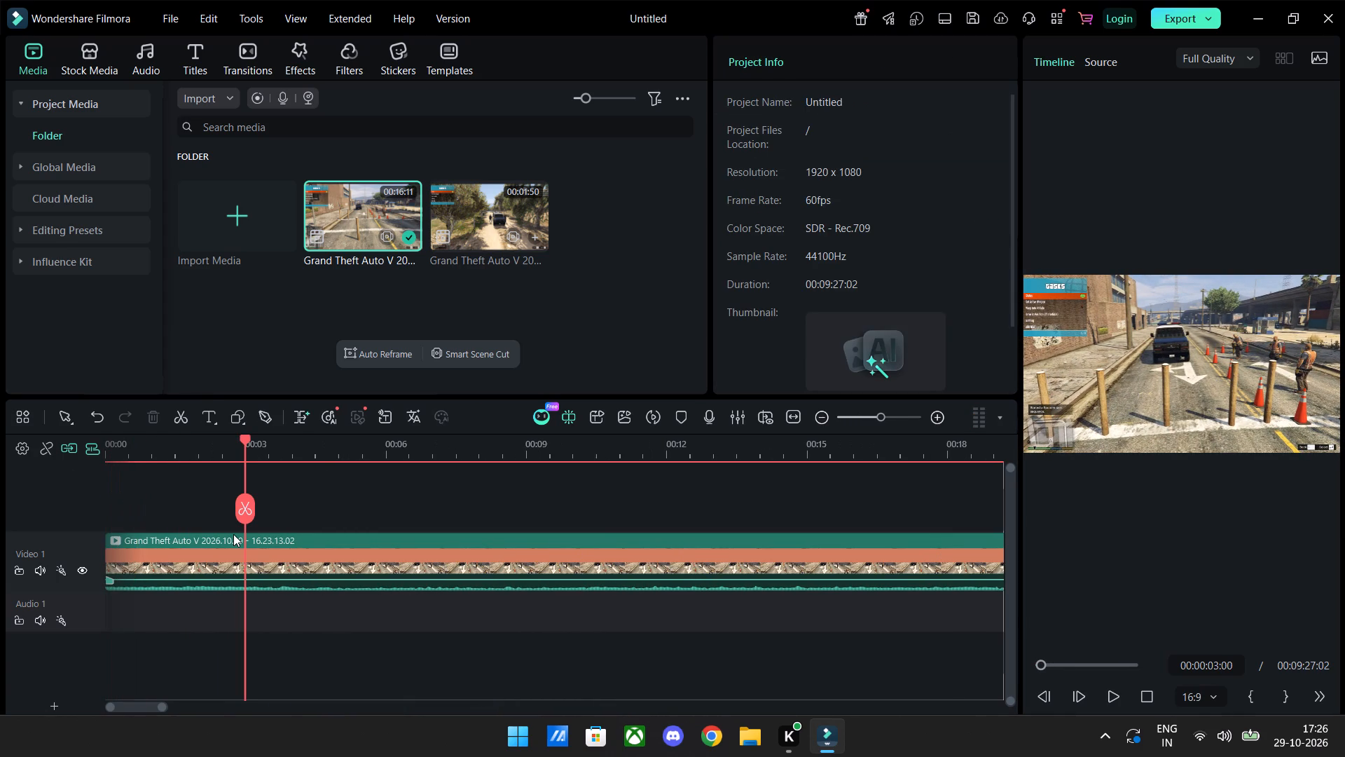
pyautogui.keyDown('ctrl'); pyautogui.scroll(7, 233, 534); pyautogui.keyUp('ctrl')
pyautogui.press('space')
pyautogui.press('space')
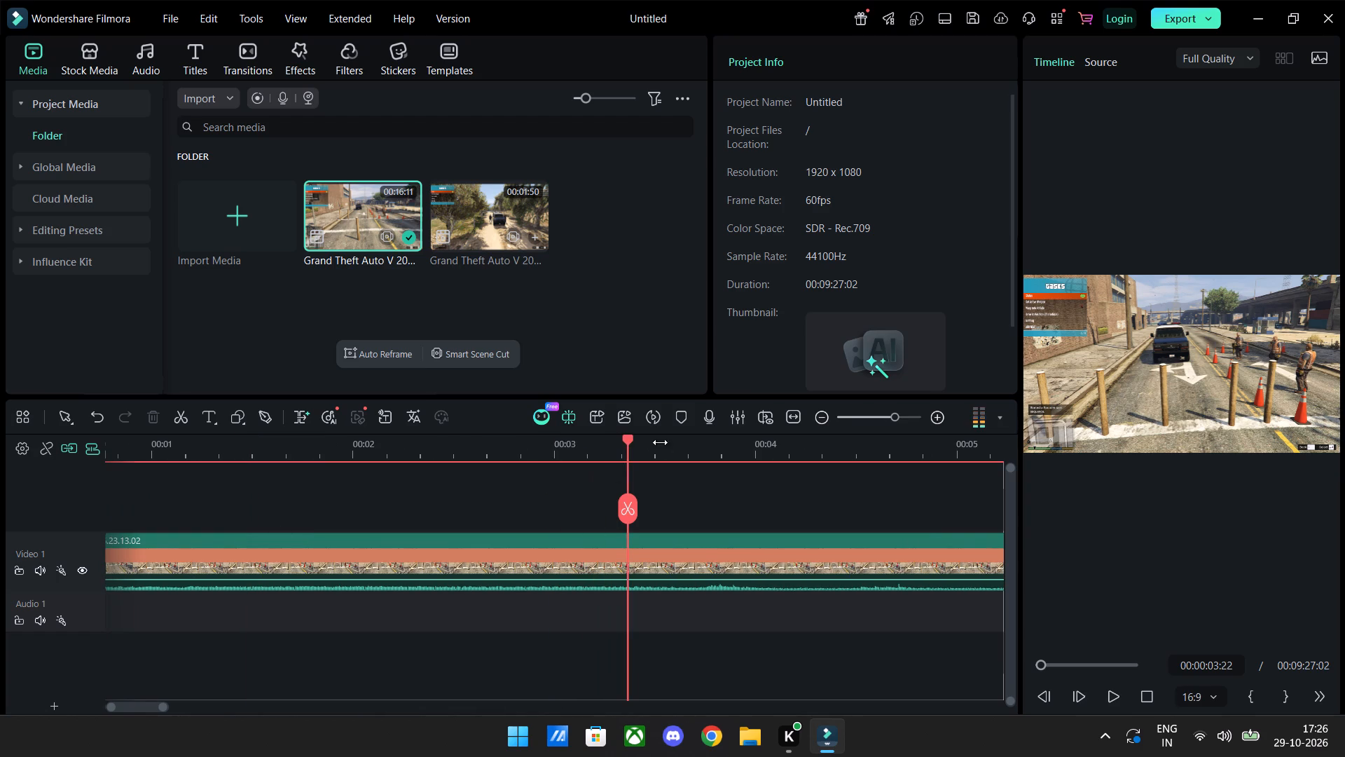
pyautogui.click(633, 519)
# Scrub through the footage after the 00:00:03:22 cut to about 00:00:16:34 to examine the in-game menu section.
pyautogui.keyDown('ctrl'); pyautogui.scroll(-2, 486, 486); pyautogui.keyUp('ctrl')
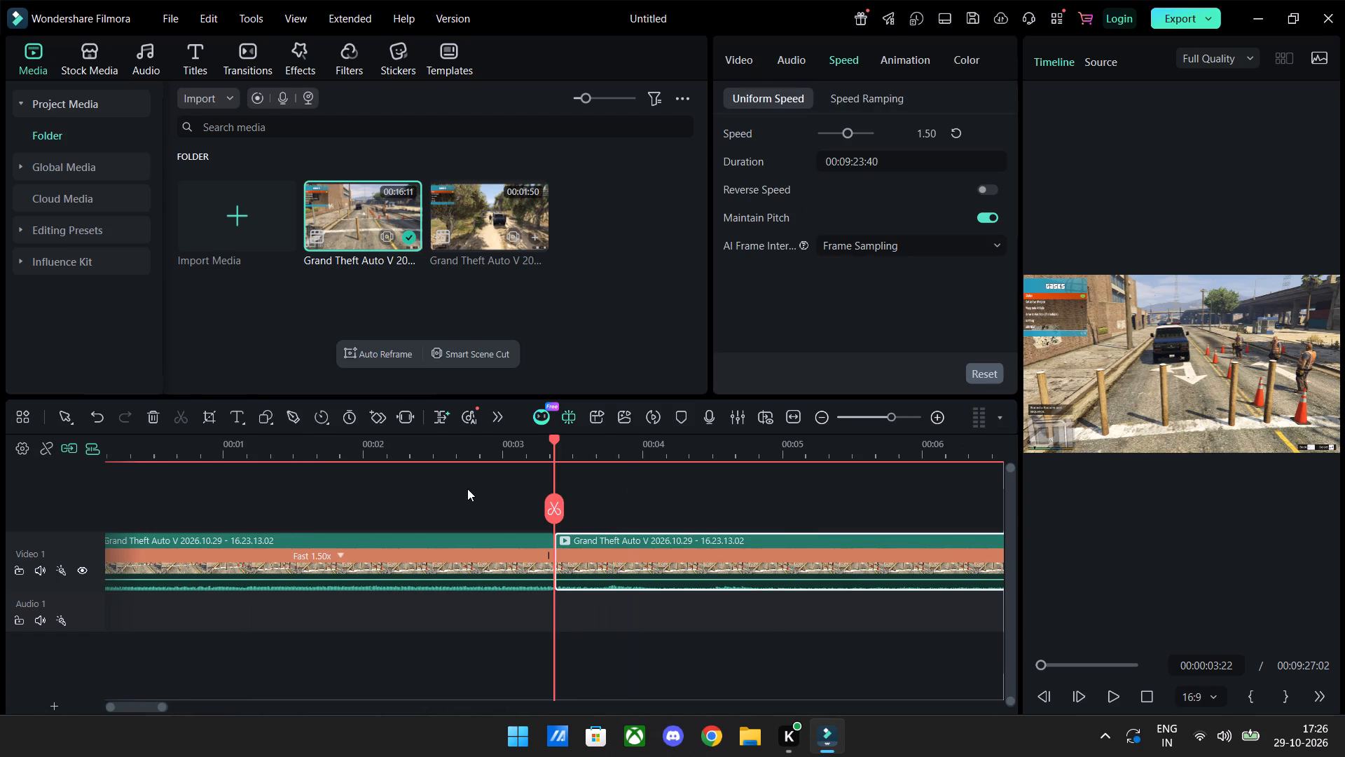
pyautogui.moveTo(555, 436); pyautogui.dragTo(780, 451)
pyautogui.keyDown('ctrl'); pyautogui.scroll(-2, 628, 464); pyautogui.keyUp('ctrl')
pyautogui.moveTo(556, 439); pyautogui.dragTo(566, 493)
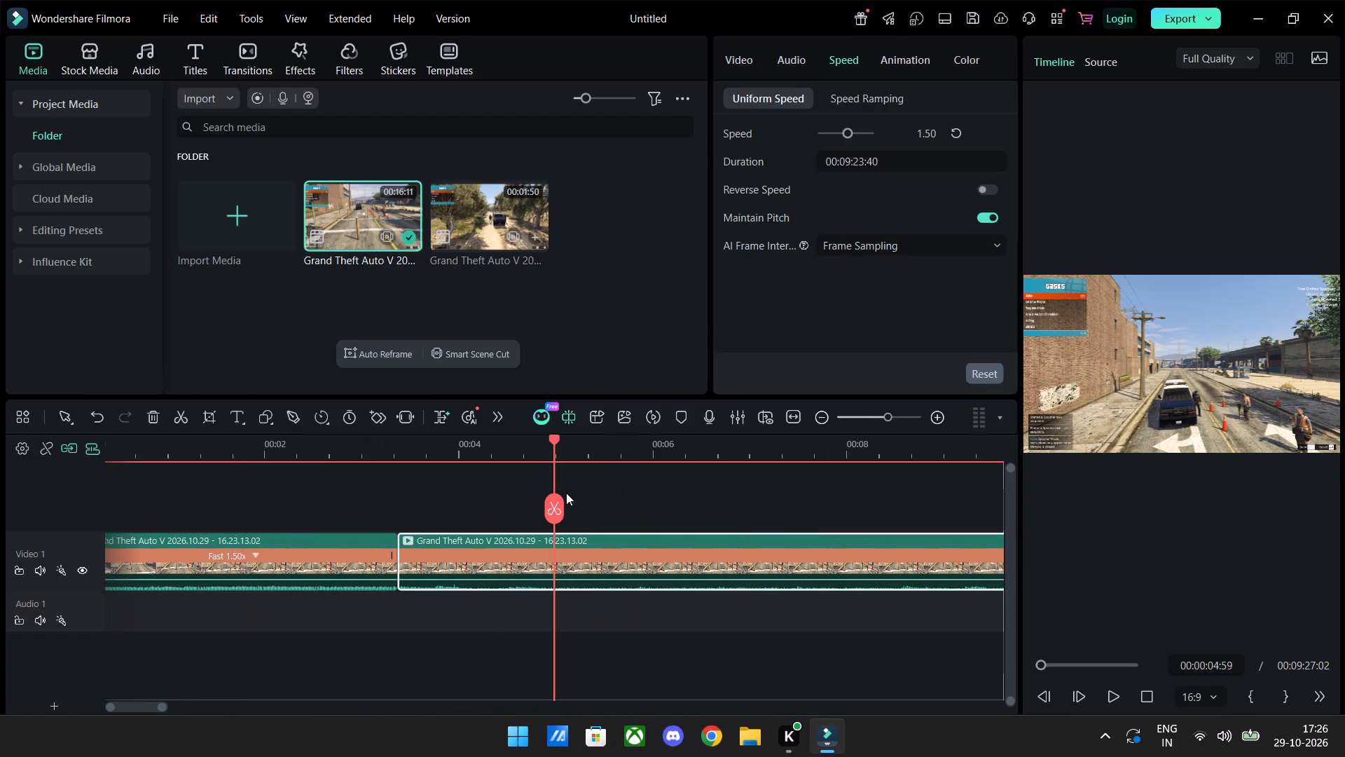
pyautogui.moveTo(566, 493); pyautogui.dragTo(786, 485)
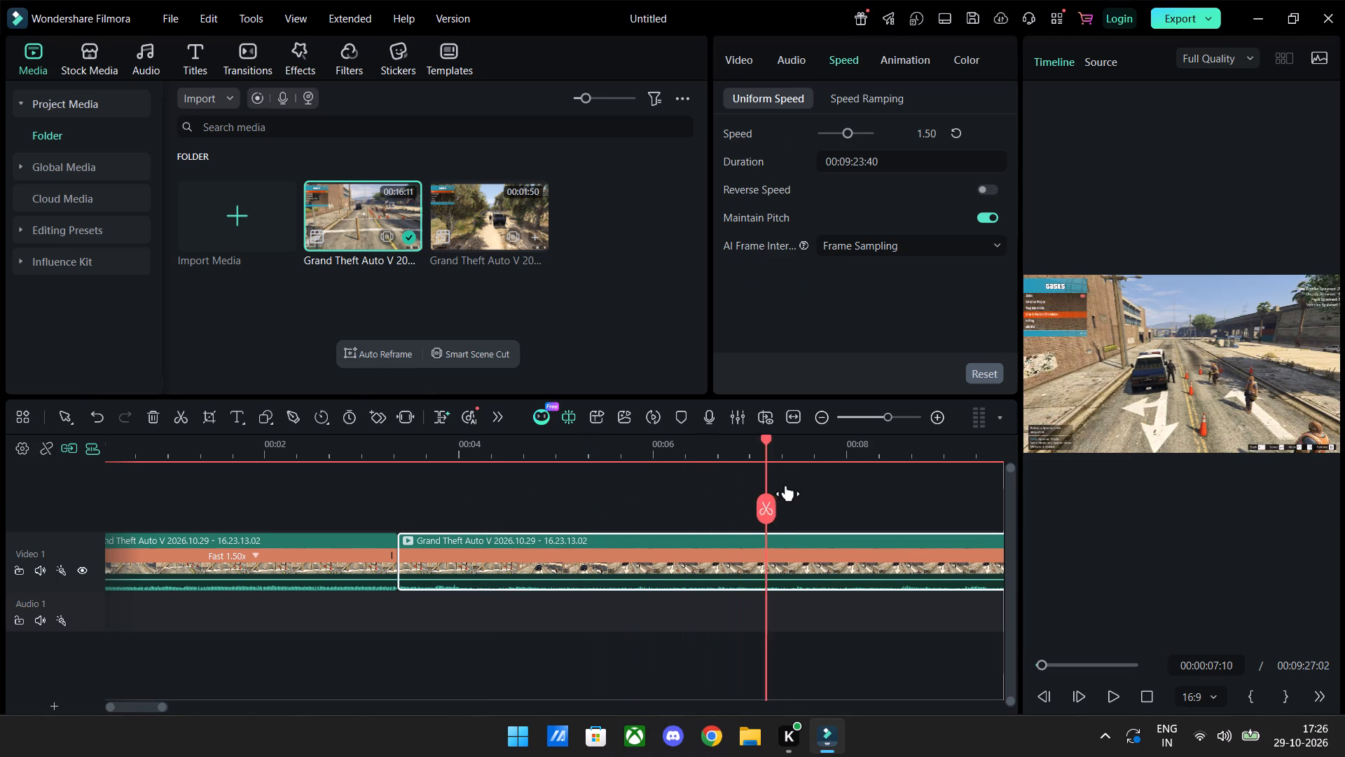
pyautogui.moveTo(786, 485); pyautogui.dragTo(862, 484)
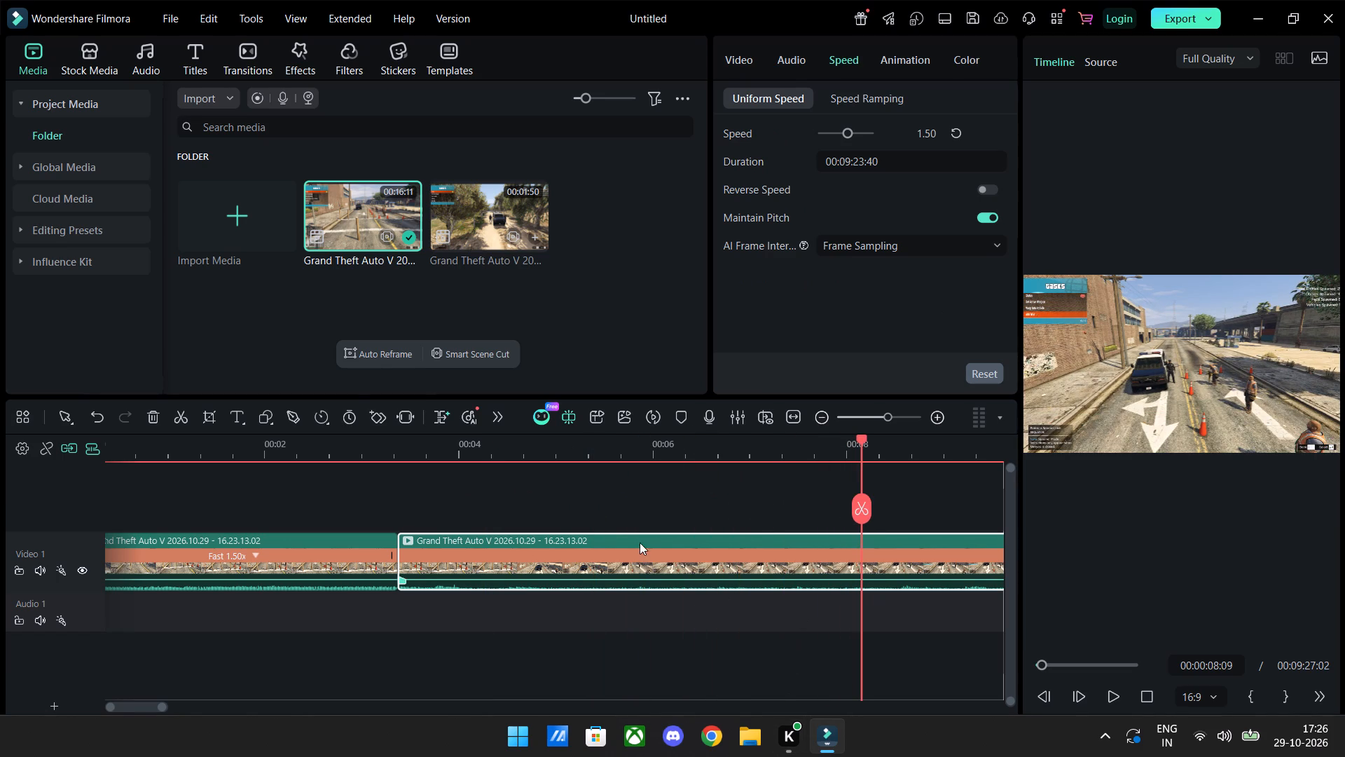
pyautogui.keyDown('ctrl'); pyautogui.scroll(-4, 534, 498); pyautogui.keyUp('ctrl')
pyautogui.keyDown('ctrl'); pyautogui.scroll(-1, 439, 487); pyautogui.keyUp('ctrl')
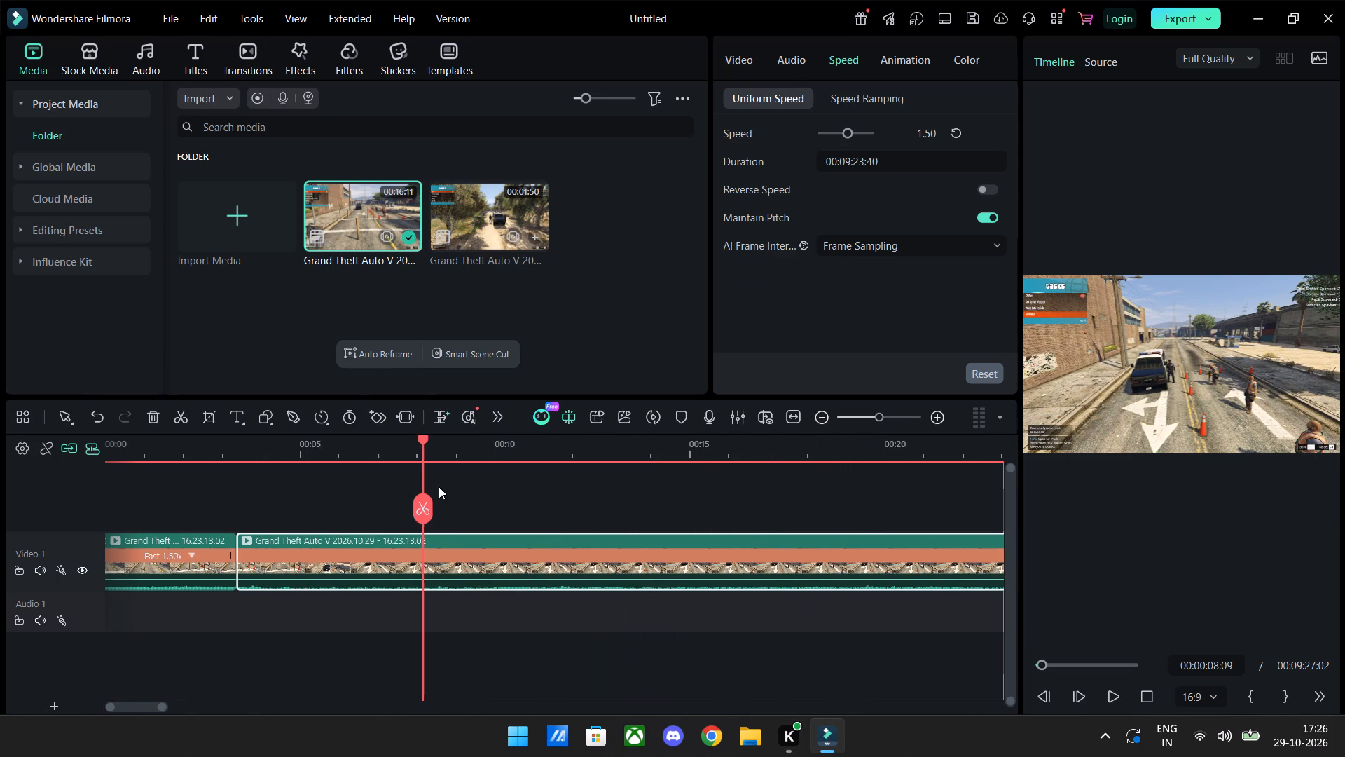
pyautogui.moveTo(420, 439); pyautogui.dragTo(503, 455)
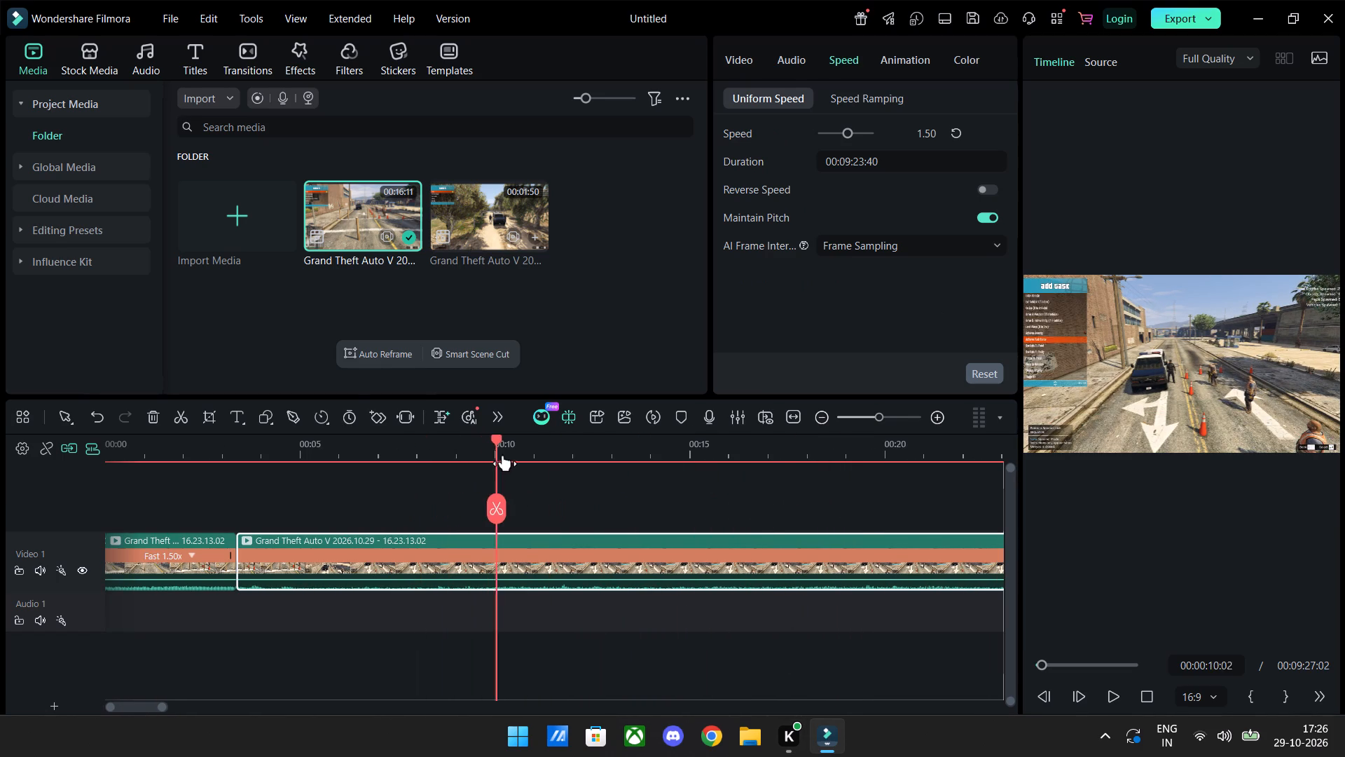
pyautogui.moveTo(503, 455); pyautogui.dragTo(710, 471)
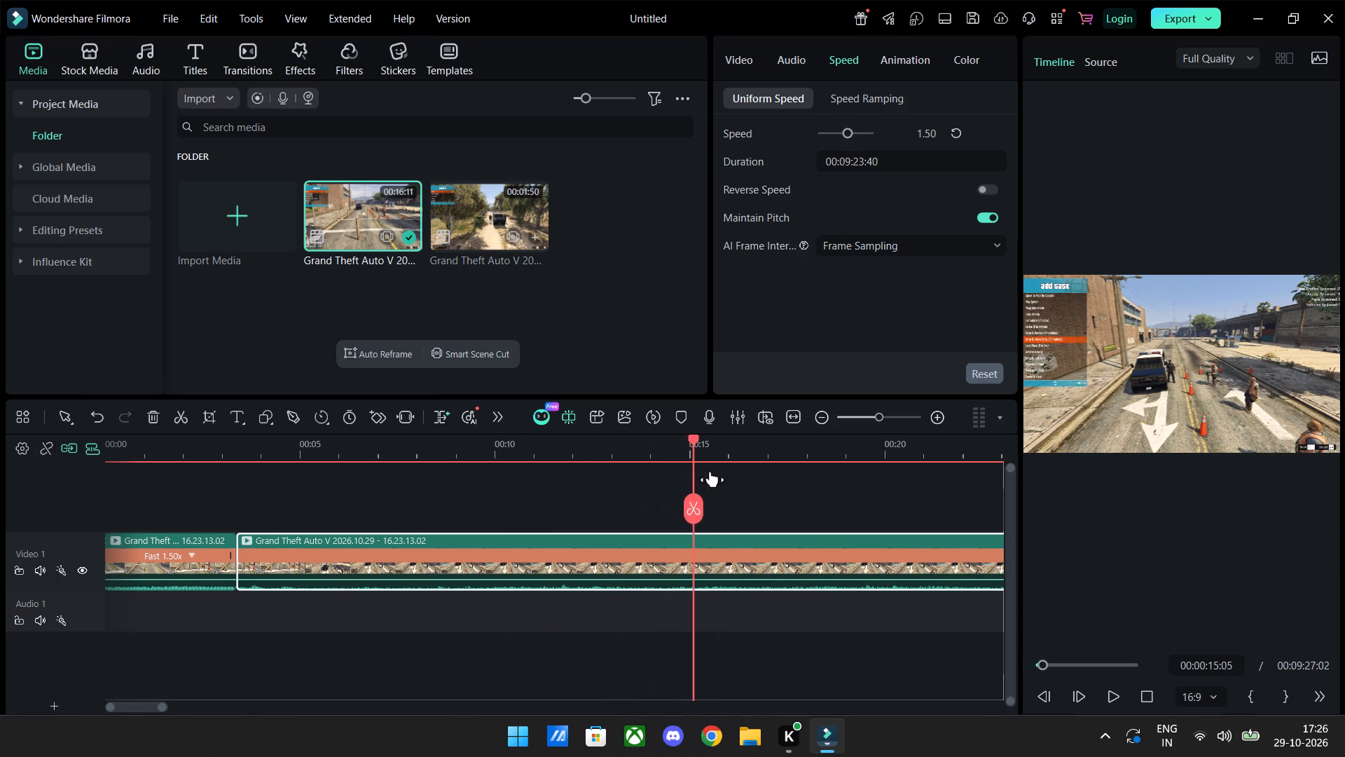
pyautogui.moveTo(710, 471); pyautogui.dragTo(752, 475)
pyautogui.click(679, 735)
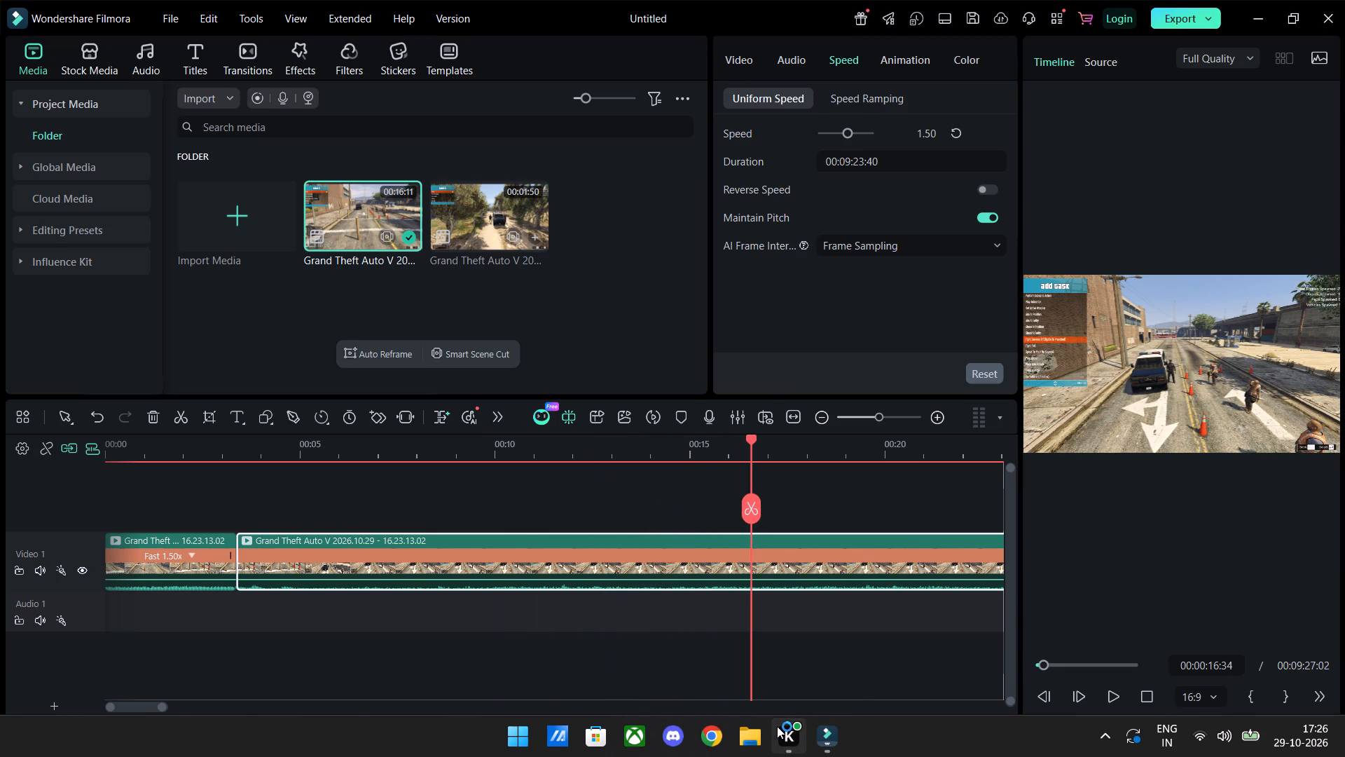
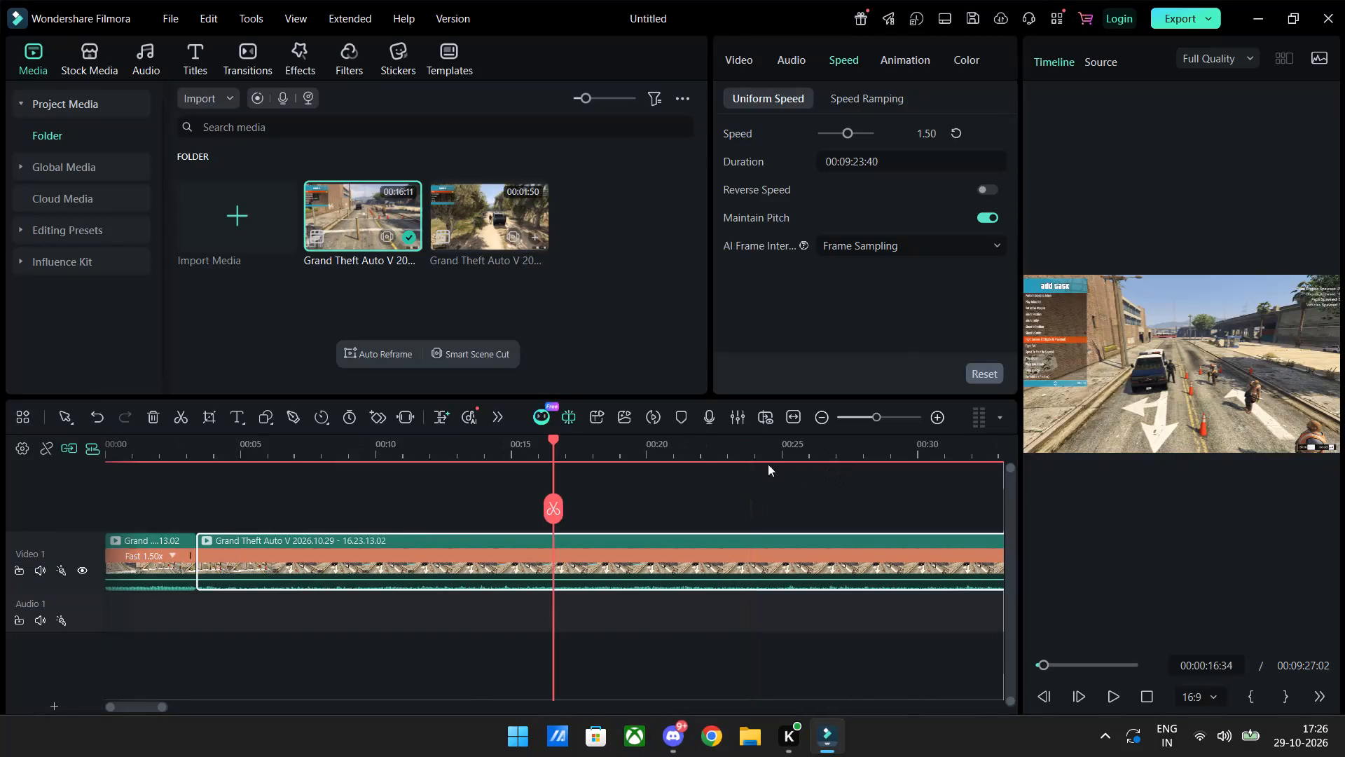
# Scrub the second clip from about 00:00:17 to 00:00:29:11 to examine the in-game menu footage for the next cut point.
pyautogui.moveTo(481, 439); pyautogui.dragTo(504, 442)
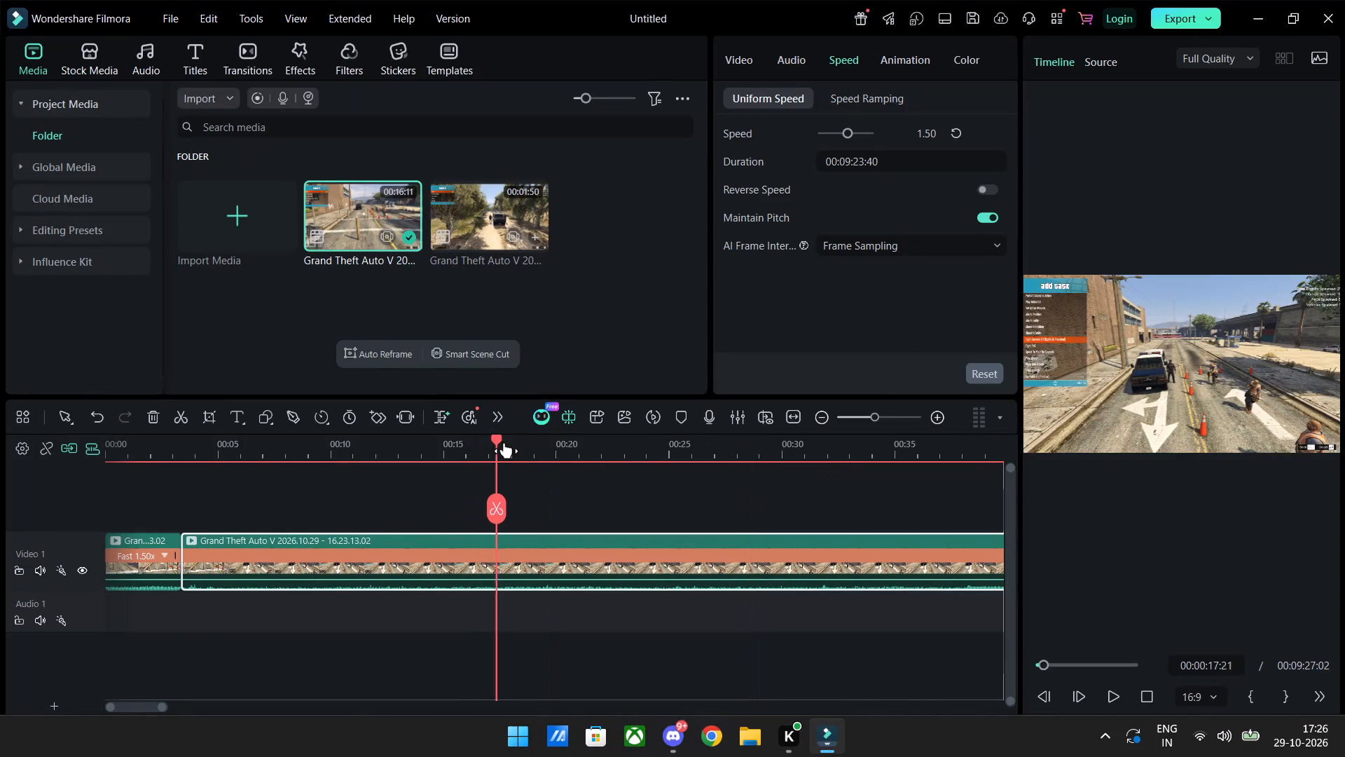
pyautogui.moveTo(504, 442); pyautogui.dragTo(649, 460)
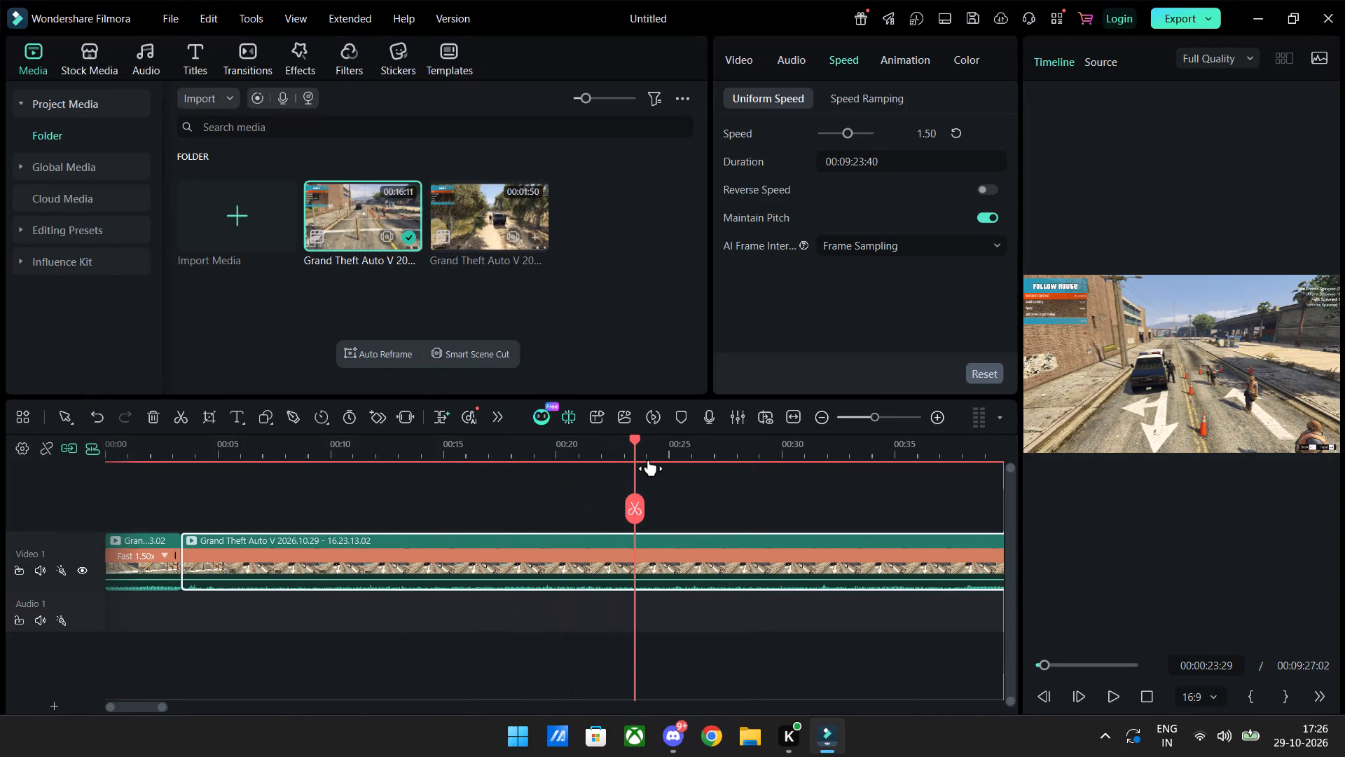
pyautogui.moveTo(649, 460); pyautogui.dragTo(764, 472)
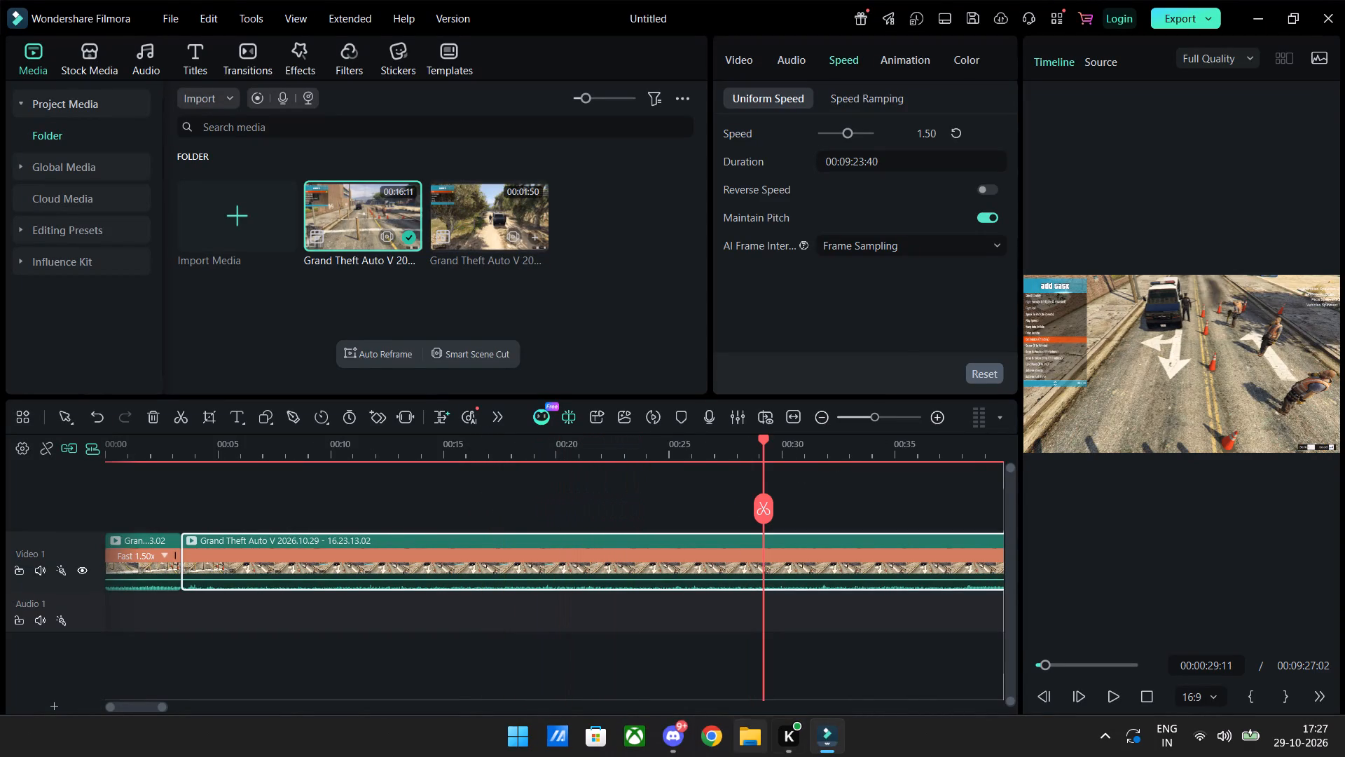
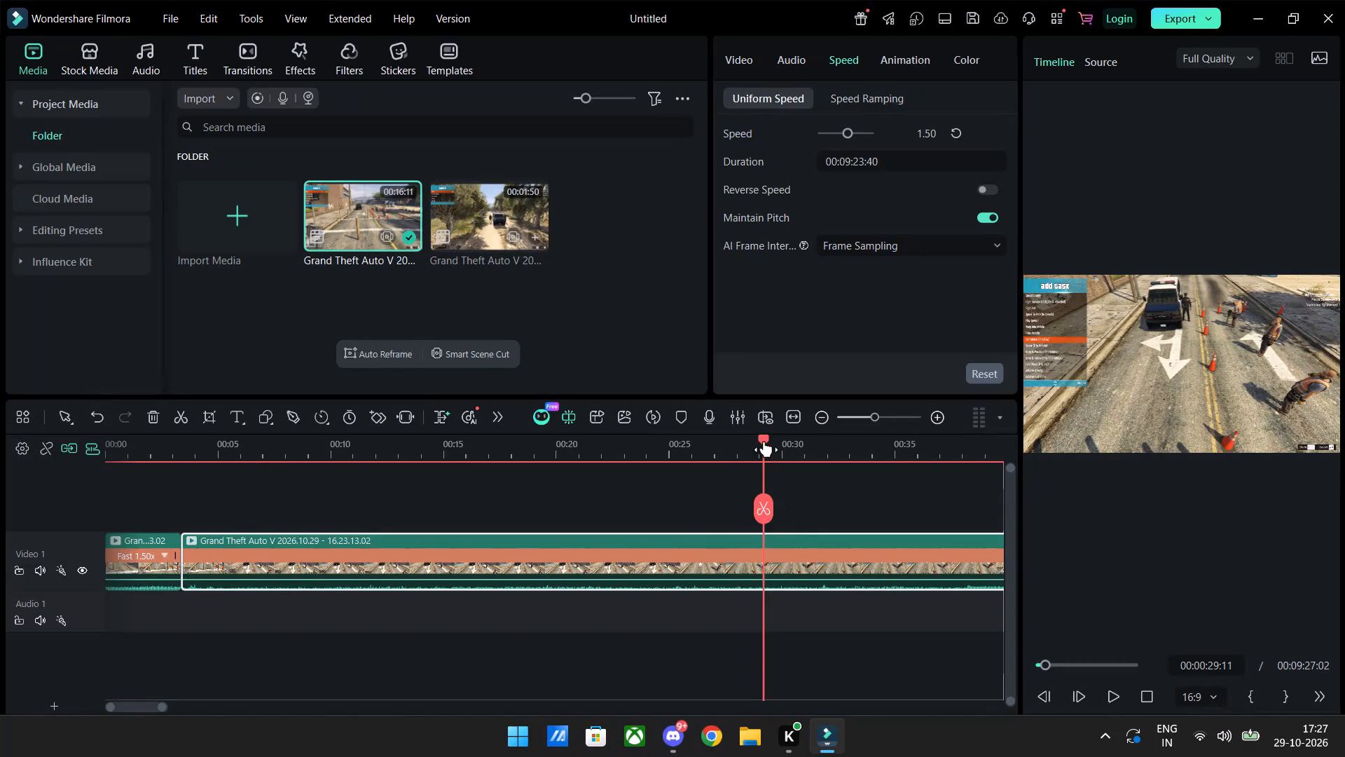
# Scrub and play the second clip between about 00:00:27 and 00:01:08 to examine where the in-game menu footage ends.
pyautogui.moveTo(764, 441); pyautogui.dragTo(726, 444)
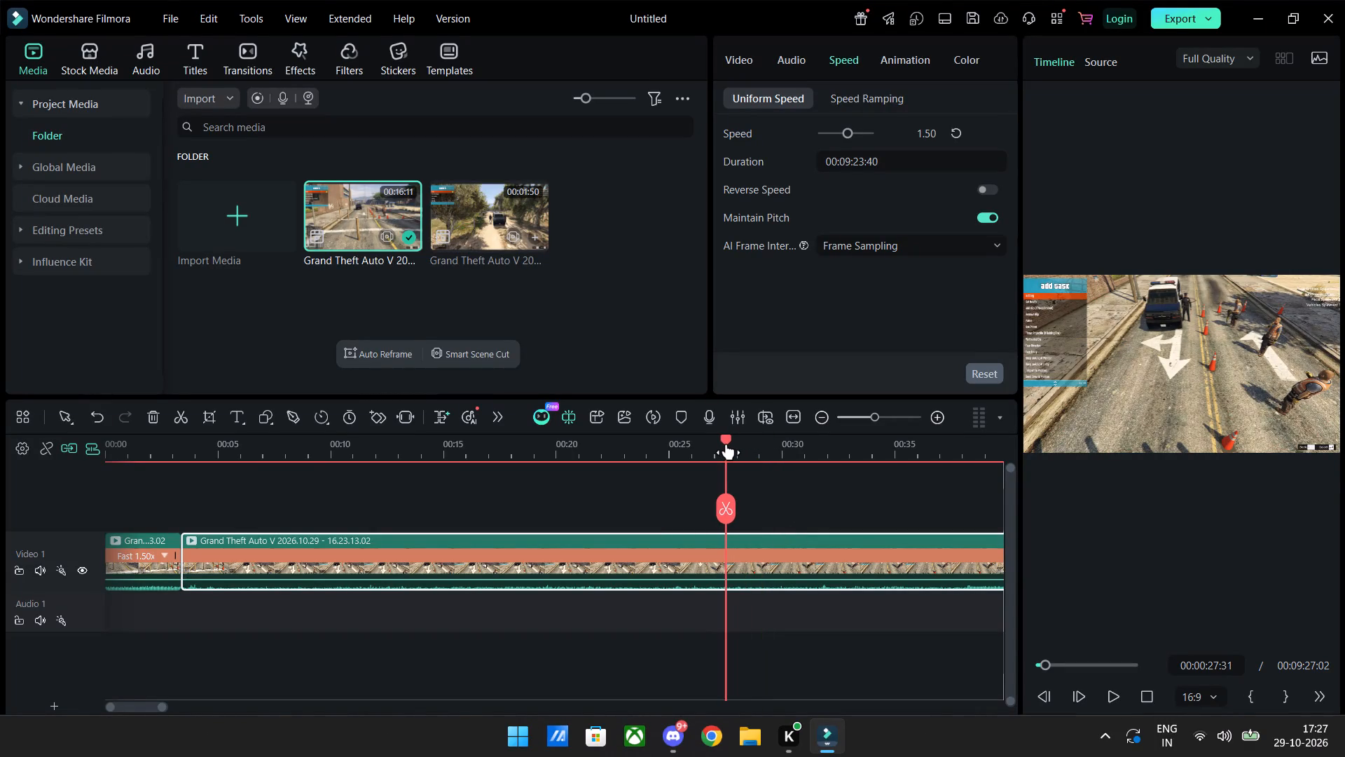
pyautogui.moveTo(726, 444); pyautogui.dragTo(888, 451)
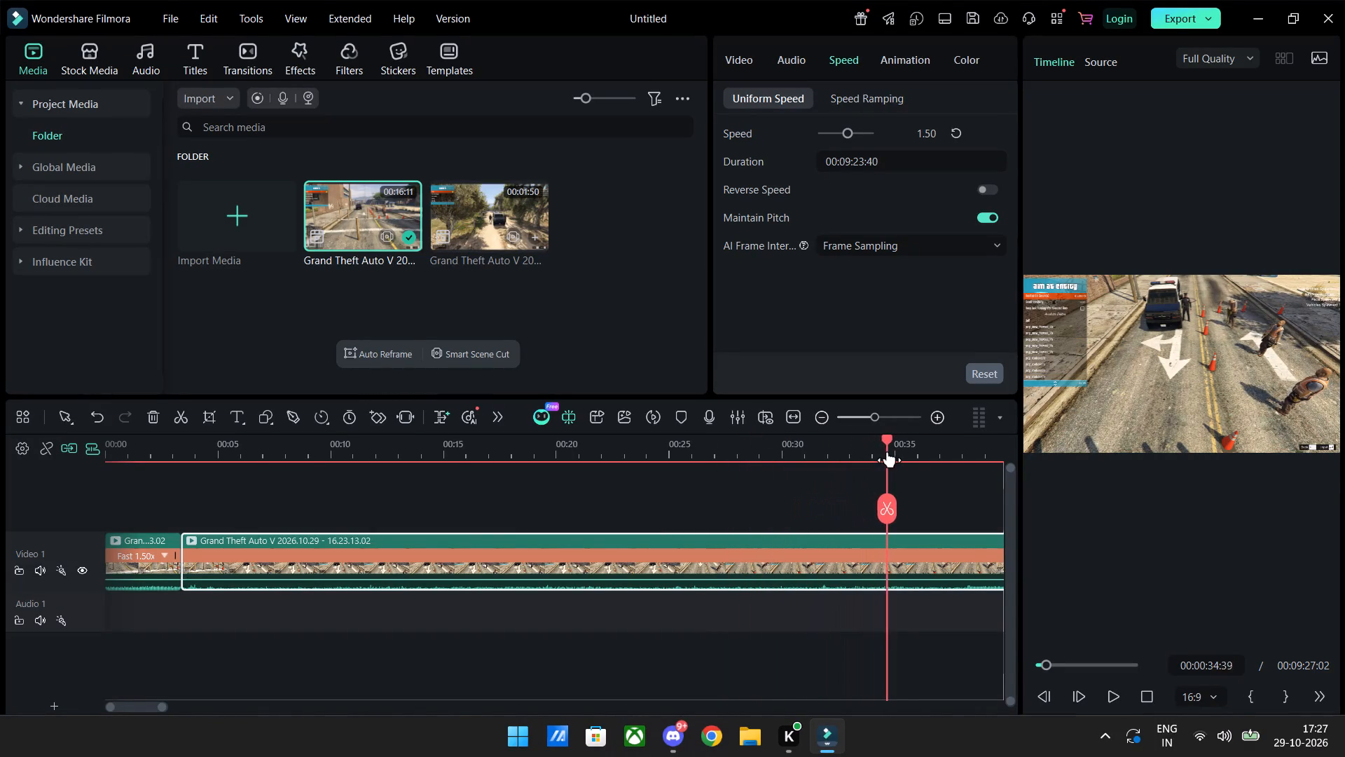
pyautogui.moveTo(888, 451); pyautogui.dragTo(958, 456)
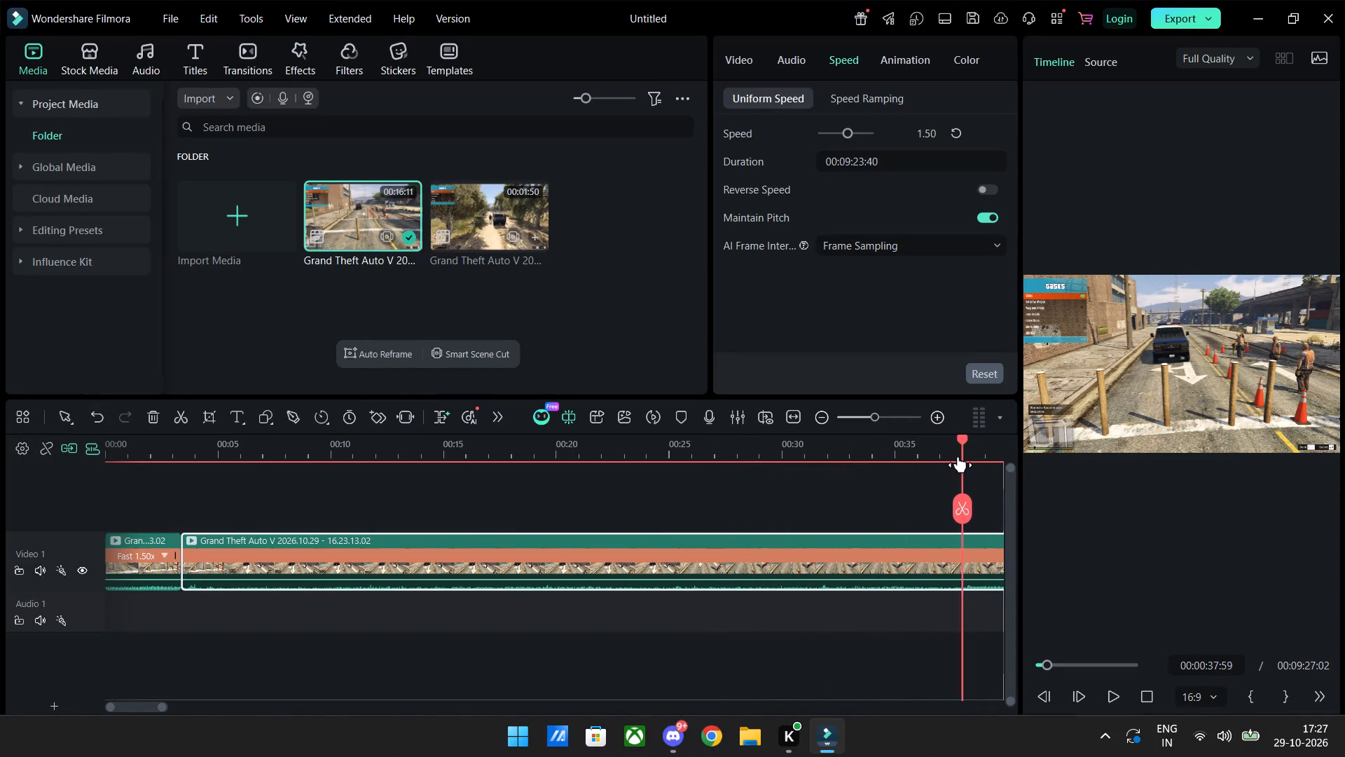
pyautogui.moveTo(958, 456); pyautogui.dragTo(825, 461)
pyautogui.press('space')
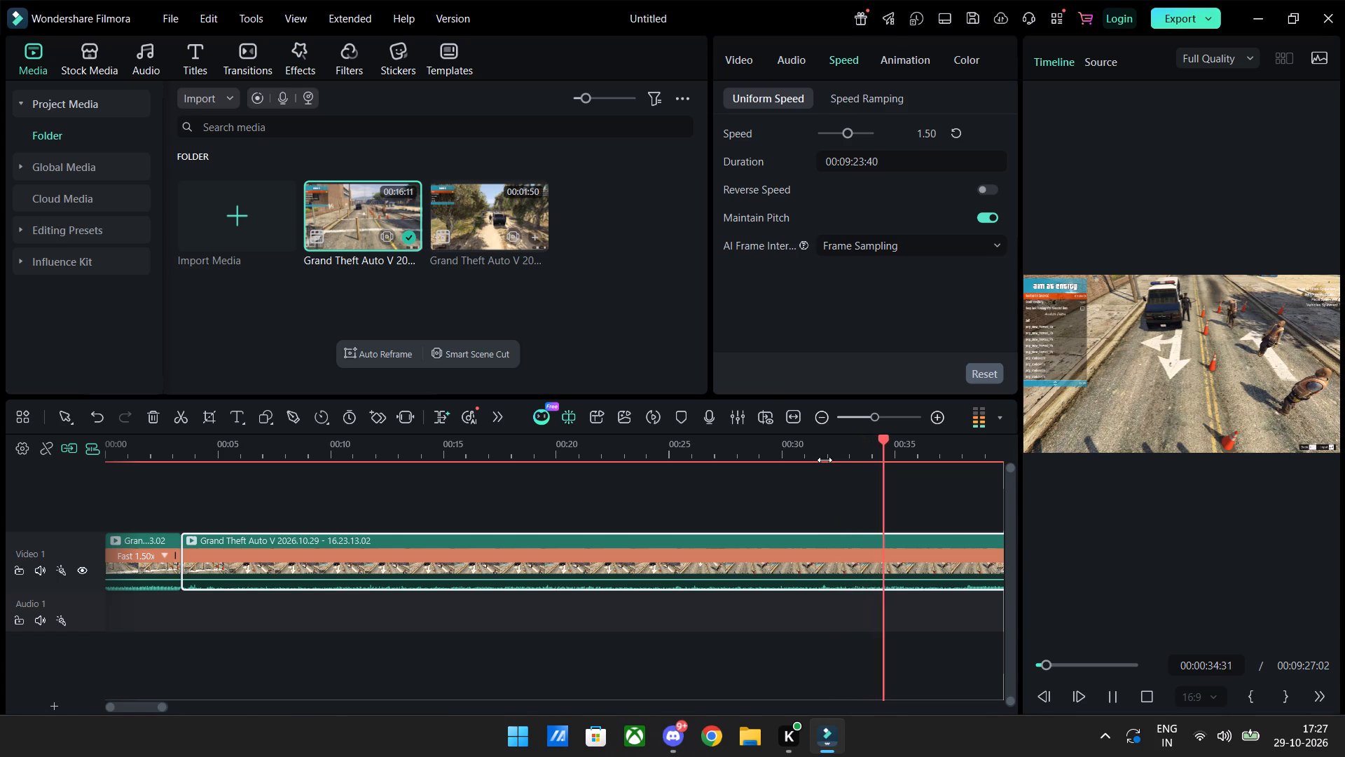
pyautogui.press('space')
pyautogui.keyDown('ctrl'); pyautogui.scroll(-7, 785, 535); pyautogui.keyUp('ctrl')
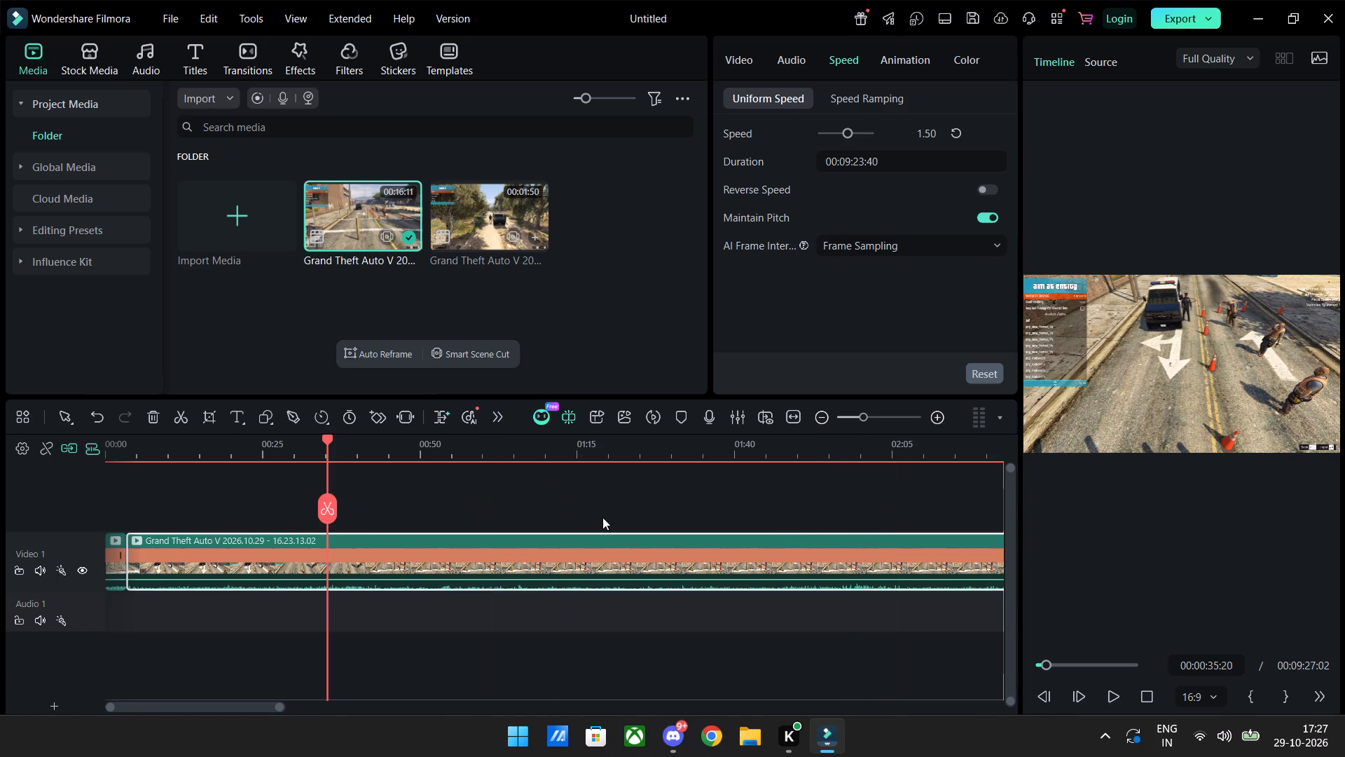
pyautogui.moveTo(327, 443); pyautogui.dragTo(357, 450)
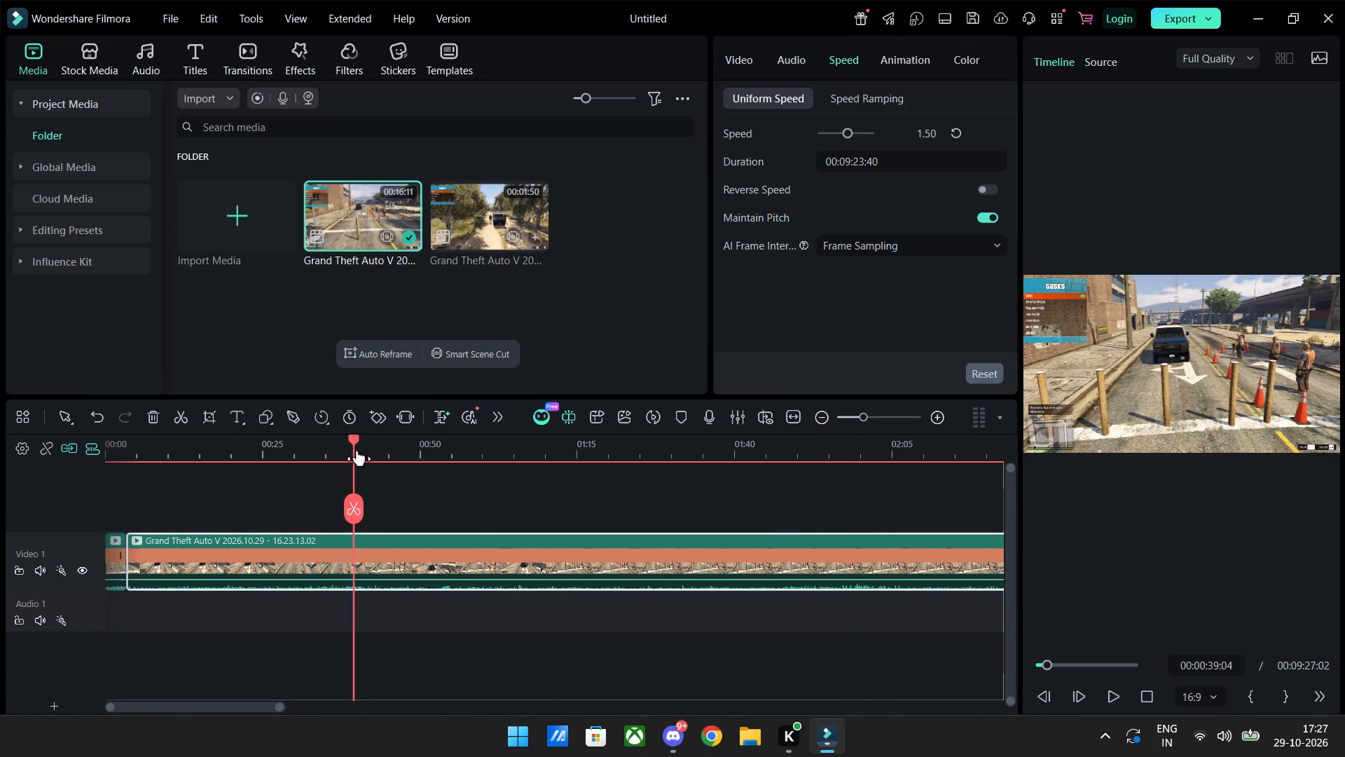
pyautogui.moveTo(357, 450); pyautogui.dragTo(408, 461)
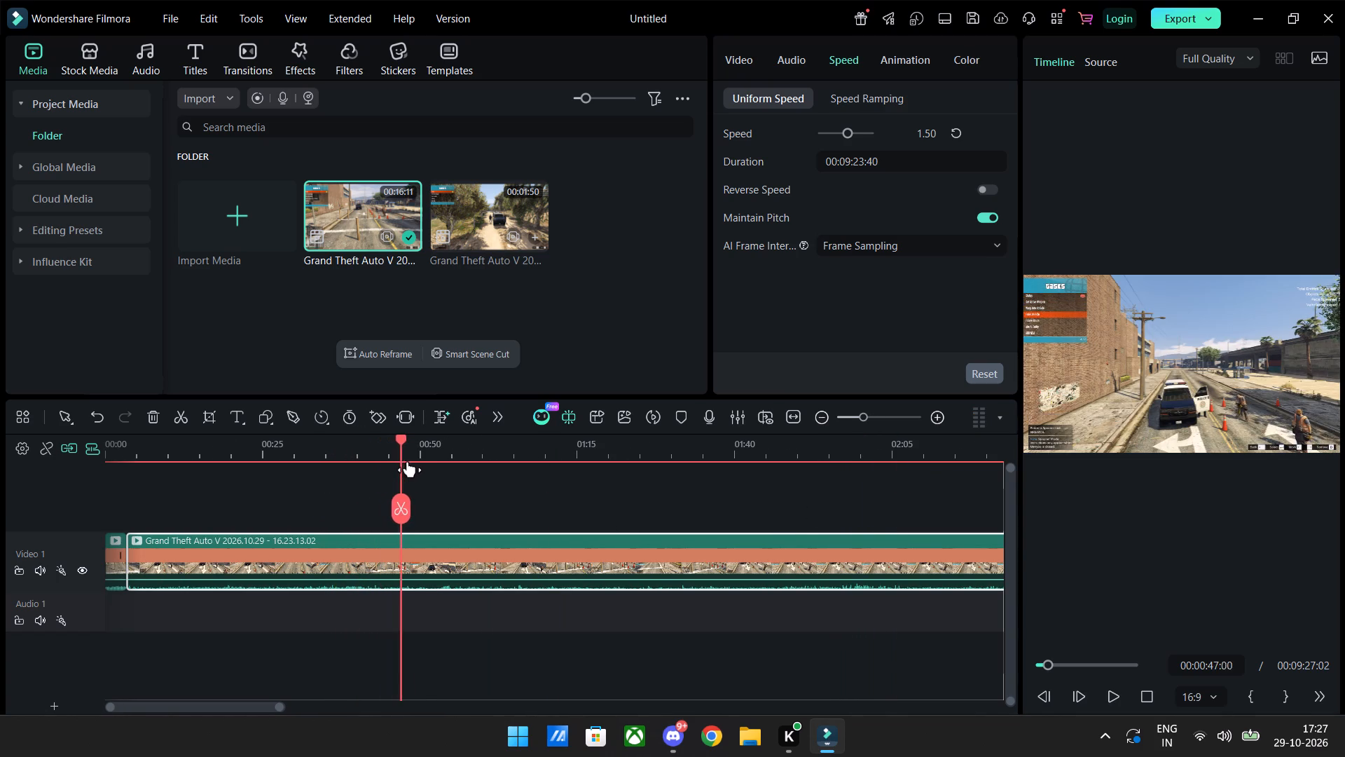
pyautogui.moveTo(408, 461); pyautogui.dragTo(475, 479)
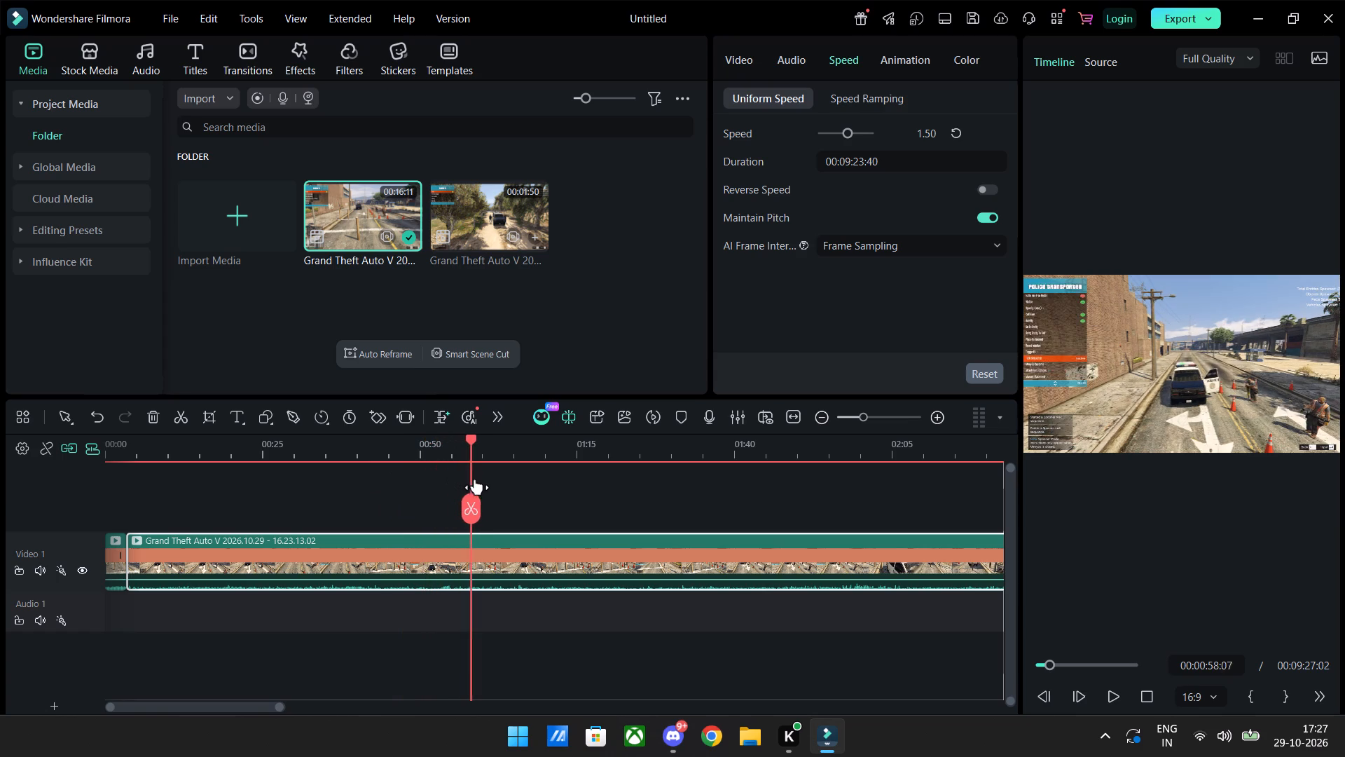
pyautogui.moveTo(475, 479); pyautogui.dragTo(536, 491)
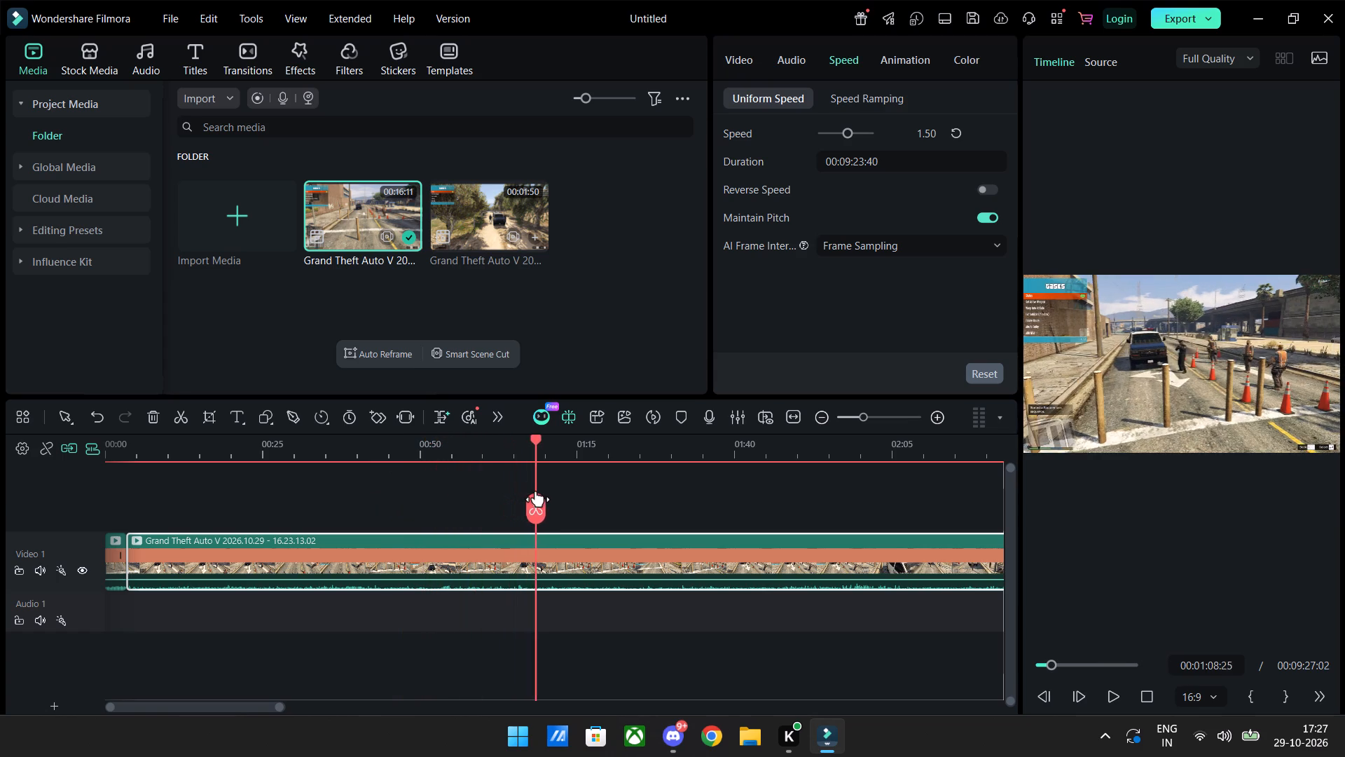
pyautogui.moveTo(536, 491); pyautogui.dragTo(509, 491)
pyautogui.press('space')
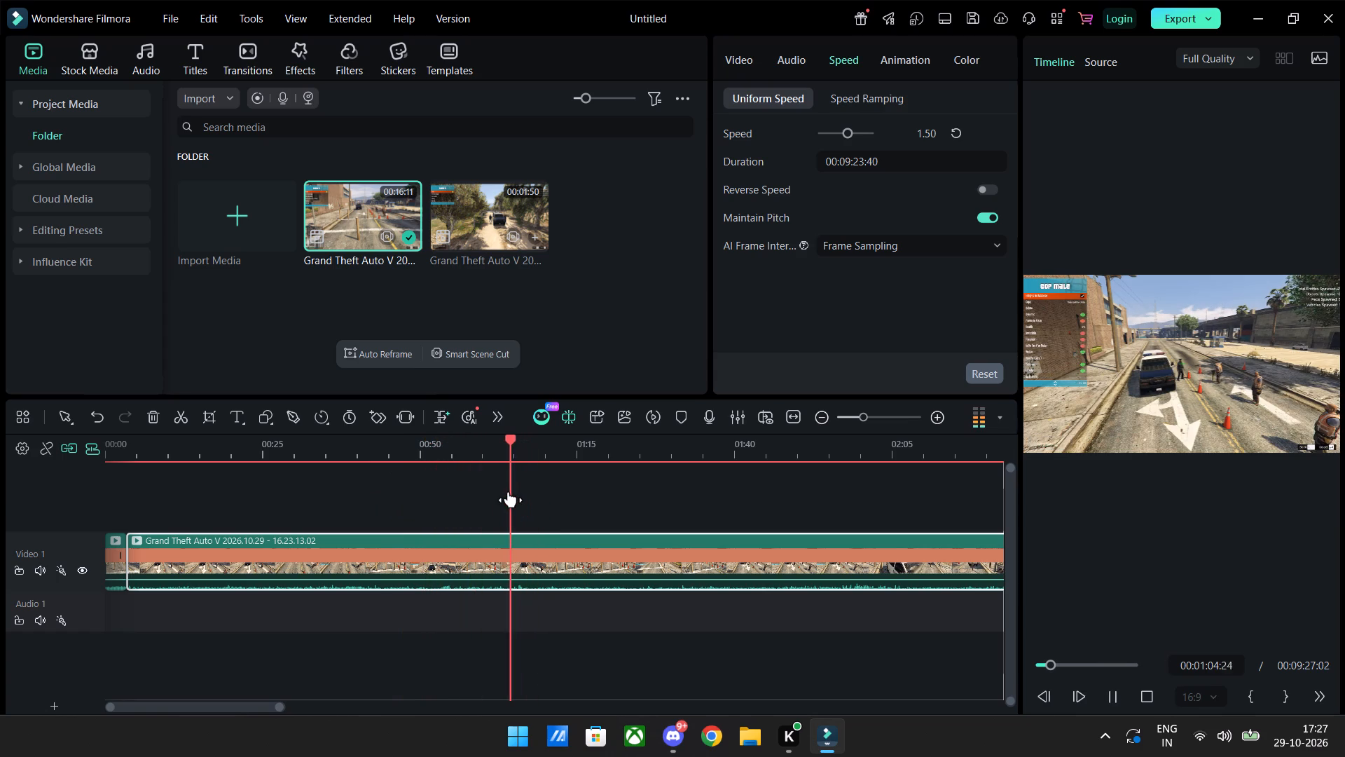
pyautogui.press('space')
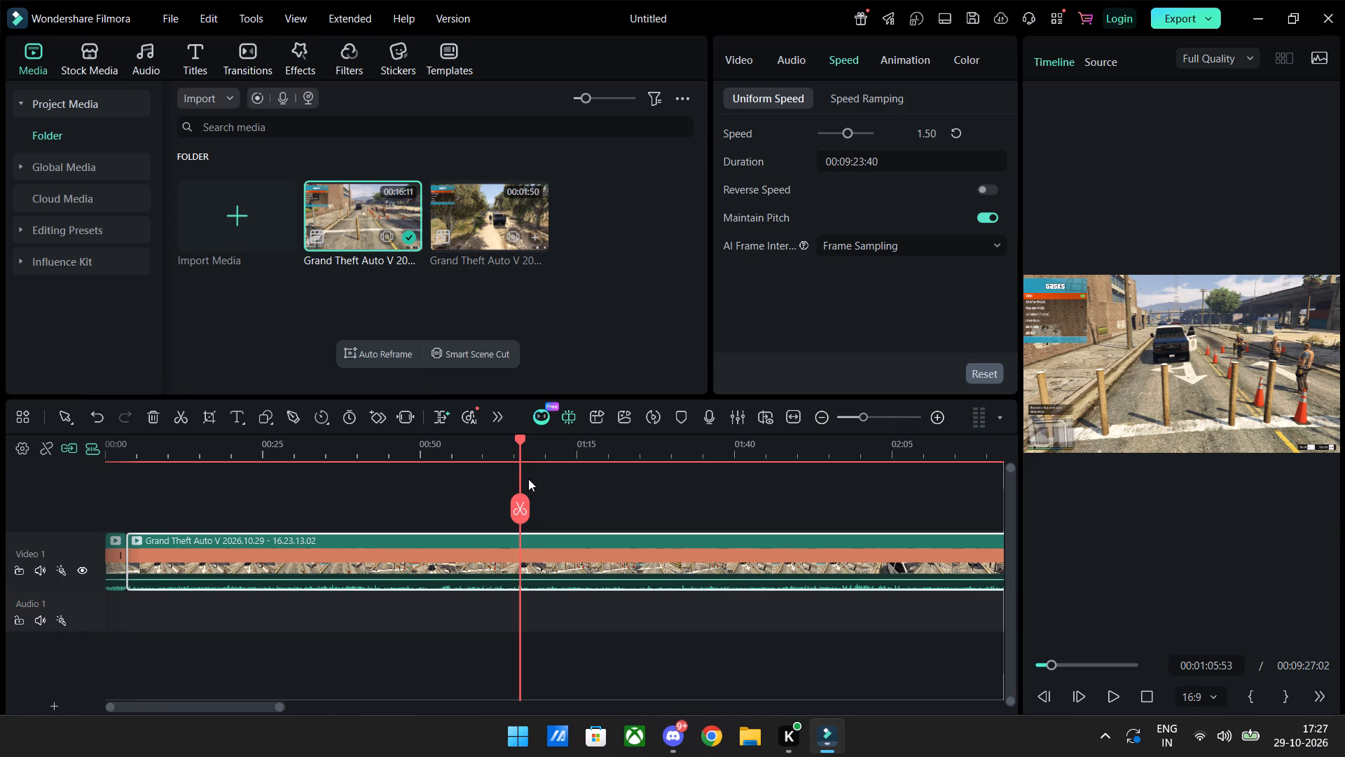
# Split the second clip at 00:01:05:41 and delete the section of it before the cut.
pyautogui.press('Left')
pyautogui.press('Left')
pyautogui.press('Left')
pyautogui.press('Left')
pyautogui.press('Left')
pyautogui.press('Left')
pyautogui.press('Left')
pyautogui.press('Left')
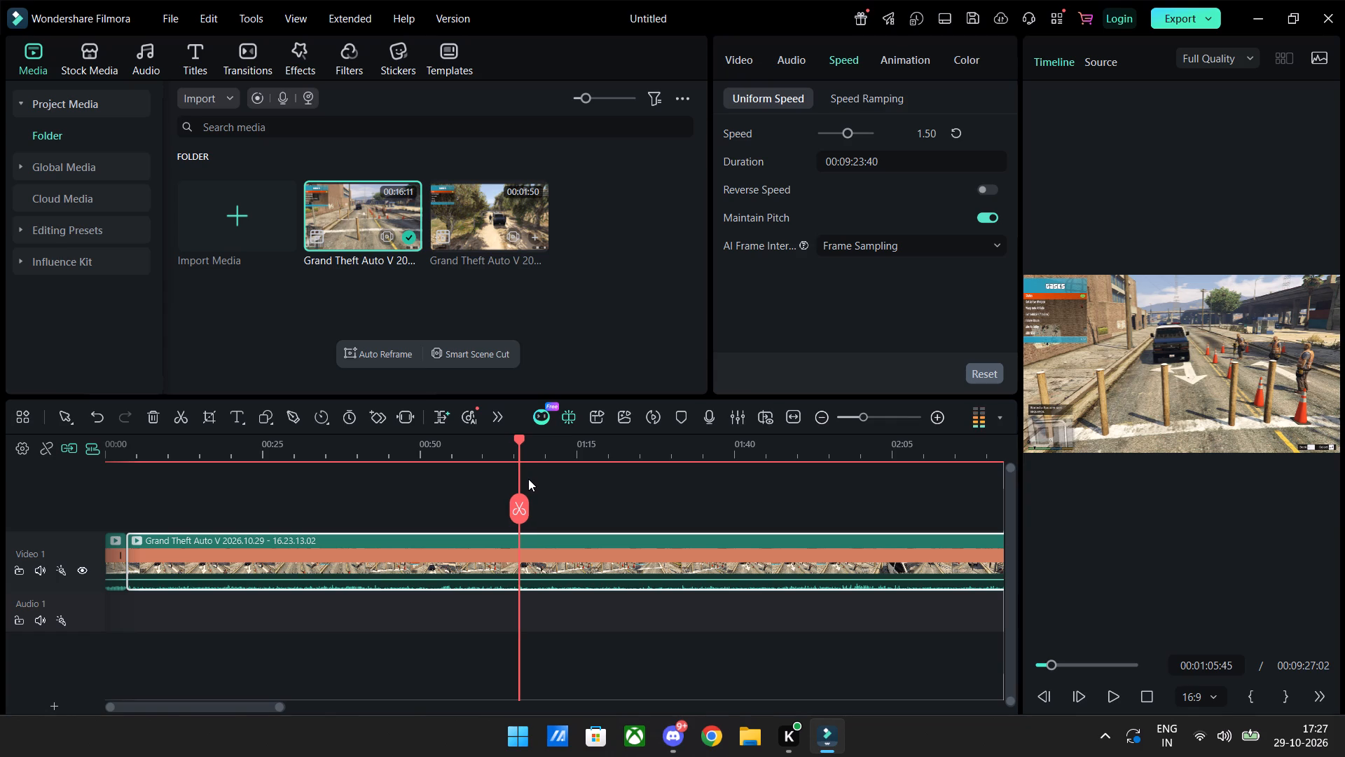
pyautogui.press('Left')
pyautogui.press('Left')
pyautogui.press('Left')
pyautogui.press('Left')
pyautogui.press('Left')
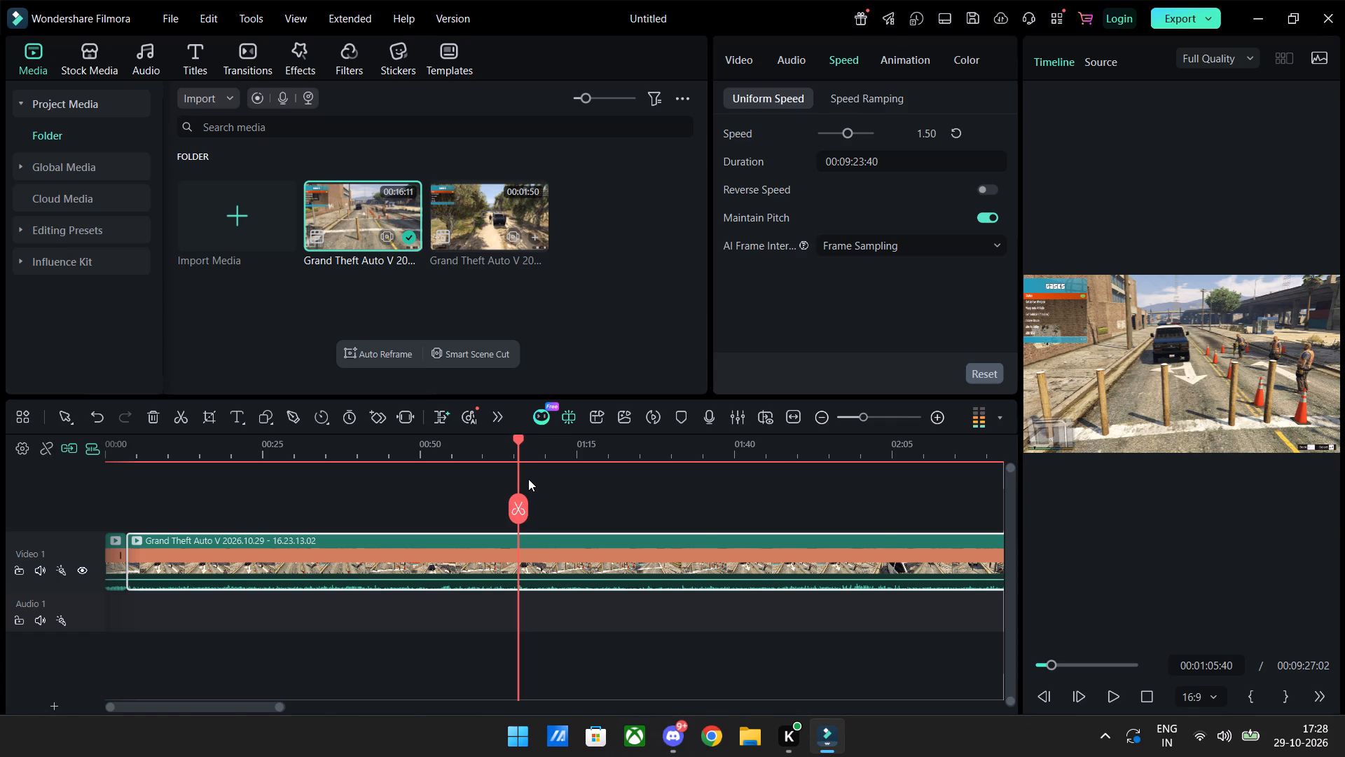
pyautogui.press('Left')
pyautogui.press('Right')
pyautogui.press('Right')
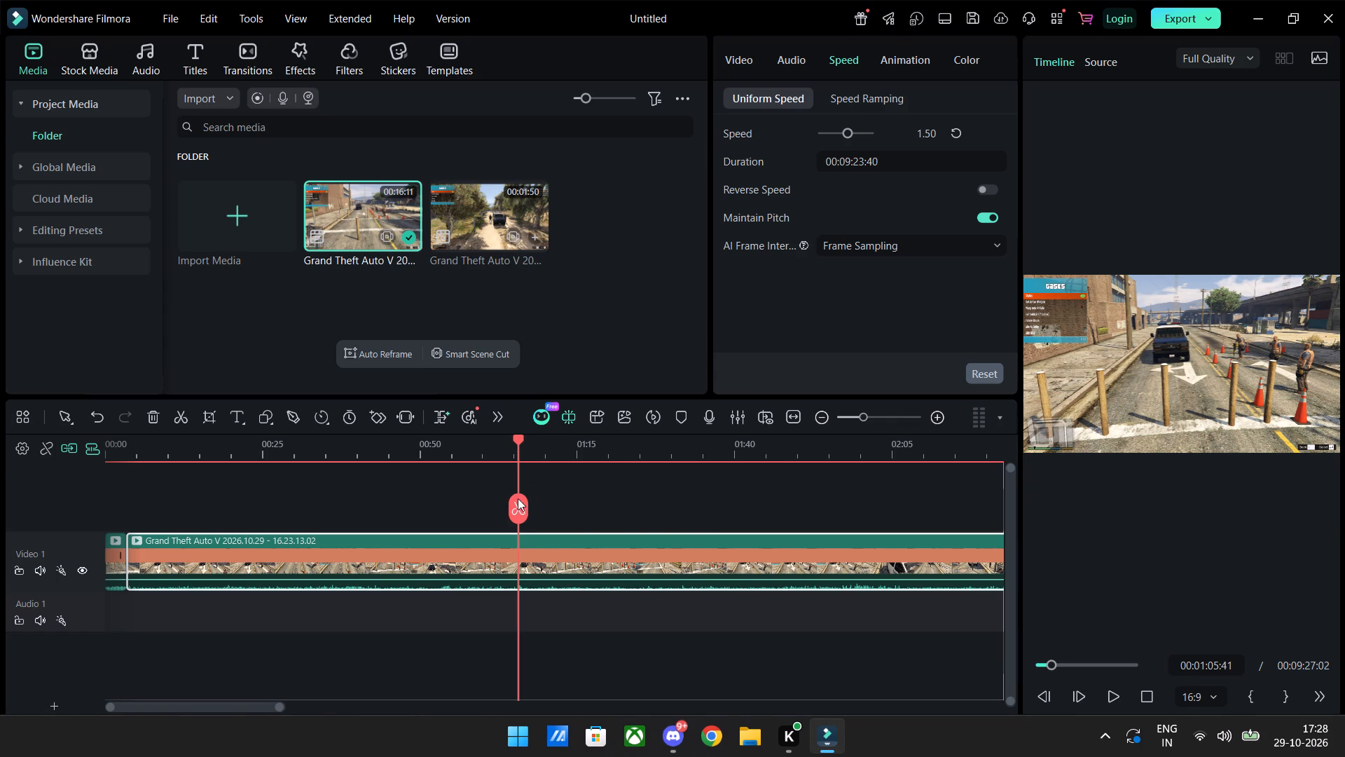
pyautogui.click(518, 504)
pyautogui.click(469, 540)
pyautogui.press('Delete')
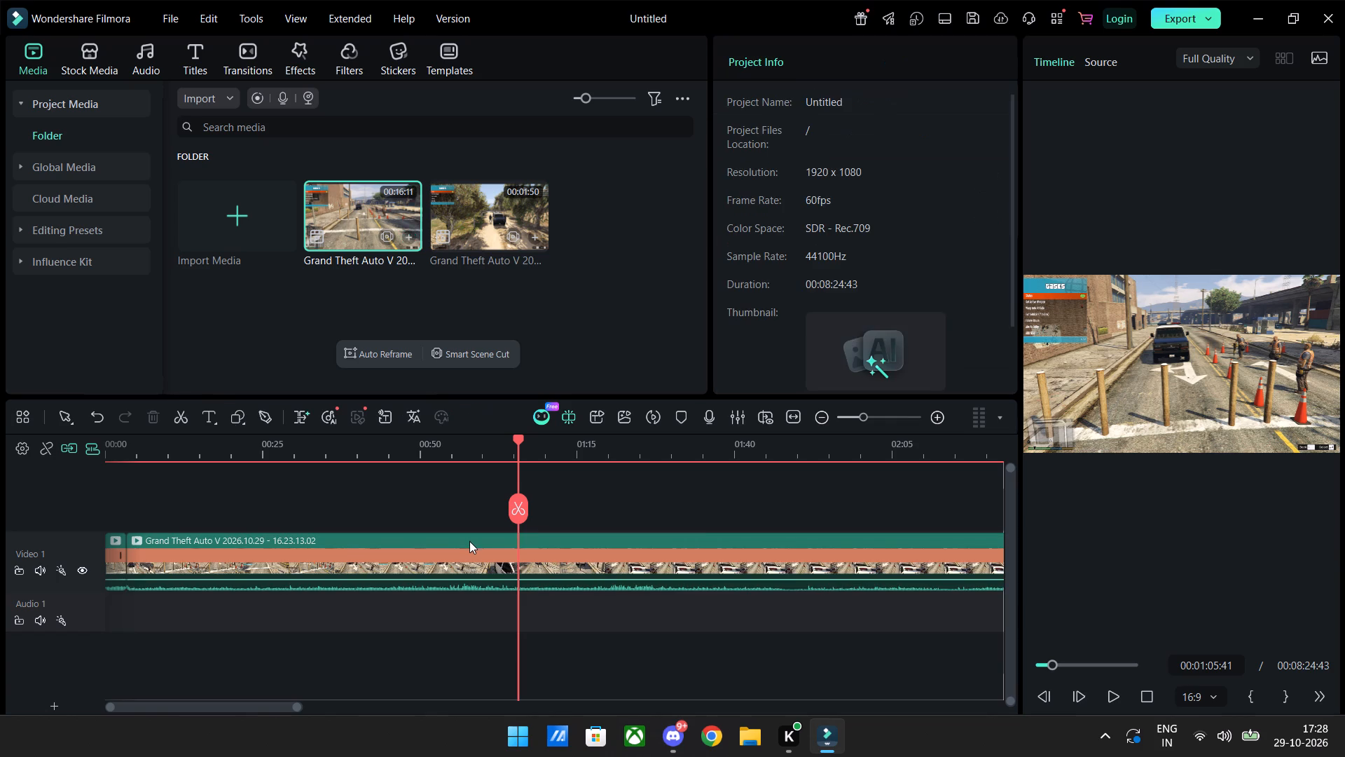
# Play the opening of the timeline and the join between the first two clips to examine how the cut looks.
pyautogui.click(104, 456)
pyautogui.click(113, 453)
pyautogui.press('space')
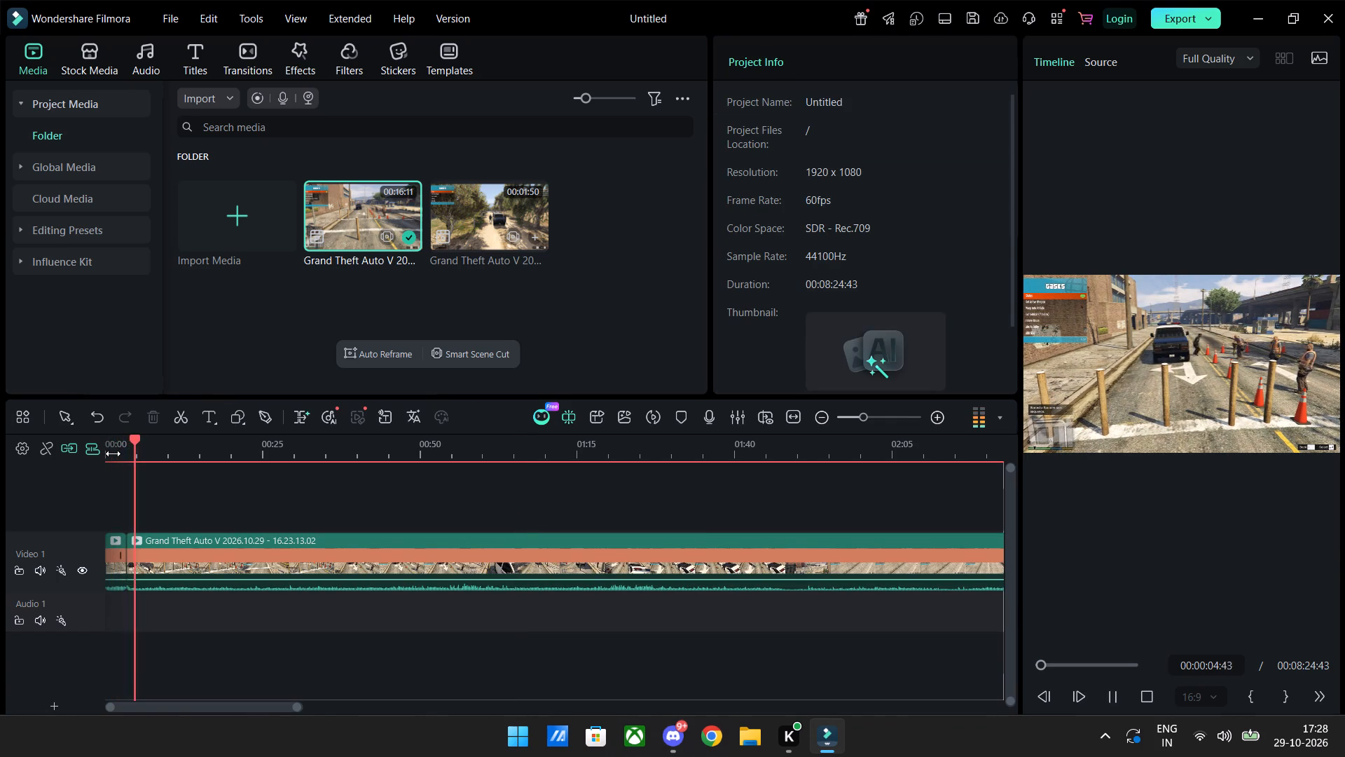
pyautogui.press('space')
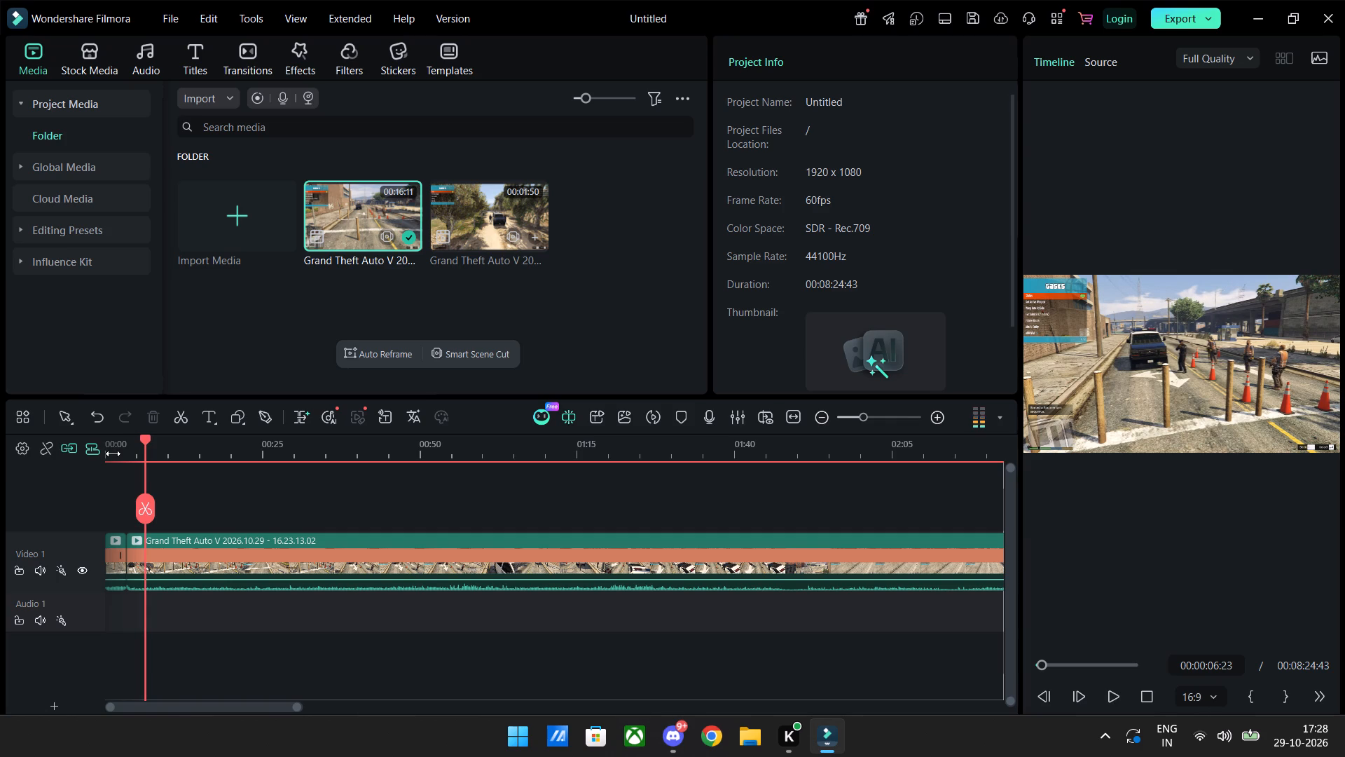
pyautogui.keyDown('ctrl'); pyautogui.scroll(13, 277, 503); pyautogui.keyUp('ctrl')
pyautogui.keyDown('ctrl'); pyautogui.scroll(1, 1122, 389); pyautogui.keyUp('ctrl')
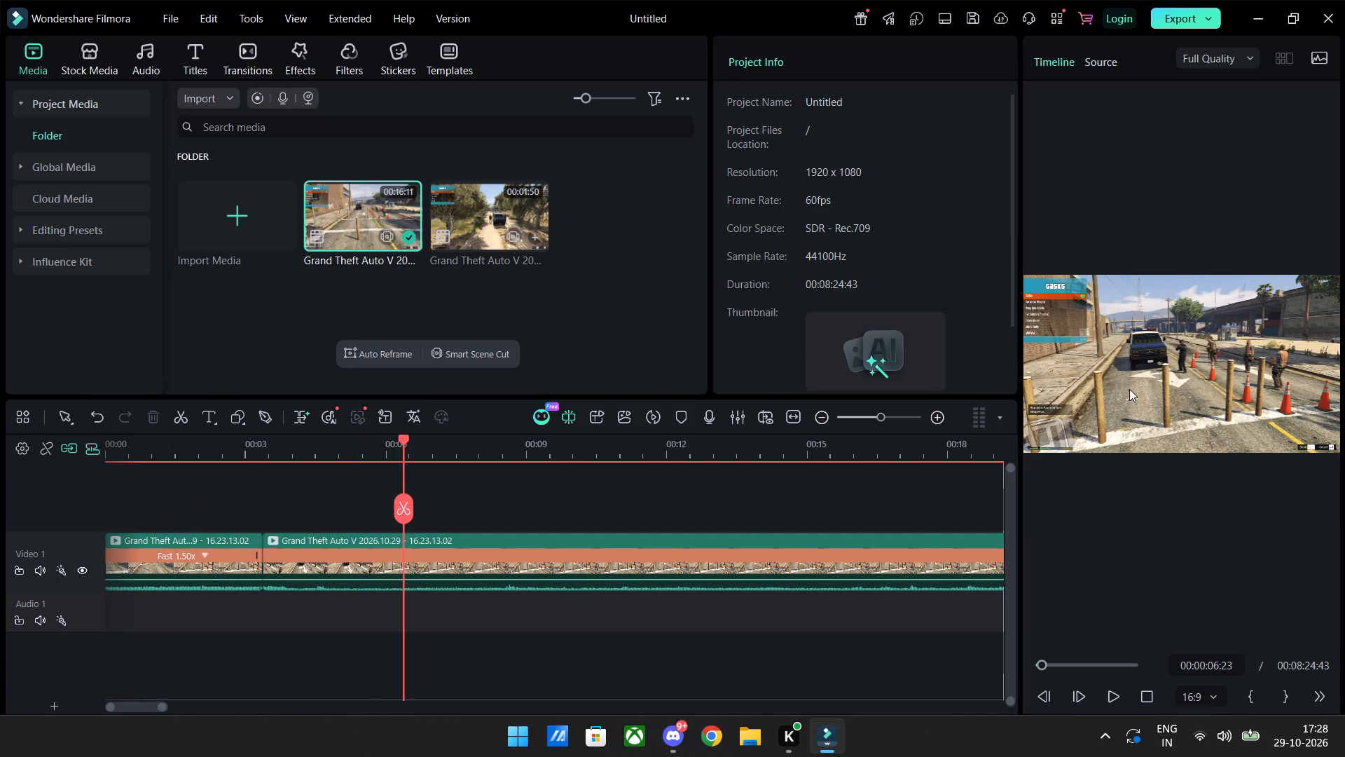
pyautogui.keyDown('ctrl'); pyautogui.scroll(17, 1129, 389); pyautogui.keyUp('ctrl')
pyautogui.keyDown('ctrl'); pyautogui.scroll(4, 1119, 396); pyautogui.keyUp('ctrl')
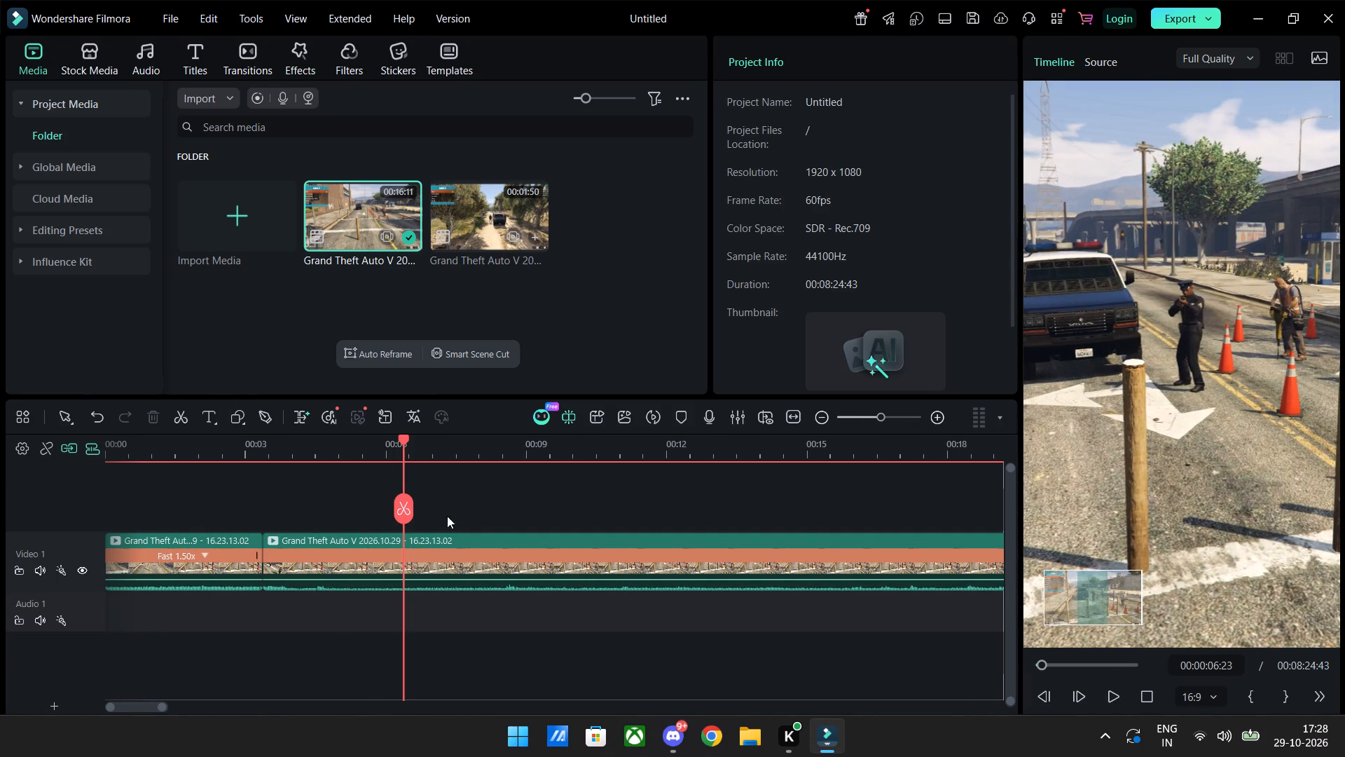
pyautogui.moveTo(401, 441); pyautogui.dragTo(192, 452)
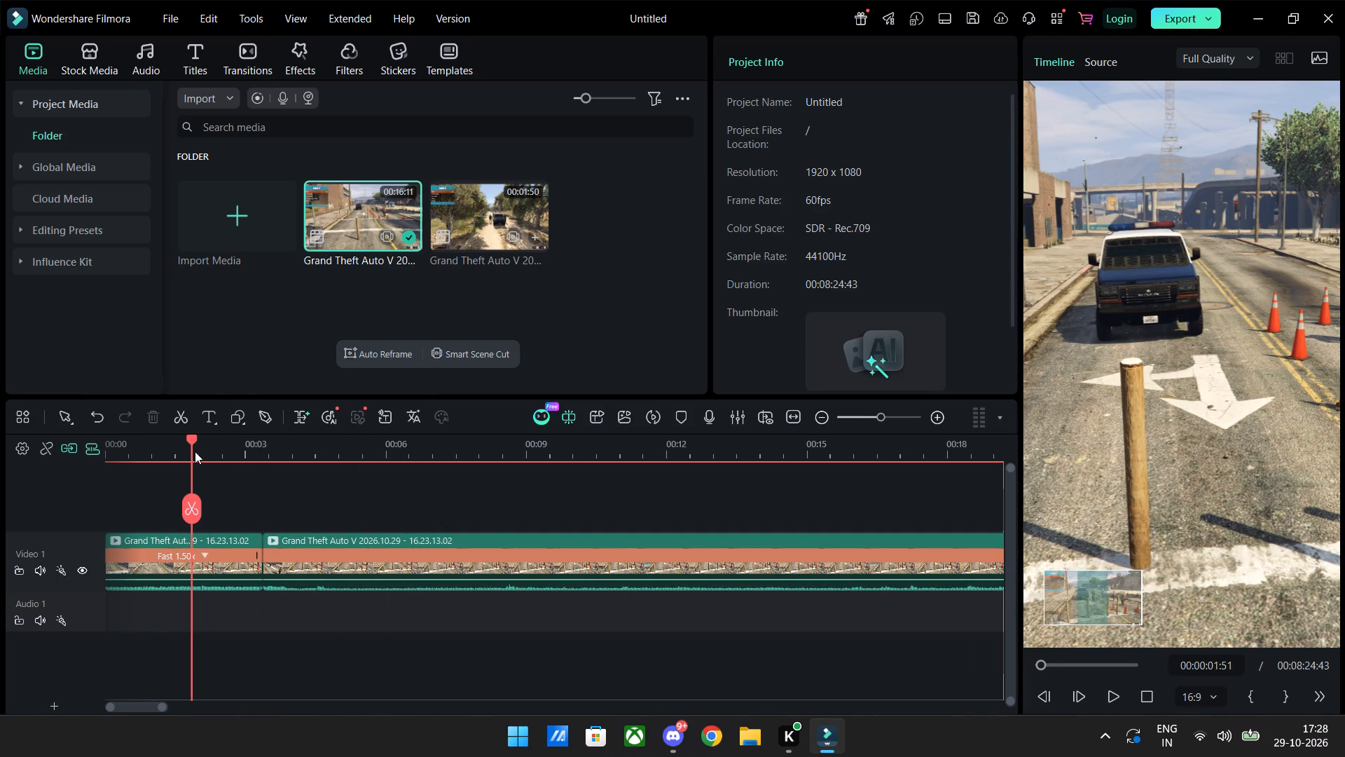
pyautogui.press('space')
pyautogui.press('space')
pyautogui.press('space')
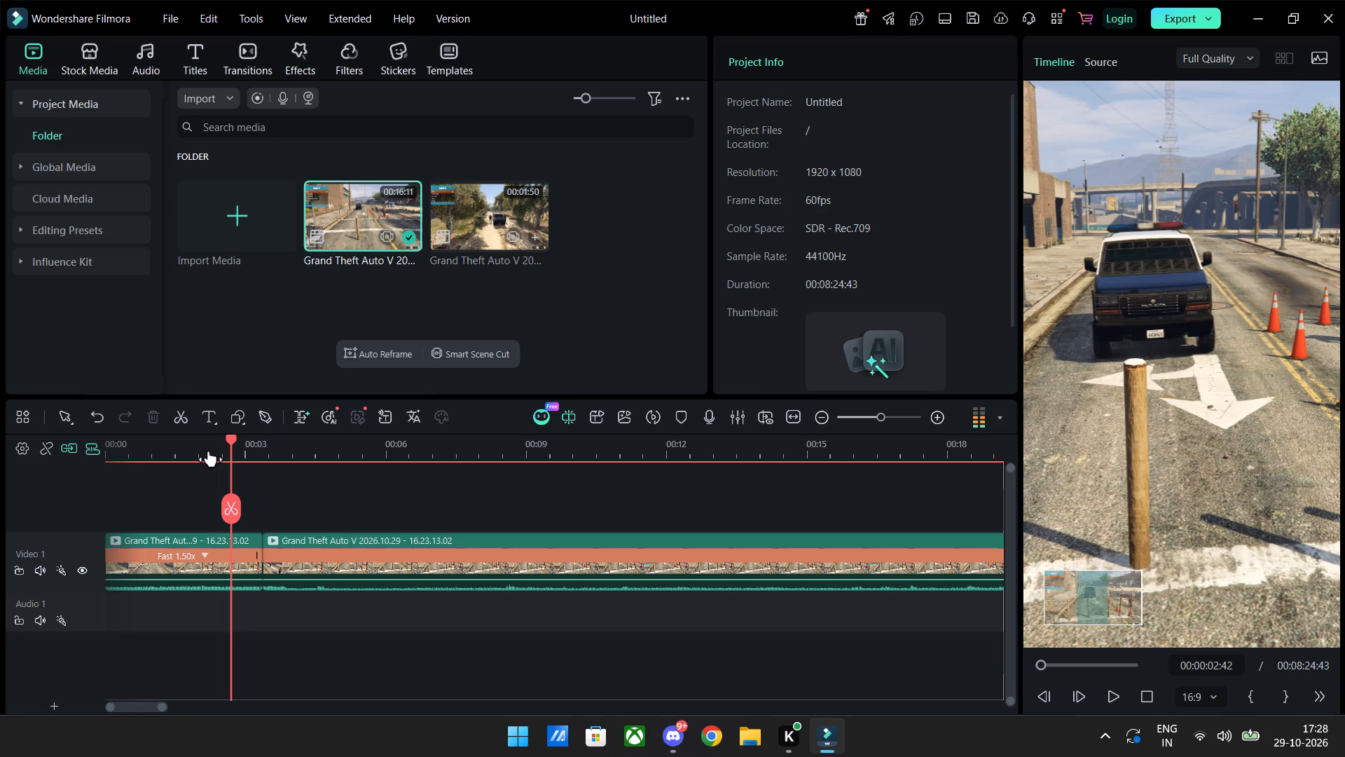
pyautogui.press('space')
pyautogui.press('space')
pyautogui.press('space')
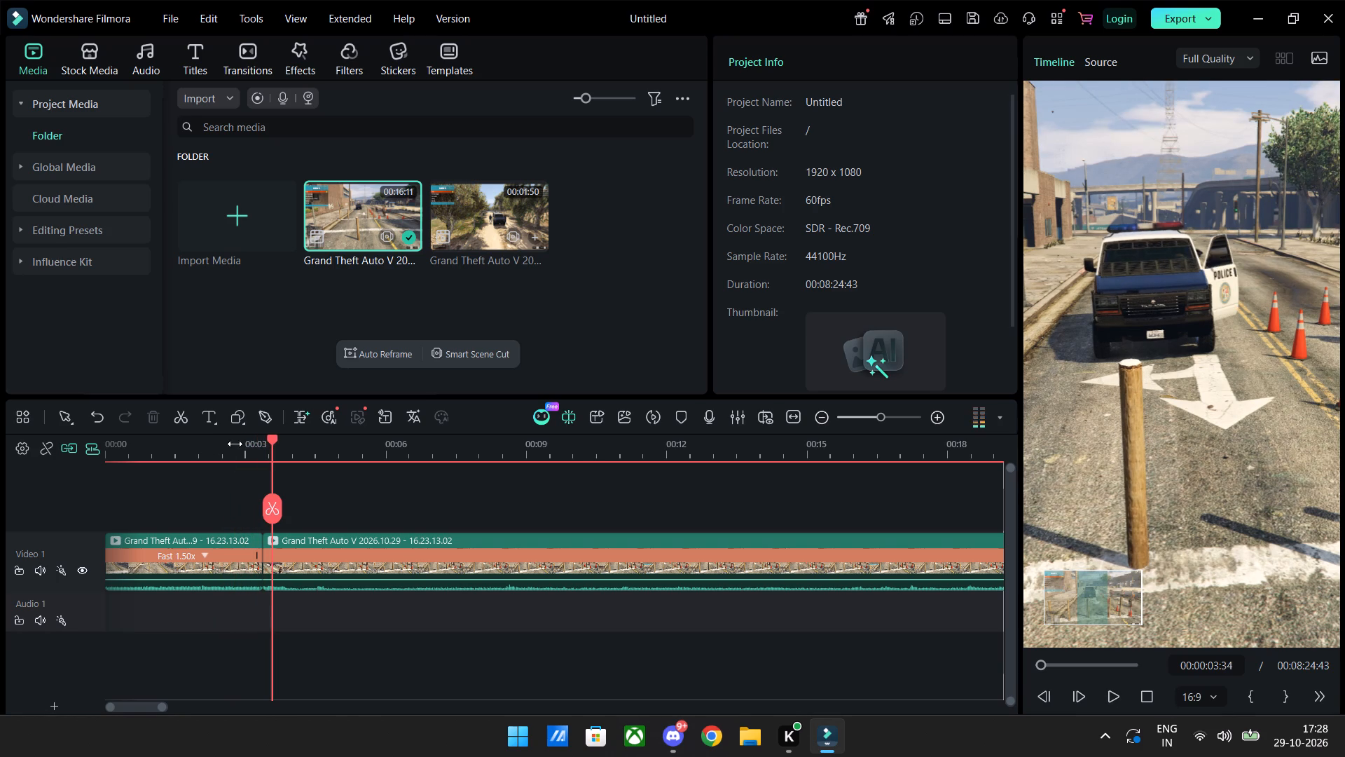
# Split the first clip at 00:00:02:41 and delete its remaining tail before the second clip.
pyautogui.moveTo(272, 439); pyautogui.dragTo(154, 461)
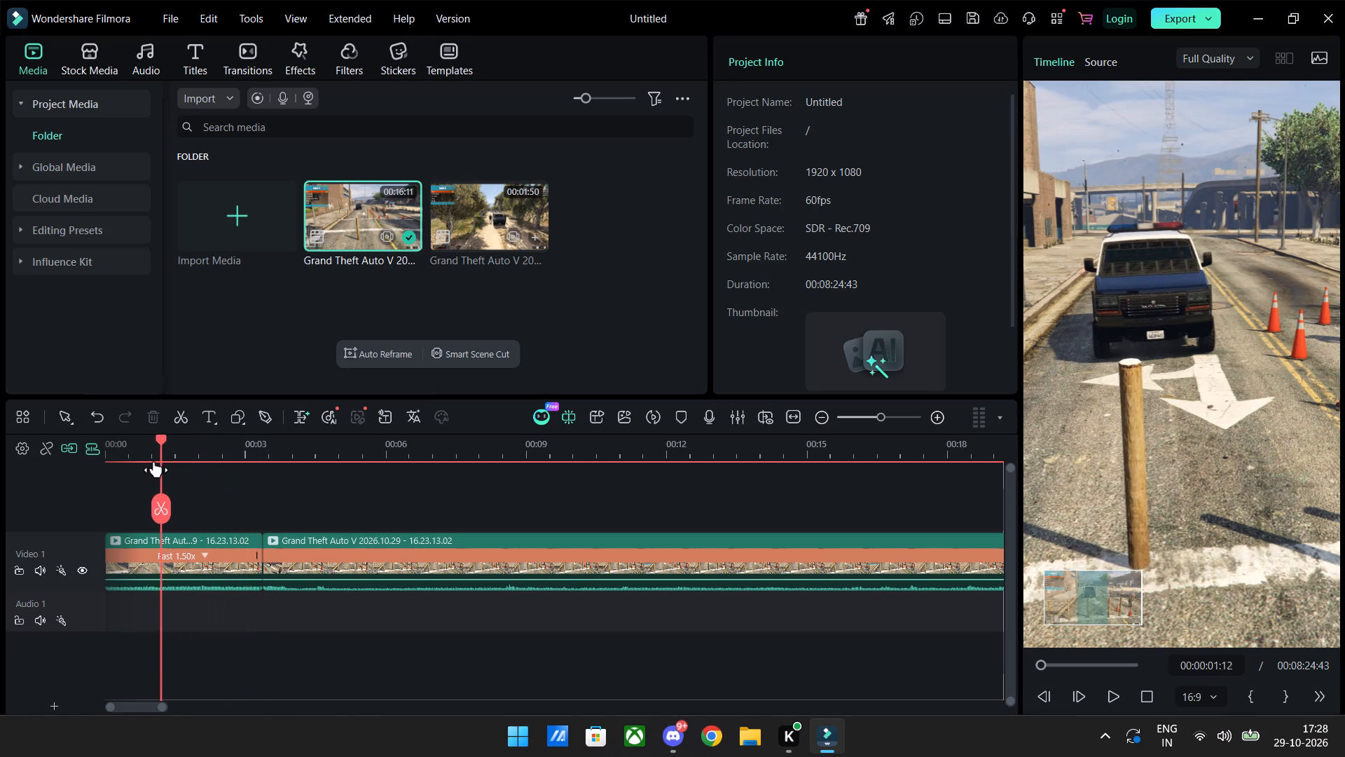
pyautogui.moveTo(154, 461); pyautogui.dragTo(213, 468)
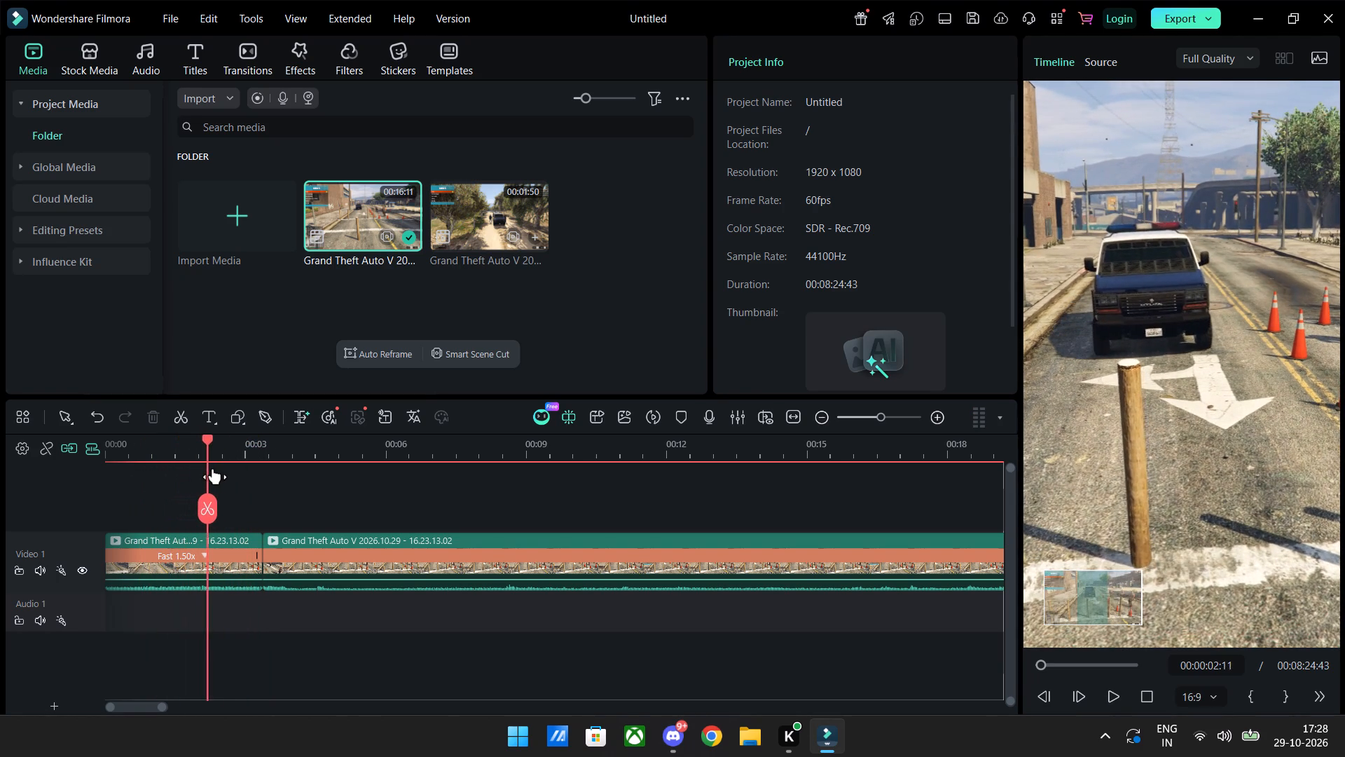
pyautogui.moveTo(213, 468); pyautogui.dragTo(230, 469)
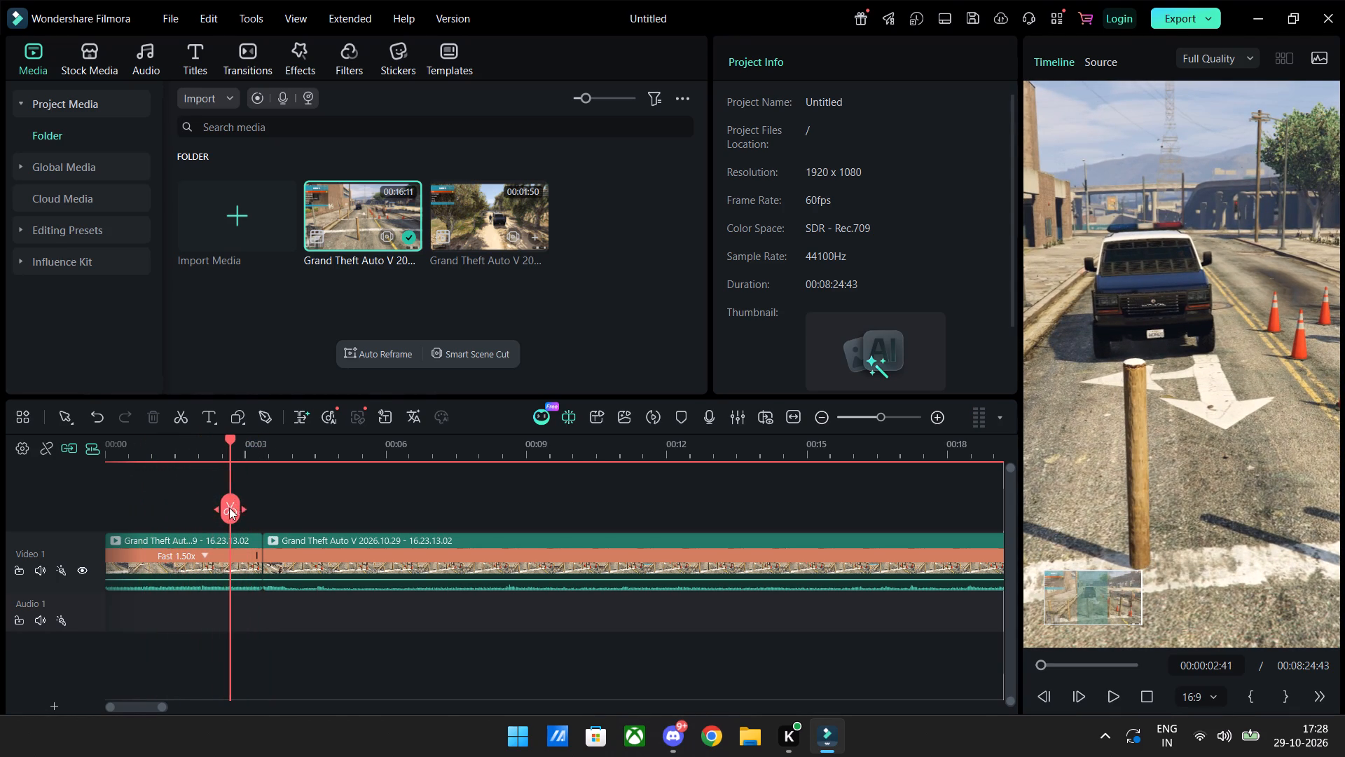
pyautogui.click(229, 508)
pyautogui.click(240, 545)
pyautogui.press('Delete')
# Play through the new join and split the second clip at 00:00:05:41, where the officer stands beside the van.
pyautogui.click(199, 463)
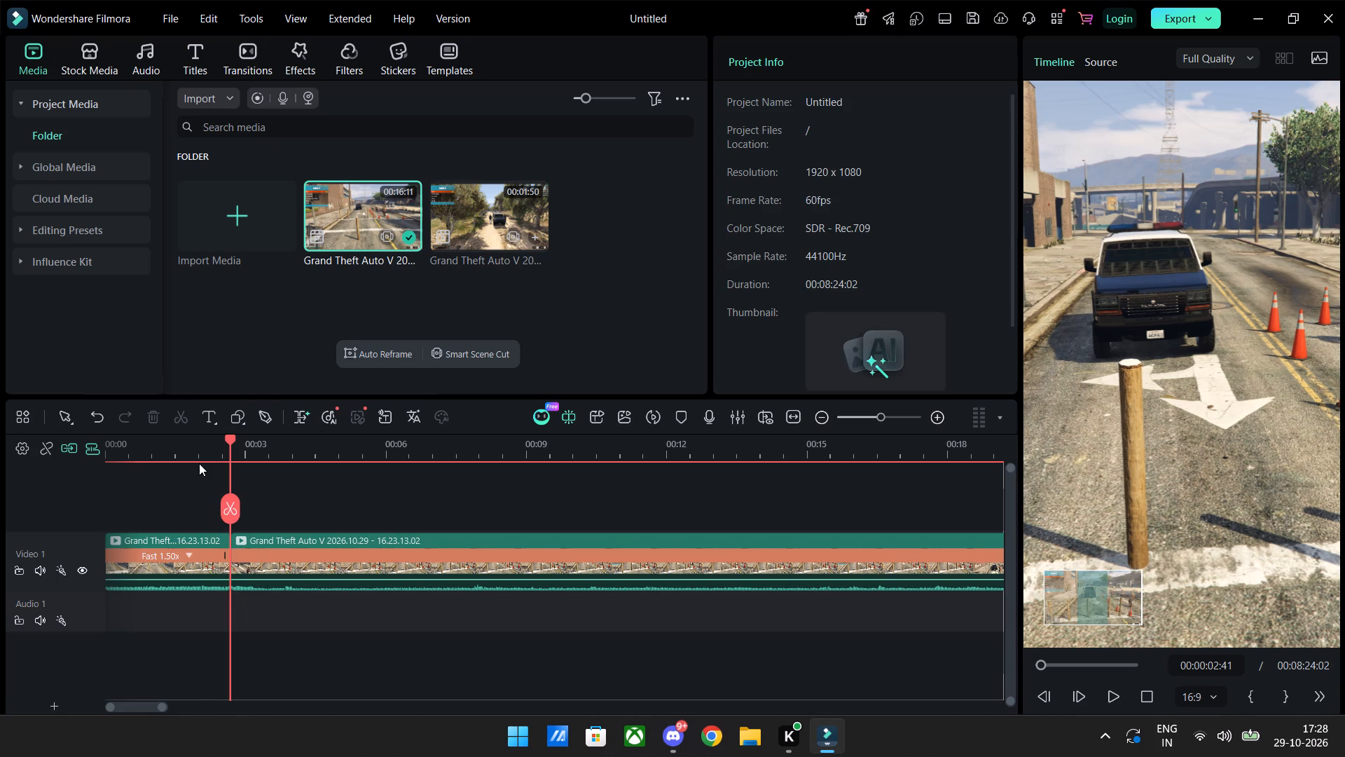
pyautogui.click(200, 454)
pyautogui.press('space')
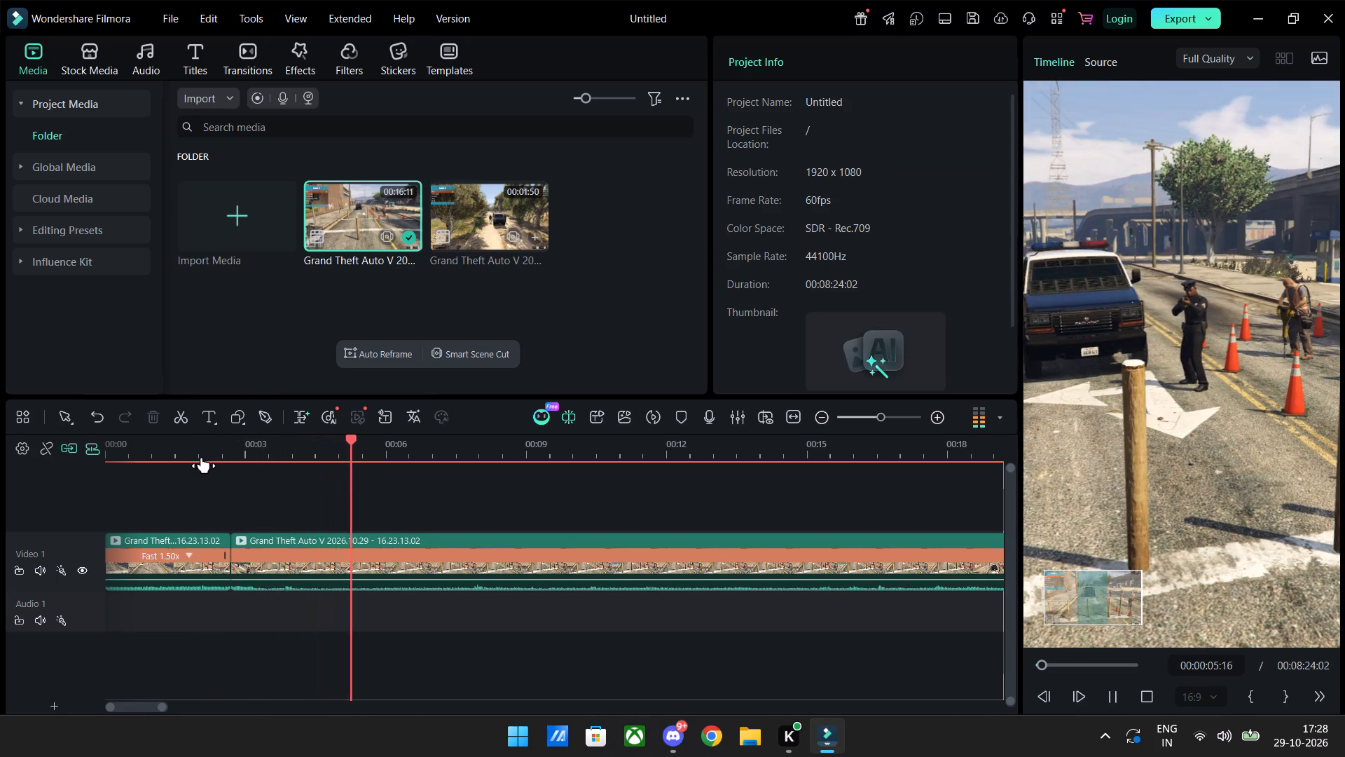
pyautogui.press('space')
pyautogui.press('space')
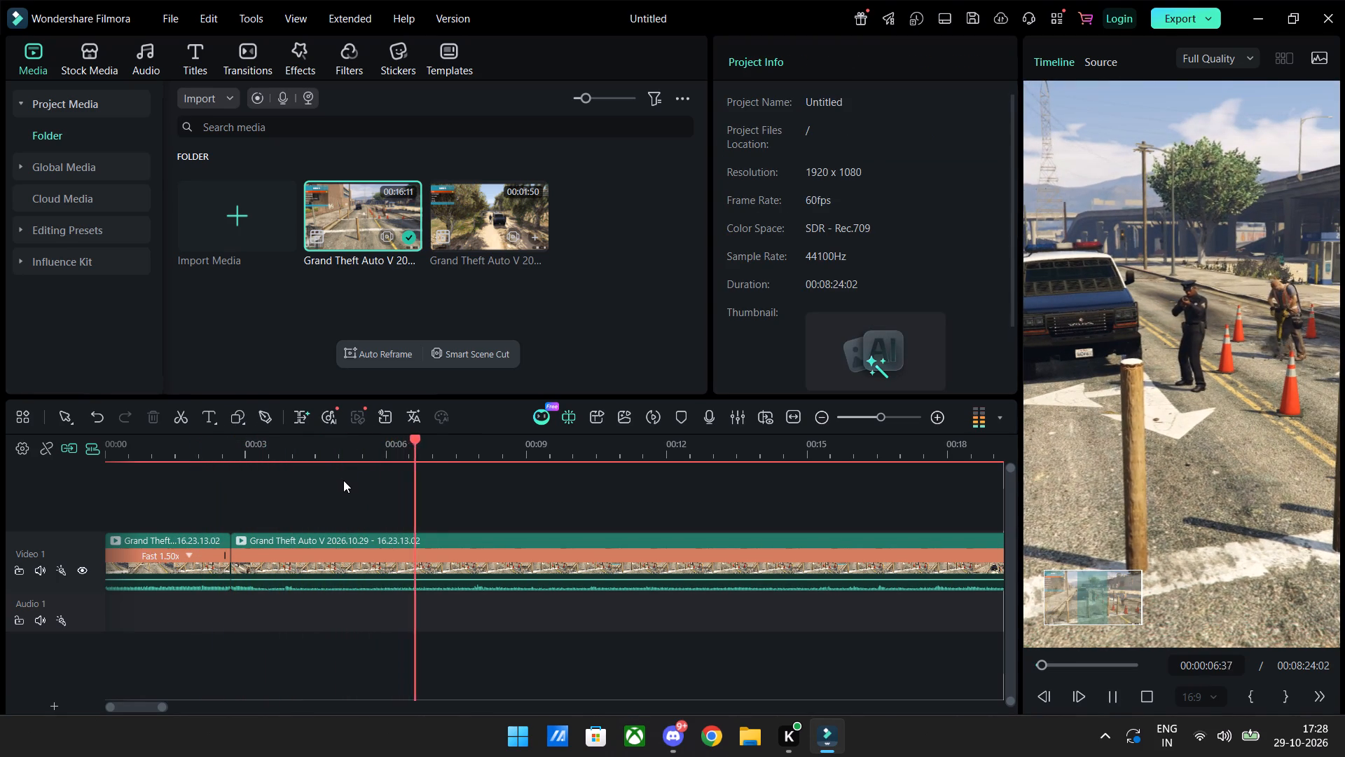
pyautogui.press('space')
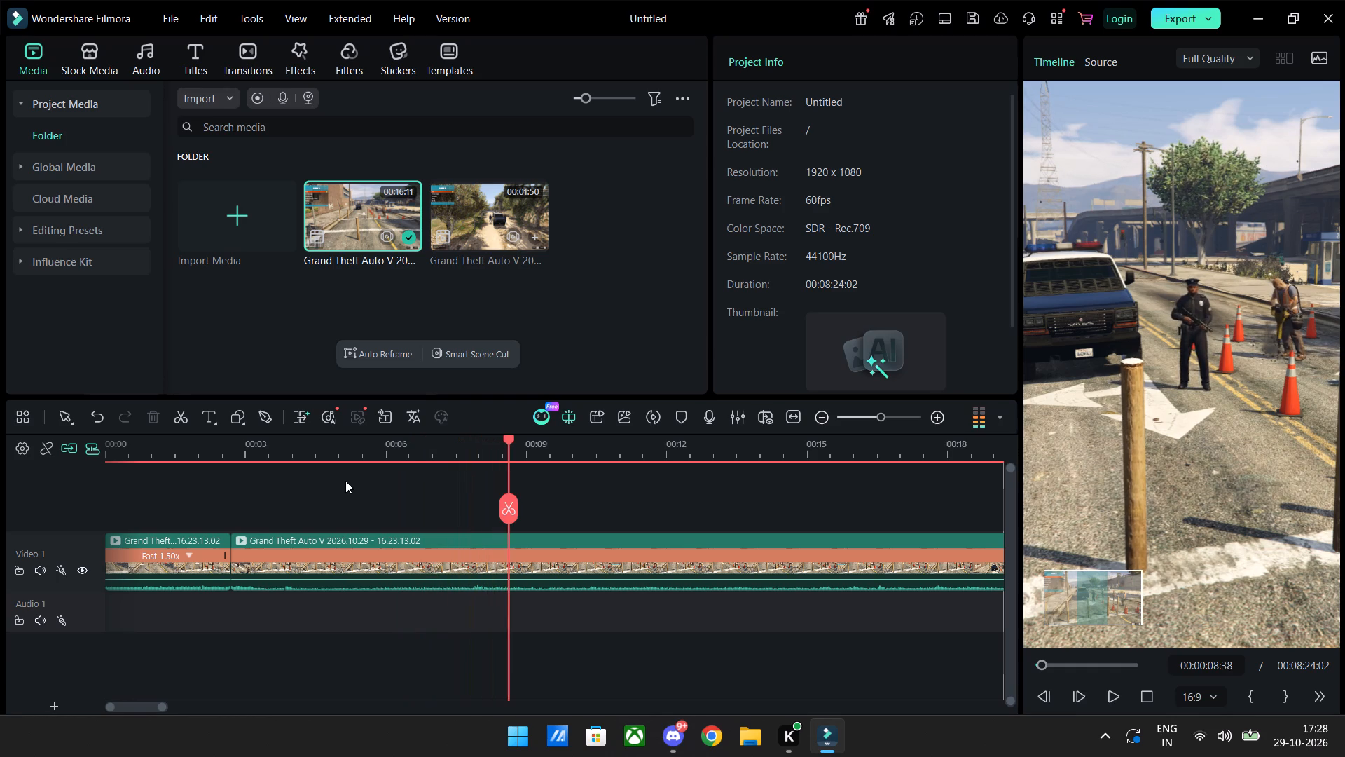
pyautogui.moveTo(510, 440); pyautogui.dragTo(376, 456)
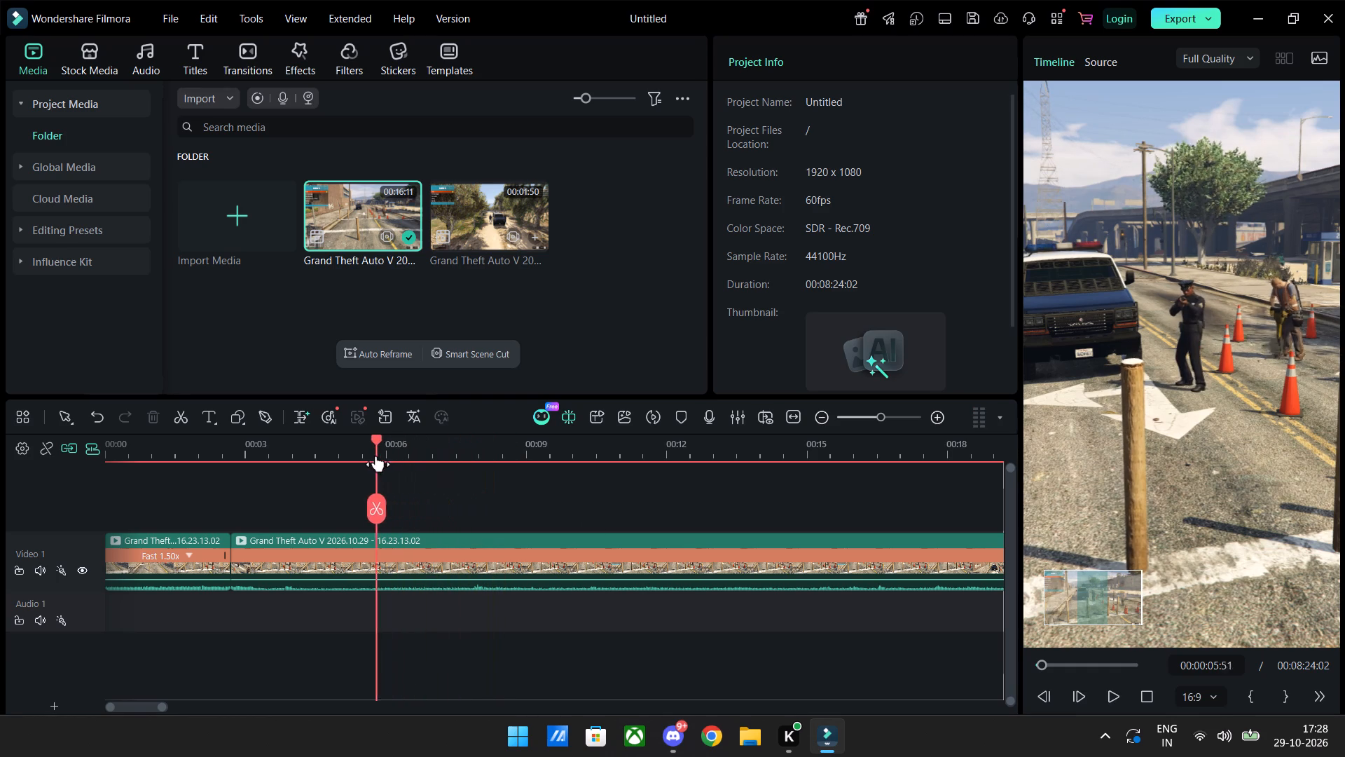
pyautogui.moveTo(376, 456); pyautogui.dragTo(330, 474)
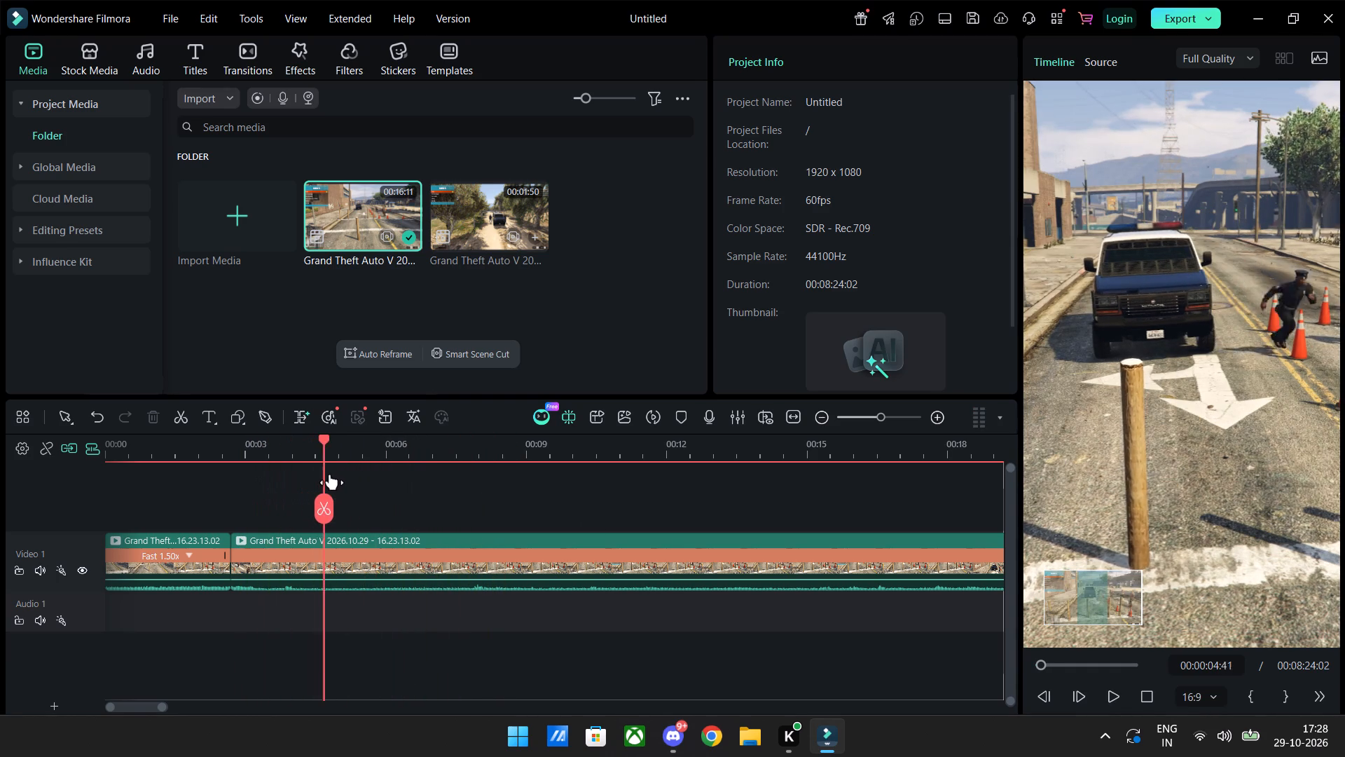
pyautogui.moveTo(330, 474); pyautogui.dragTo(371, 479)
pyautogui.click(367, 512)
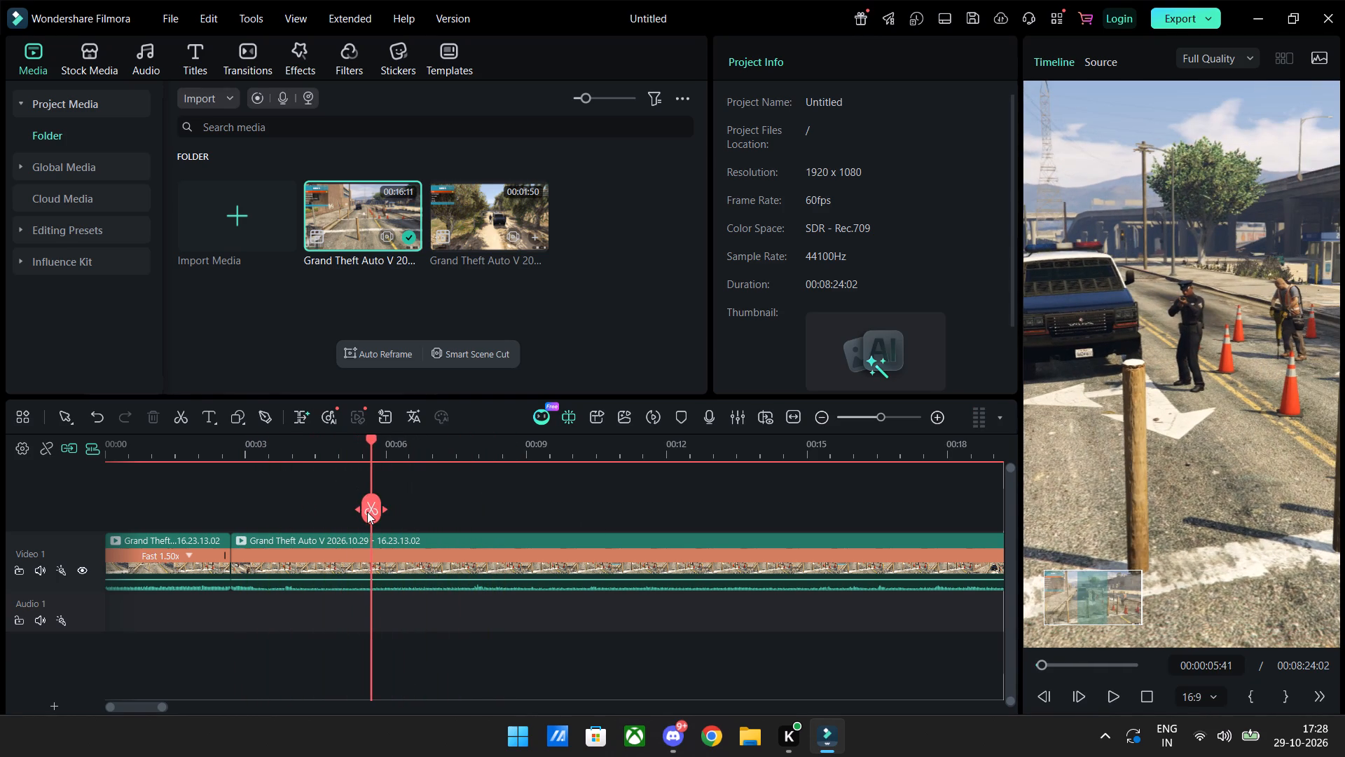
# Split the third clip at 00:00:23:03 and delete the section of it before the cut.
pyautogui.moveTo(371, 440); pyautogui.dragTo(660, 462)
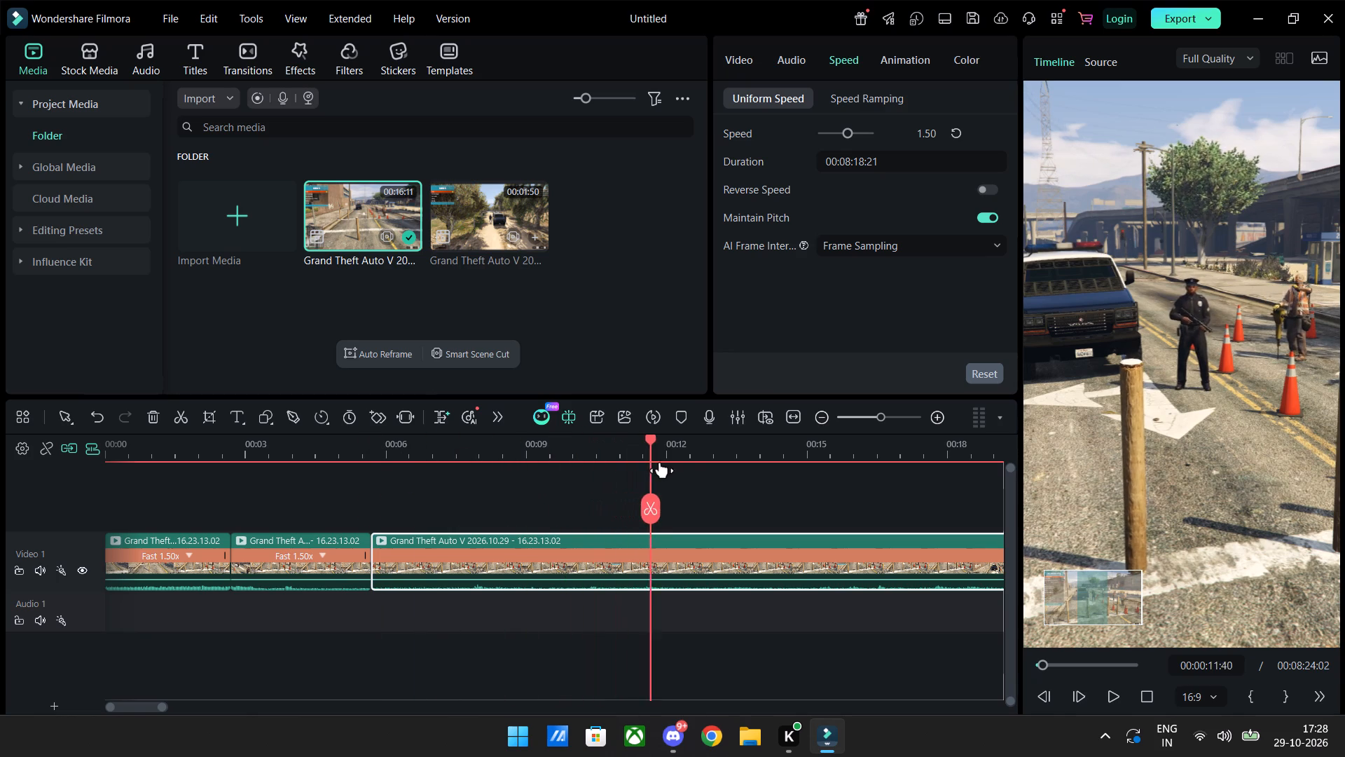
pyautogui.moveTo(660, 462); pyautogui.dragTo(689, 464)
pyautogui.keyDown('ctrl'); pyautogui.scroll(-4, 546, 485); pyautogui.keyUp('ctrl')
pyautogui.moveTo(385, 439); pyautogui.dragTo(419, 453)
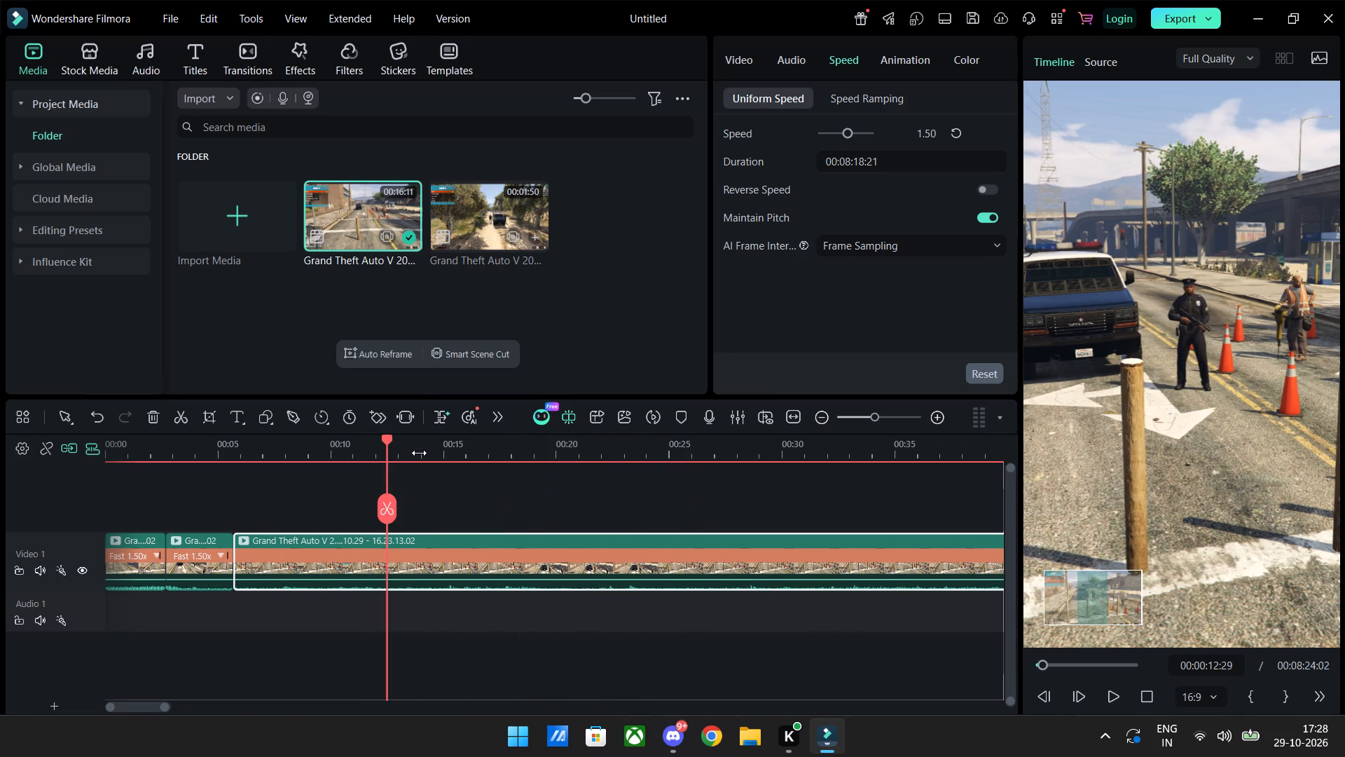
pyautogui.moveTo(419, 453); pyautogui.dragTo(574, 465)
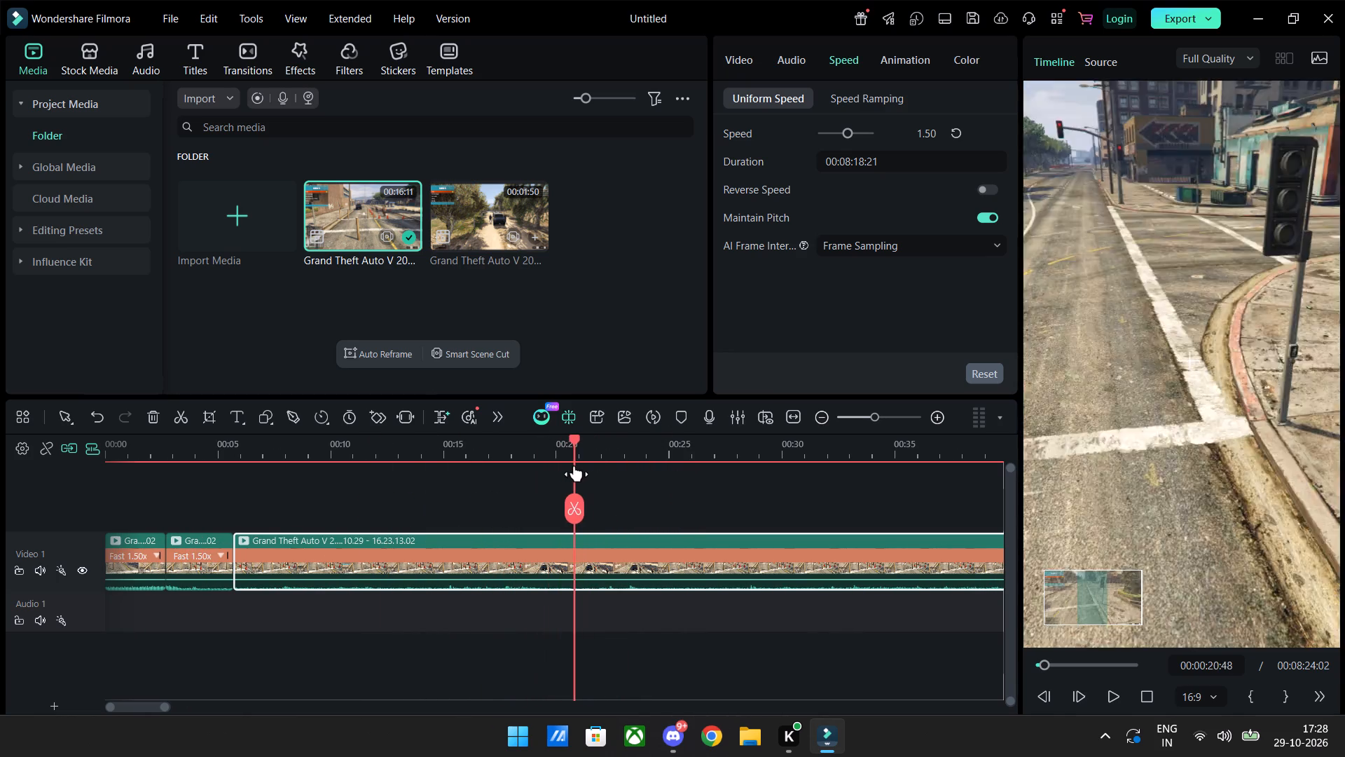
pyautogui.moveTo(574, 465); pyautogui.dragTo(605, 472)
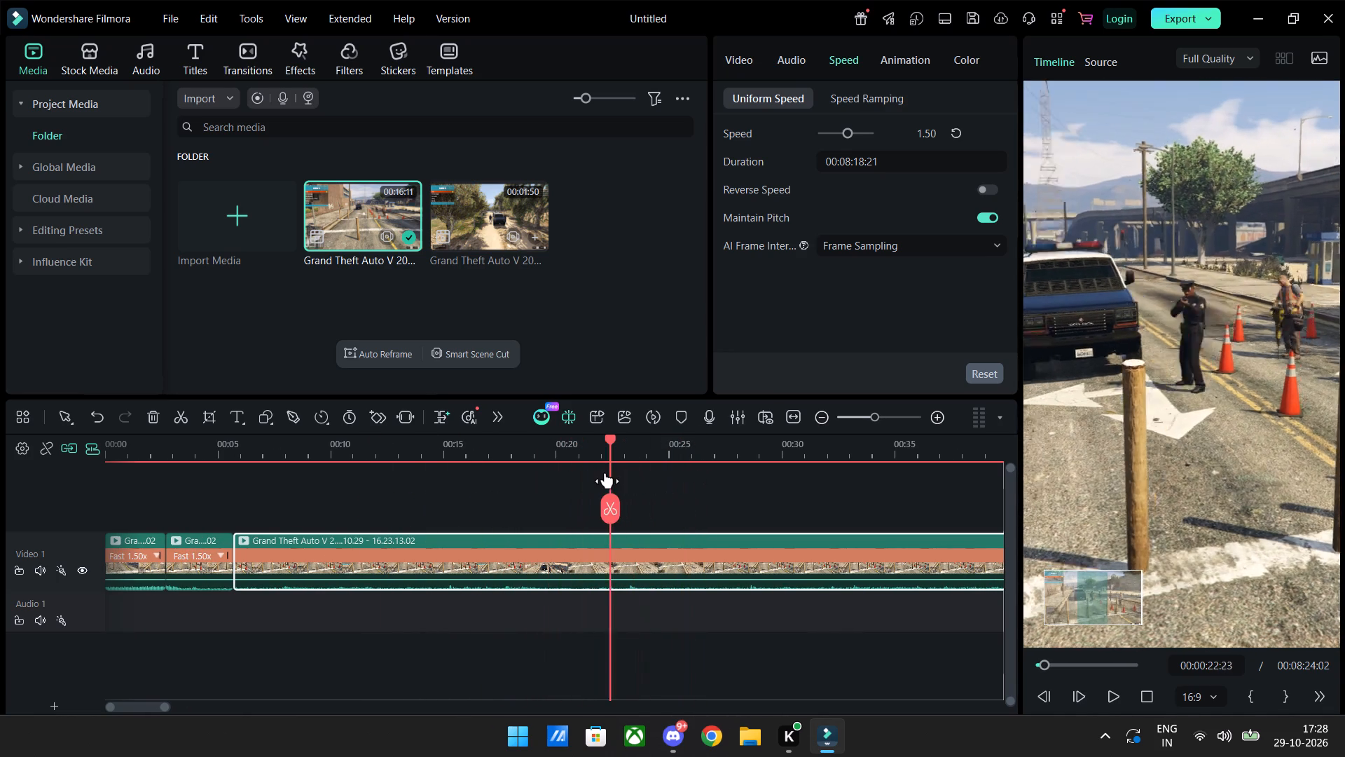
pyautogui.moveTo(605, 472); pyautogui.dragTo(626, 473)
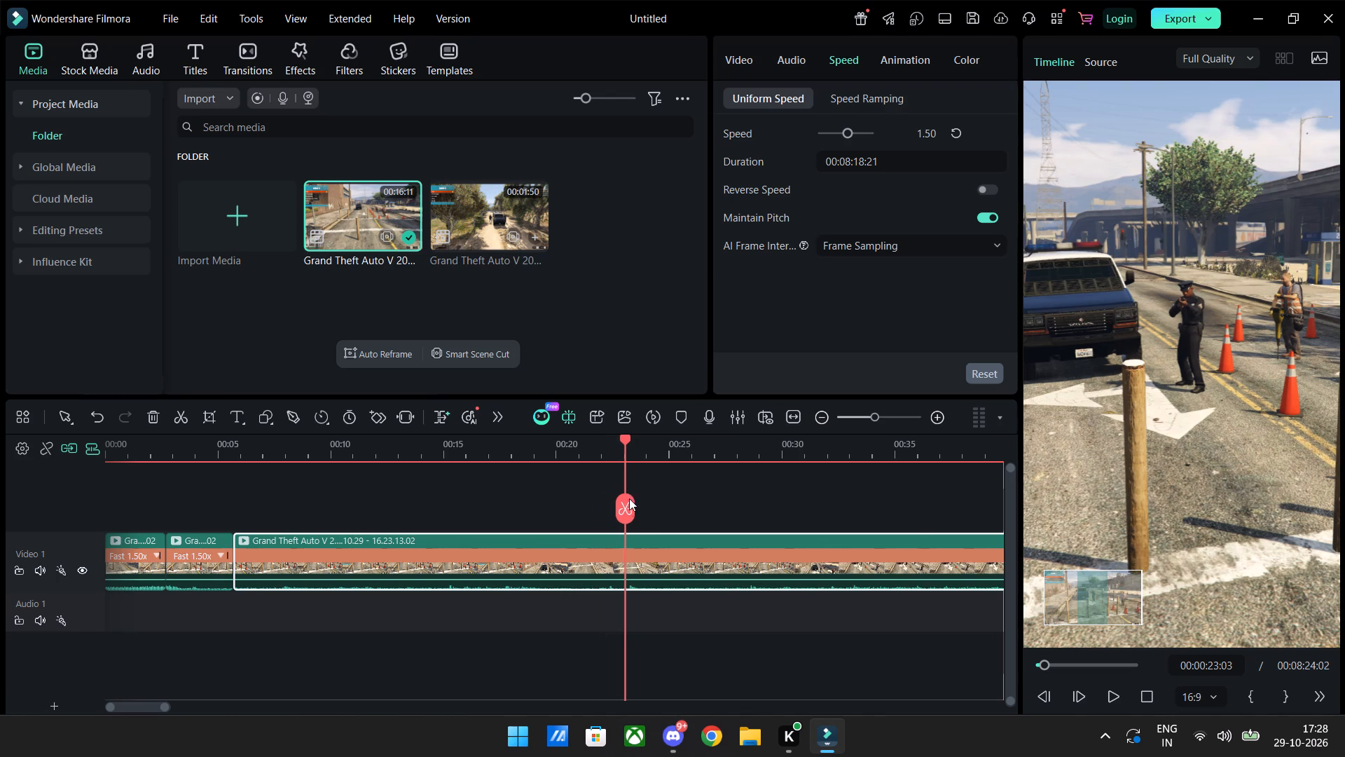
pyautogui.click(626, 507)
pyautogui.click(558, 554)
pyautogui.press('Delete')
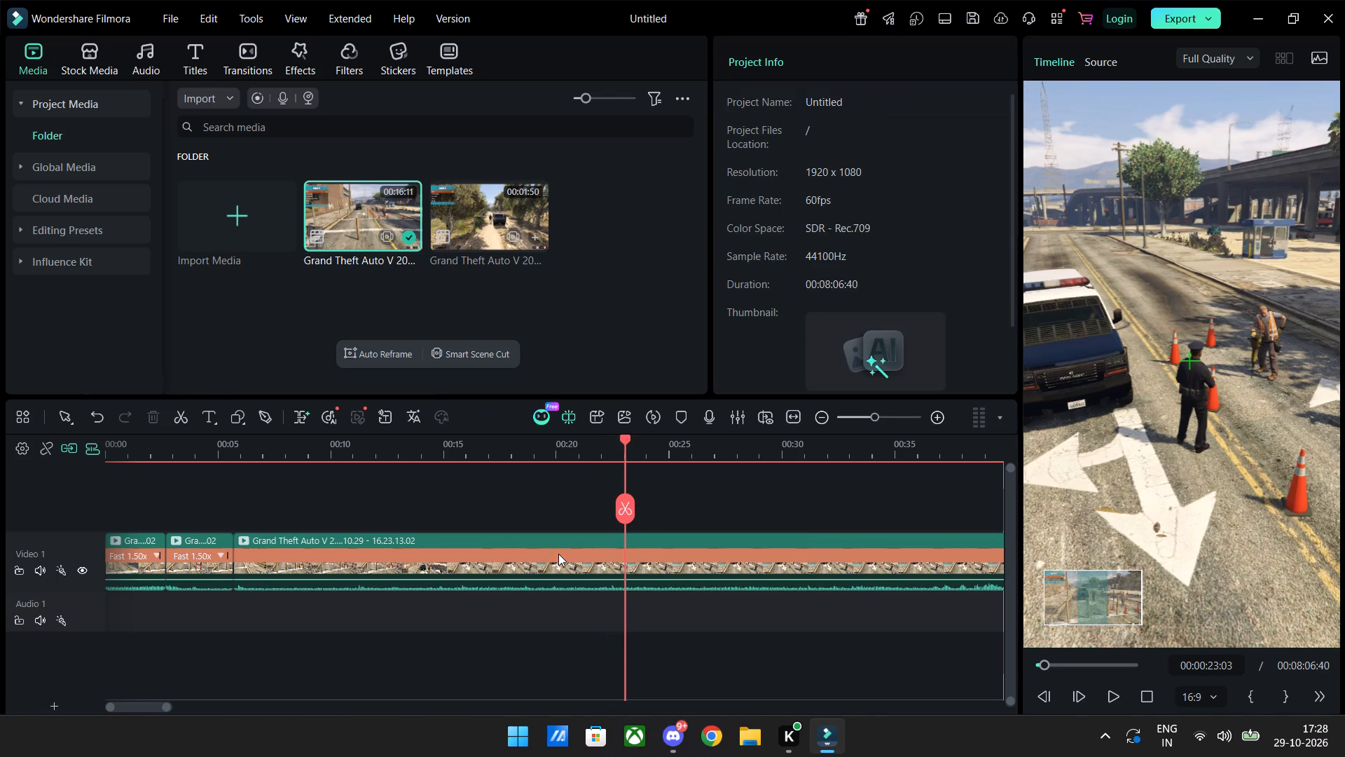
# Play through the join between the second and third clips, split the third clip at 00:00:06:29 and delete its short section before the cut.
pyautogui.click(218, 456)
pyautogui.click(185, 450)
pyautogui.click(206, 449)
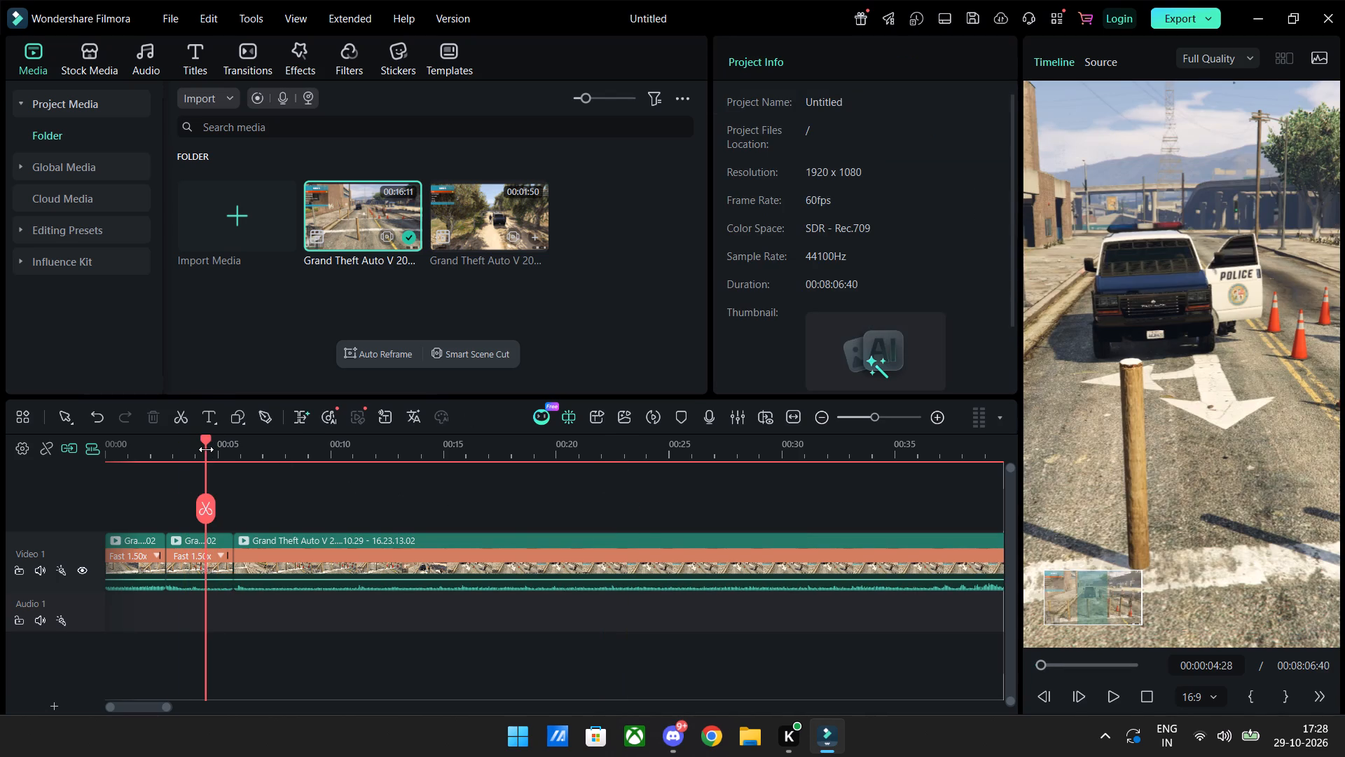
pyautogui.press('space')
pyautogui.press('space')
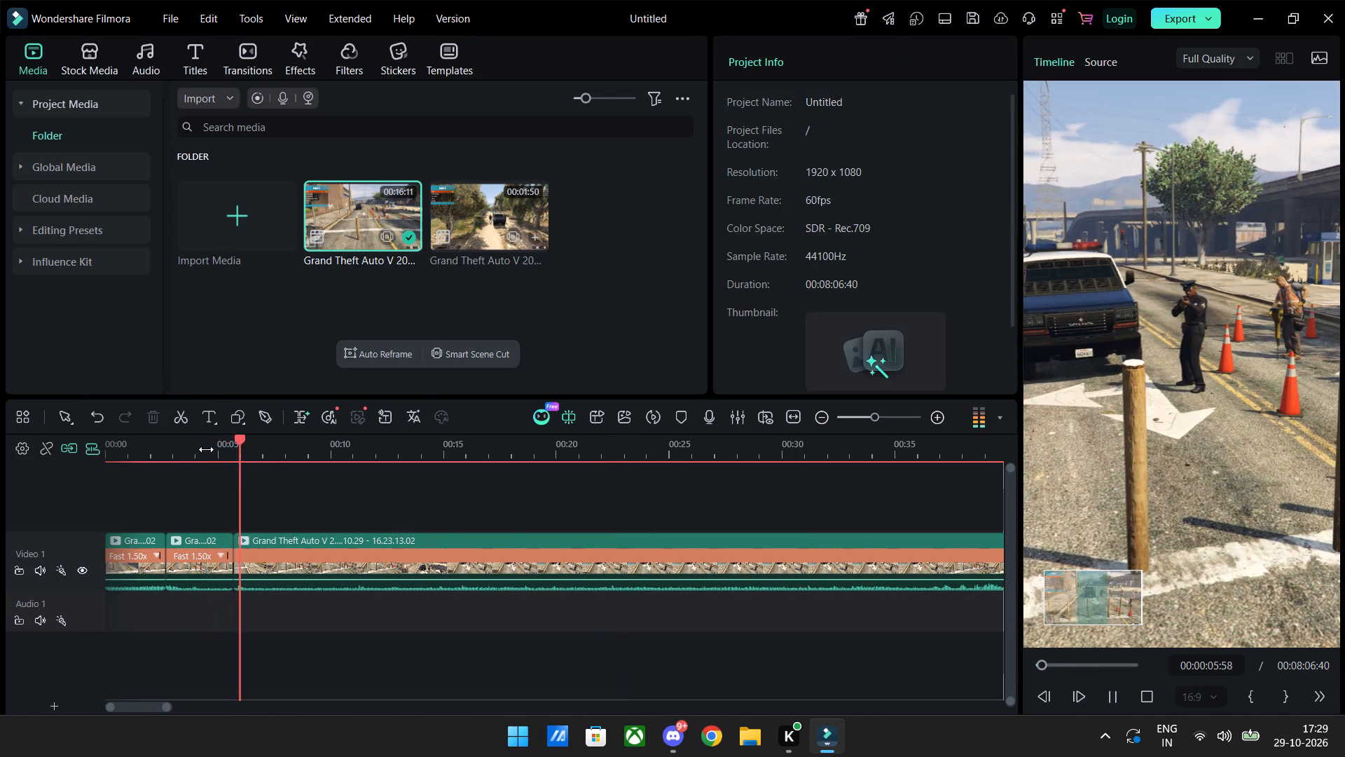
pyautogui.keyDown('ctrl'); pyautogui.scroll(3, 284, 495); pyautogui.keyUp('ctrl')
pyautogui.press('space')
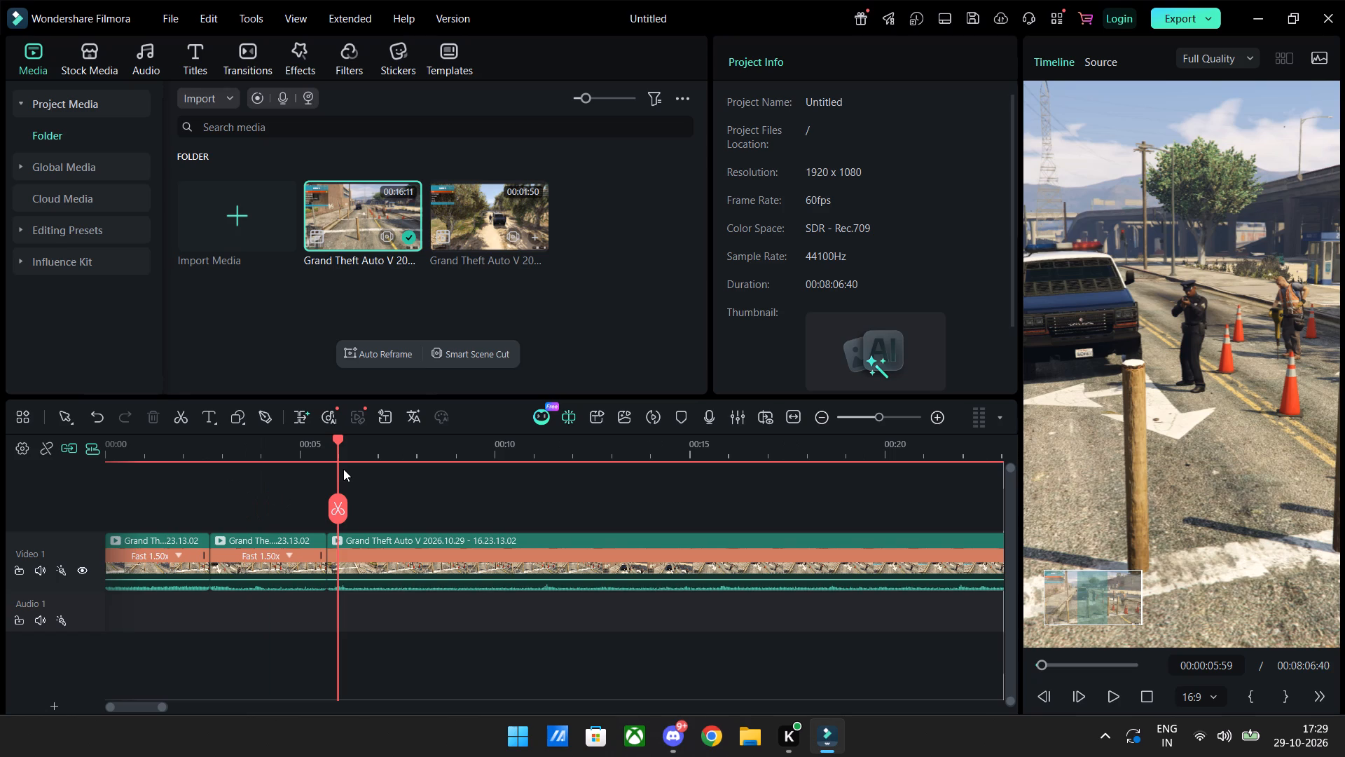
pyautogui.press('space')
pyautogui.press('space')
pyautogui.press('space')
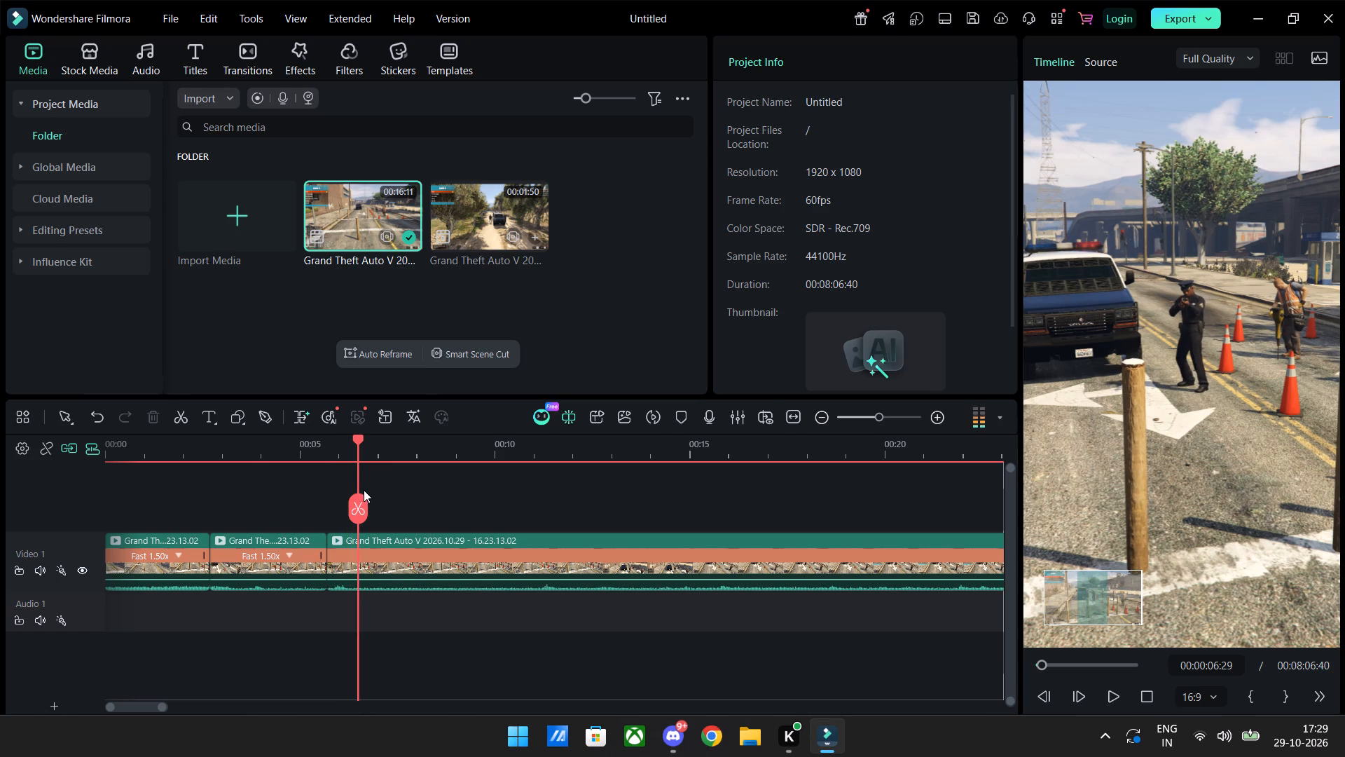
pyautogui.click(363, 507)
pyautogui.click(342, 543)
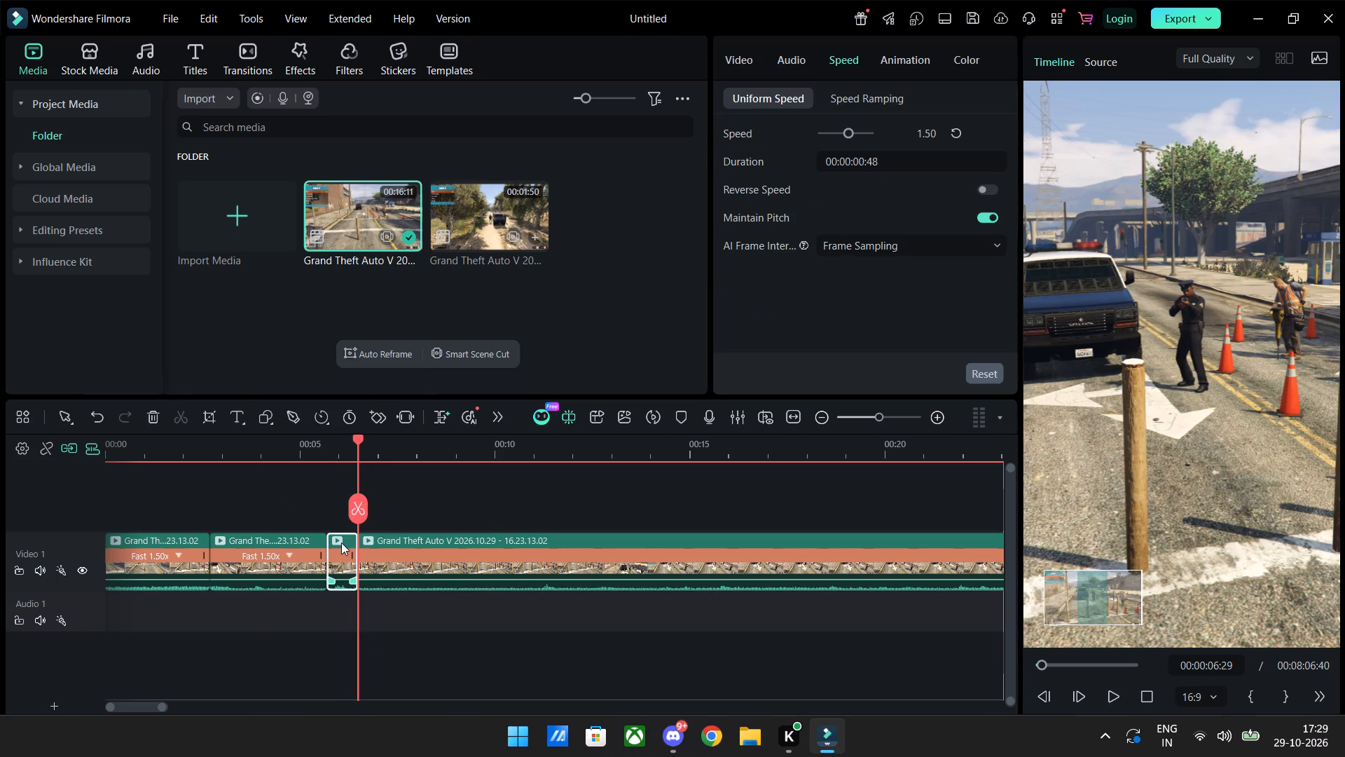
pyautogui.press('Pause')
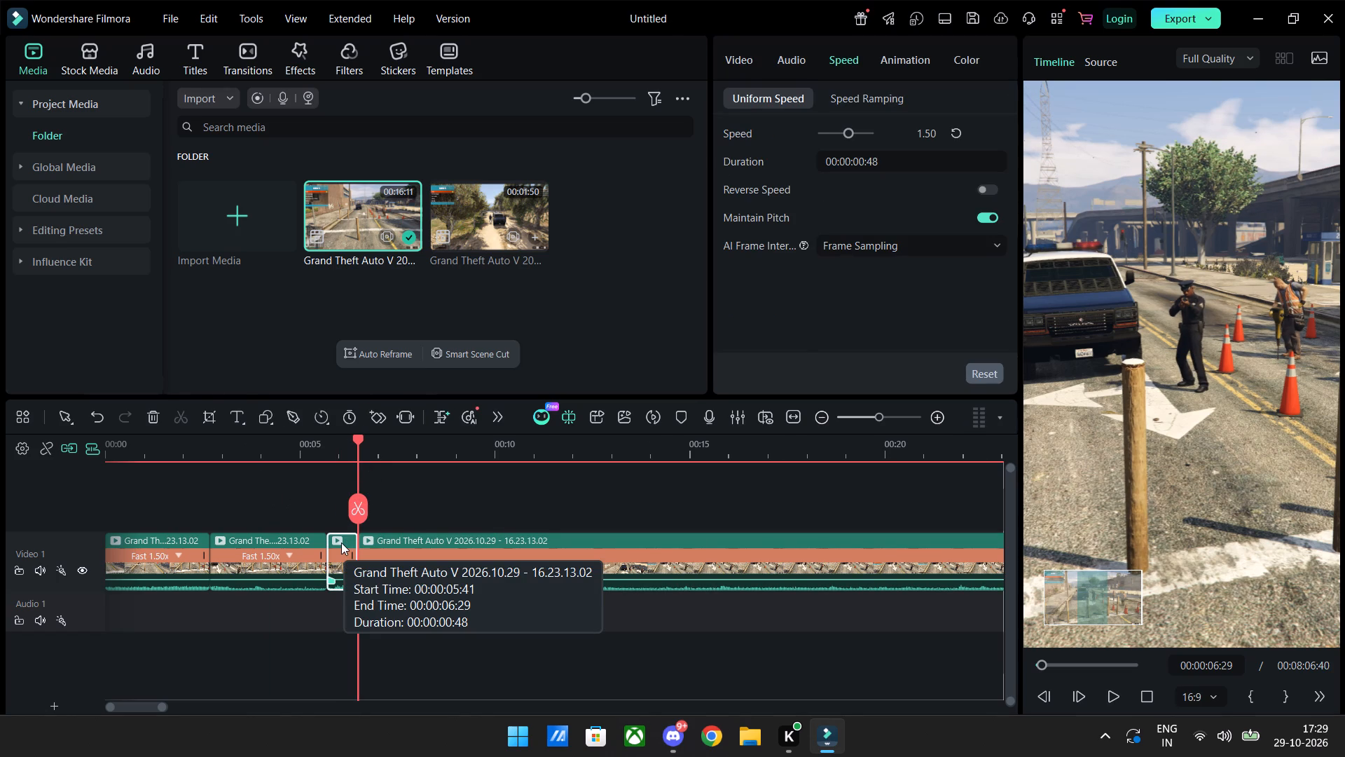
pyautogui.press('Delete')
# Replay the join, split the second clip at 00:00:05:31 and delete its remaining tail before the third clip.
pyautogui.click(287, 442)
pyautogui.press('space')
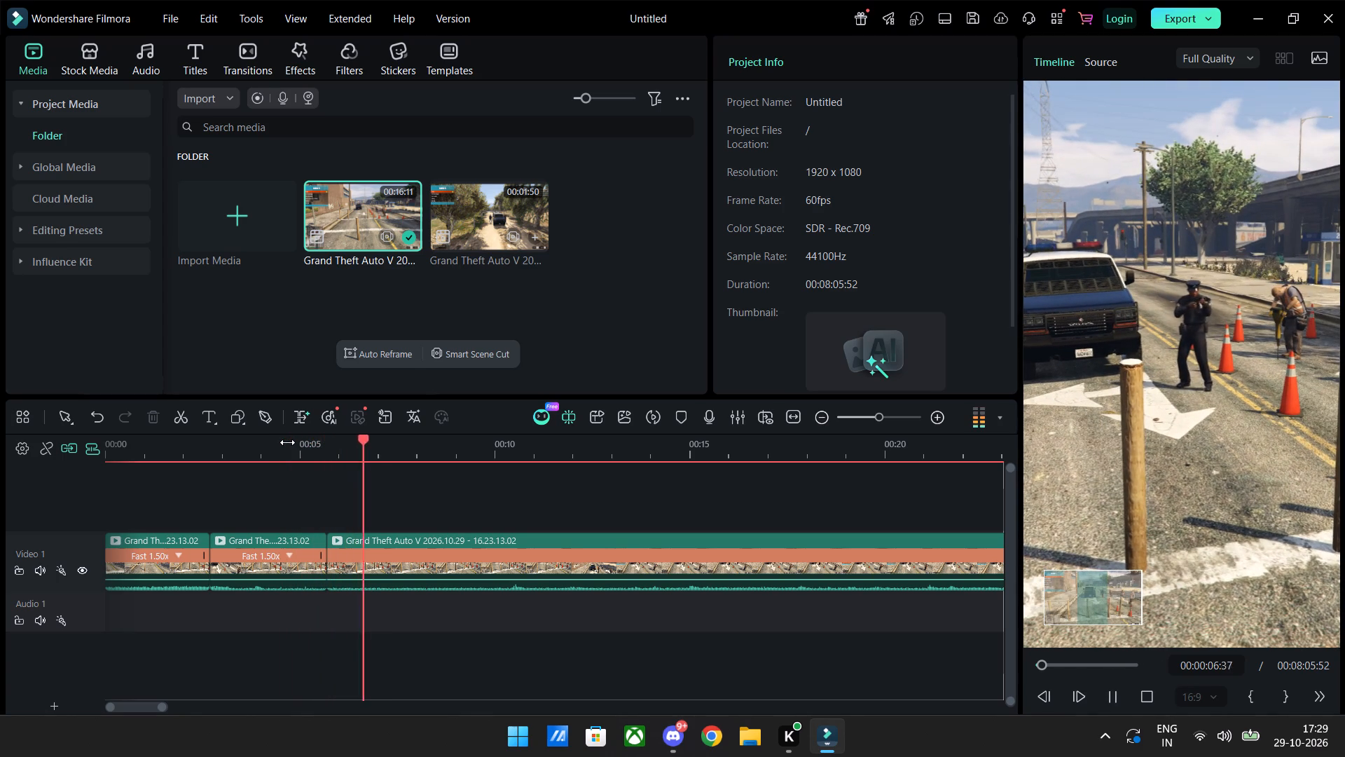
pyautogui.press('space')
pyautogui.keyDown('ctrl'); pyautogui.scroll(5, 419, 492); pyautogui.keyUp('ctrl')
pyautogui.moveTo(556, 436); pyautogui.dragTo(540, 439)
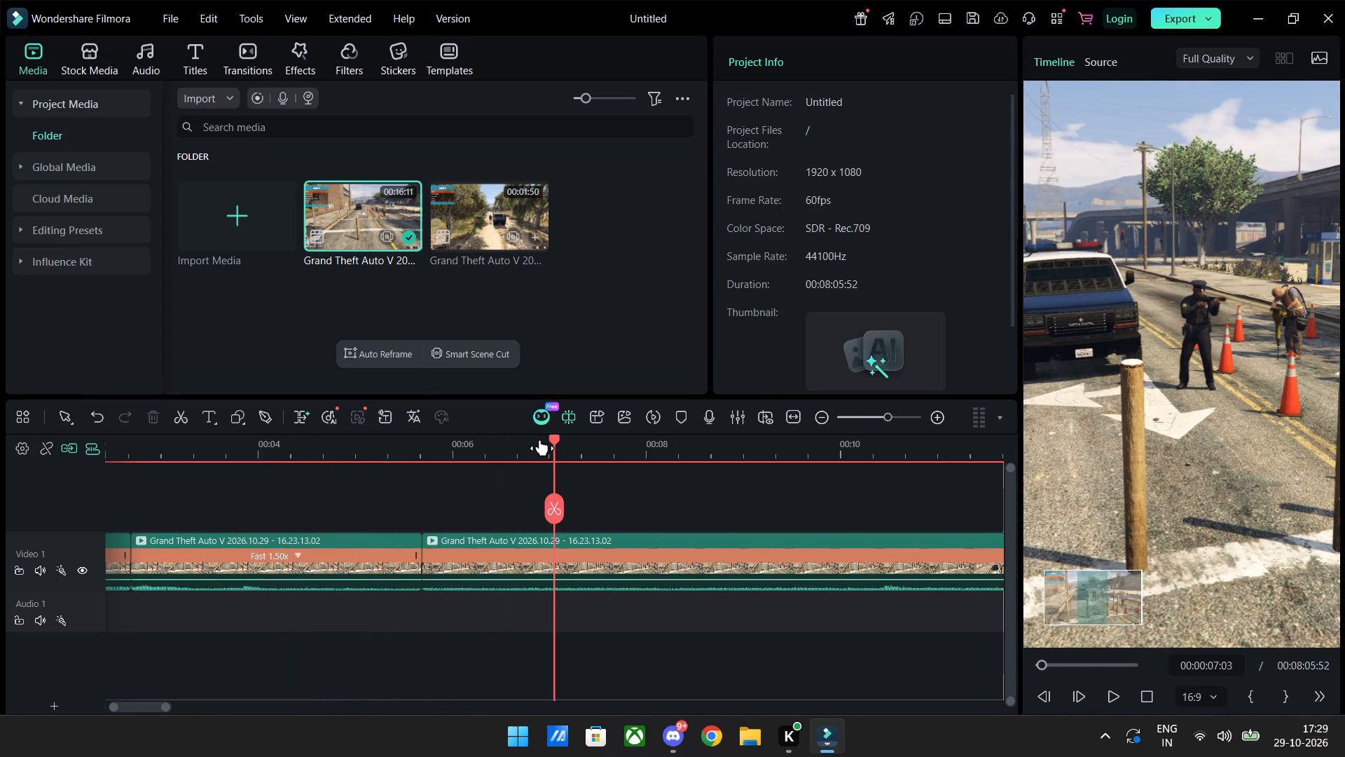
pyautogui.moveTo(540, 439); pyautogui.dragTo(361, 458)
pyautogui.moveTo(361, 440); pyautogui.dragTo(399, 449)
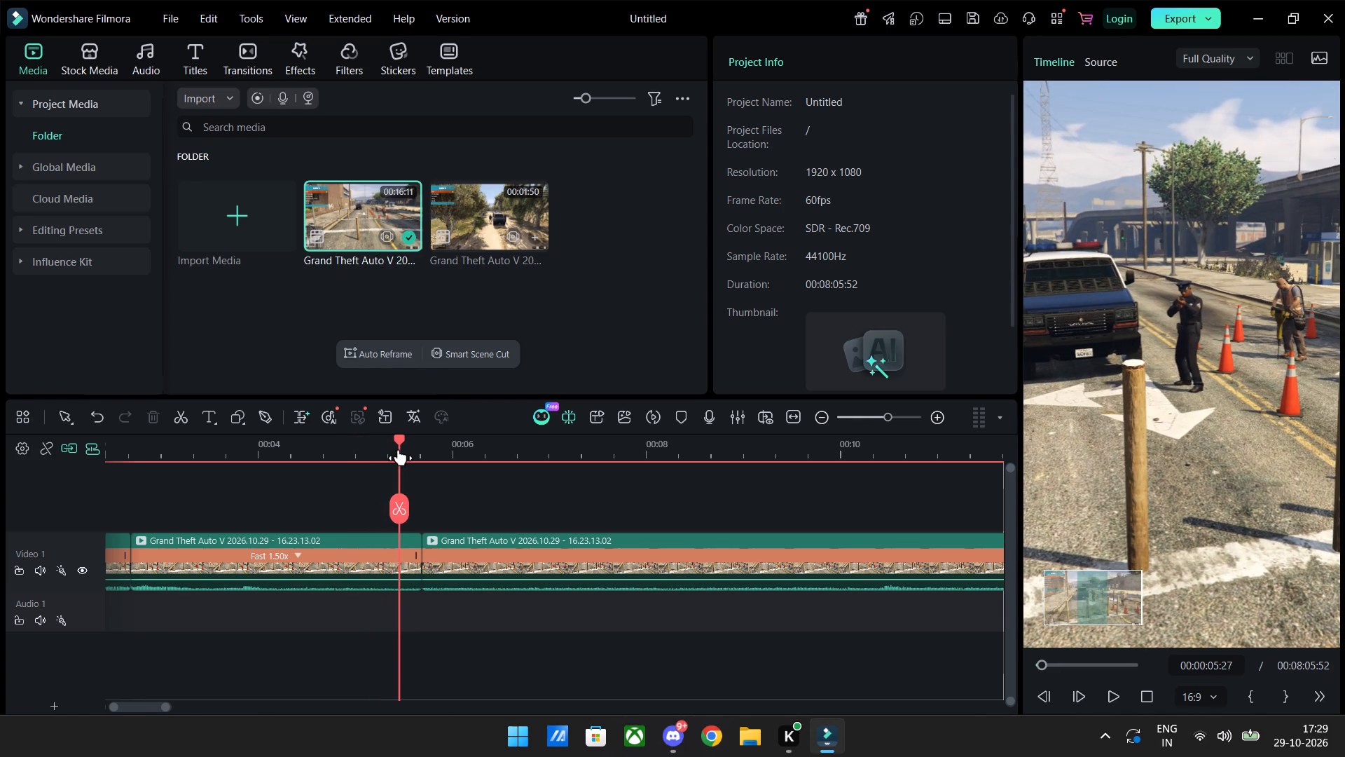
pyautogui.moveTo(399, 449); pyautogui.dragTo(407, 451)
pyautogui.click(401, 500)
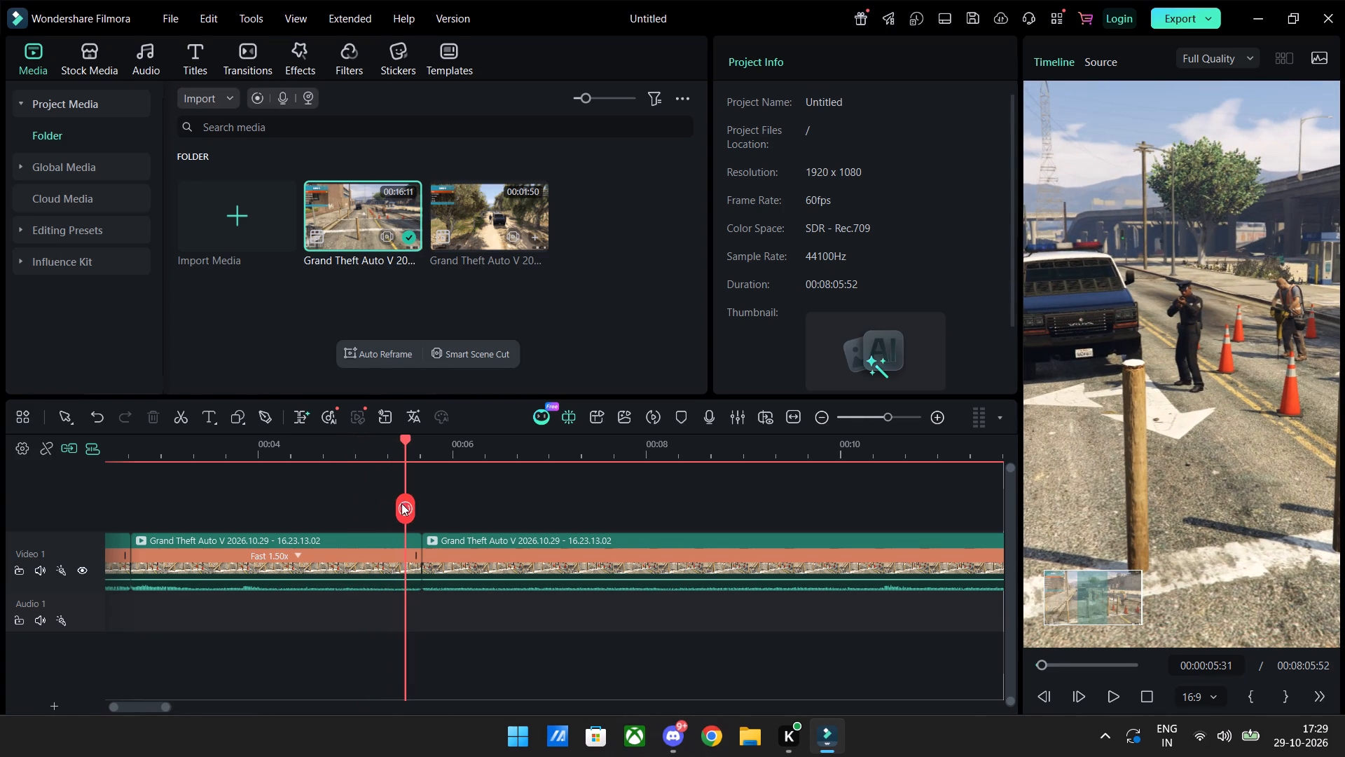
pyautogui.press('Delete')
# Play the timeline from just before the new join between the second and third clips to examine the cut.
pyautogui.click(368, 453)
pyautogui.press('space')
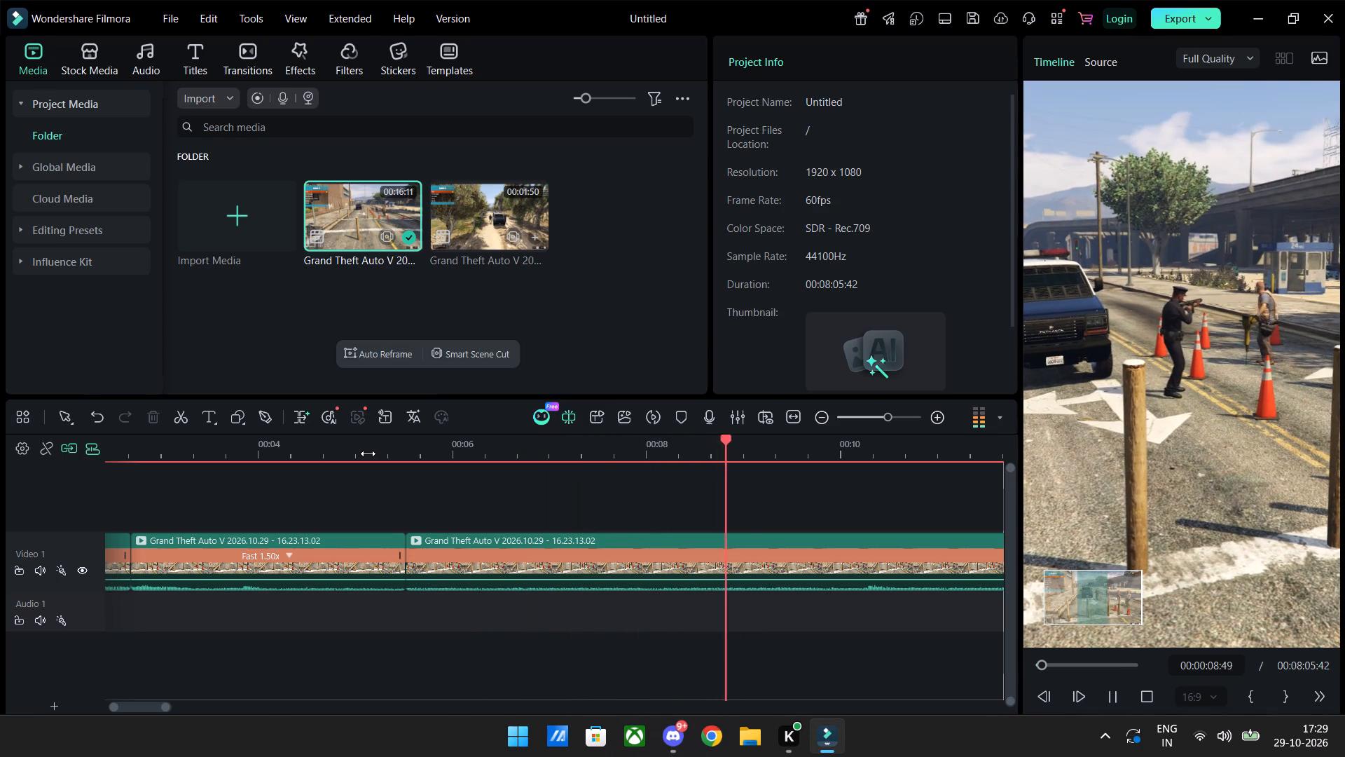
# Stop playback, scrub back through the third clip and split it at 00:00:09:21.
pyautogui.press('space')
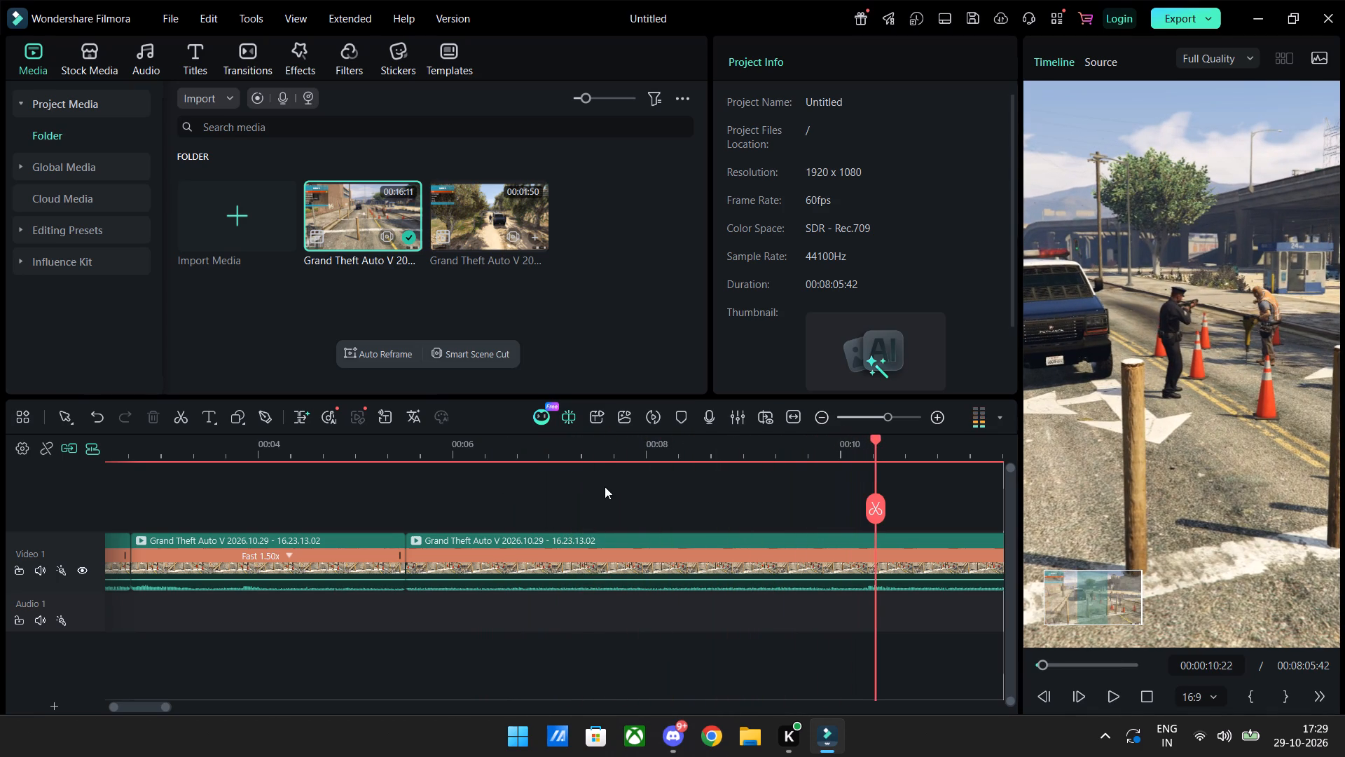
pyautogui.moveTo(876, 440); pyautogui.dragTo(800, 452)
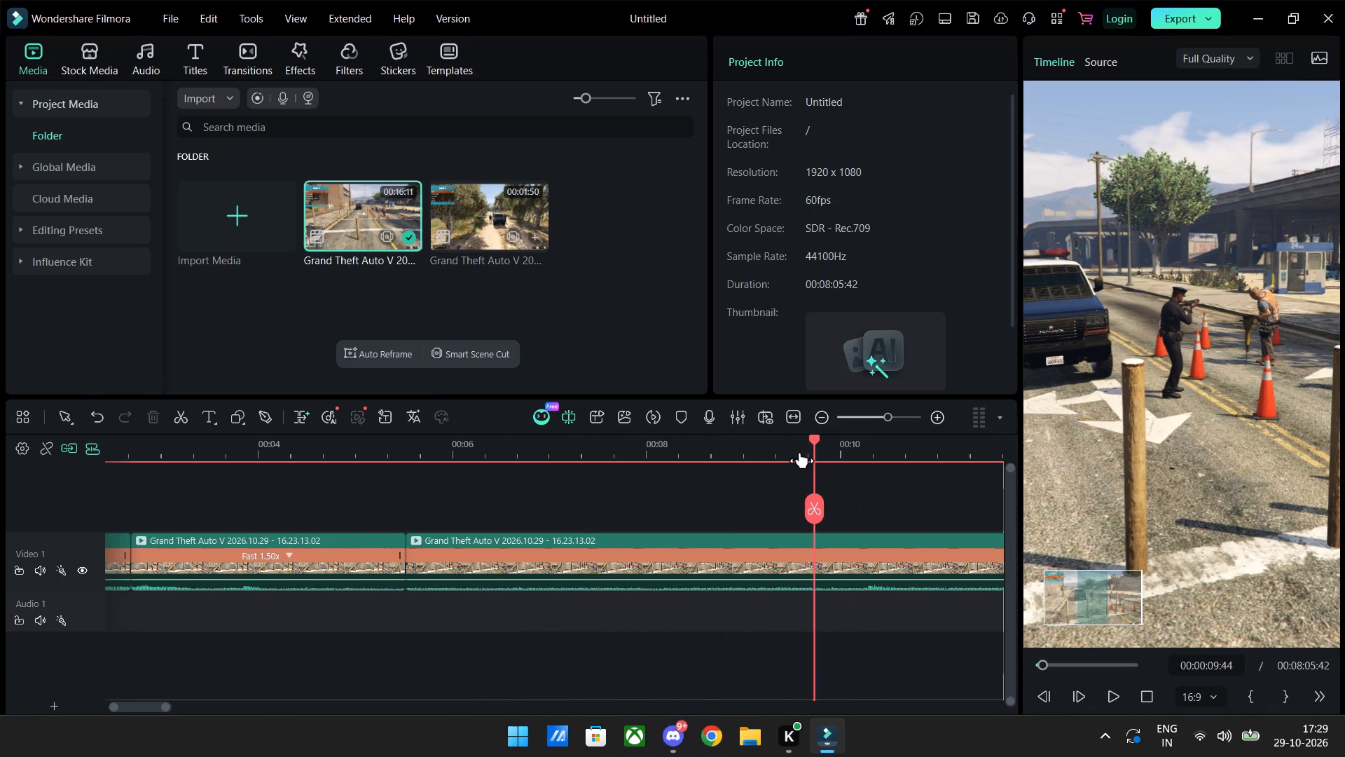
pyautogui.moveTo(800, 452); pyautogui.dragTo(786, 453)
pyautogui.moveTo(786, 438); pyautogui.dragTo(718, 443)
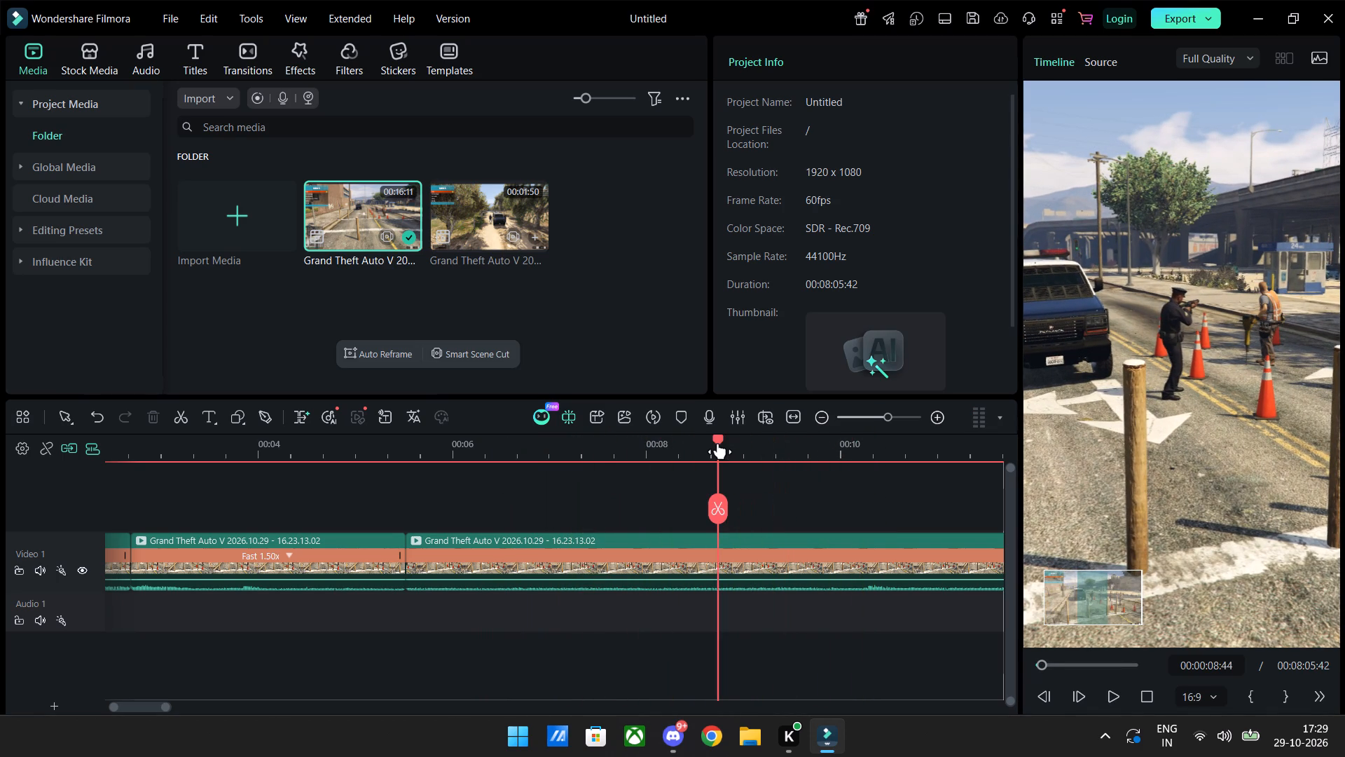
pyautogui.moveTo(718, 443); pyautogui.dragTo(777, 445)
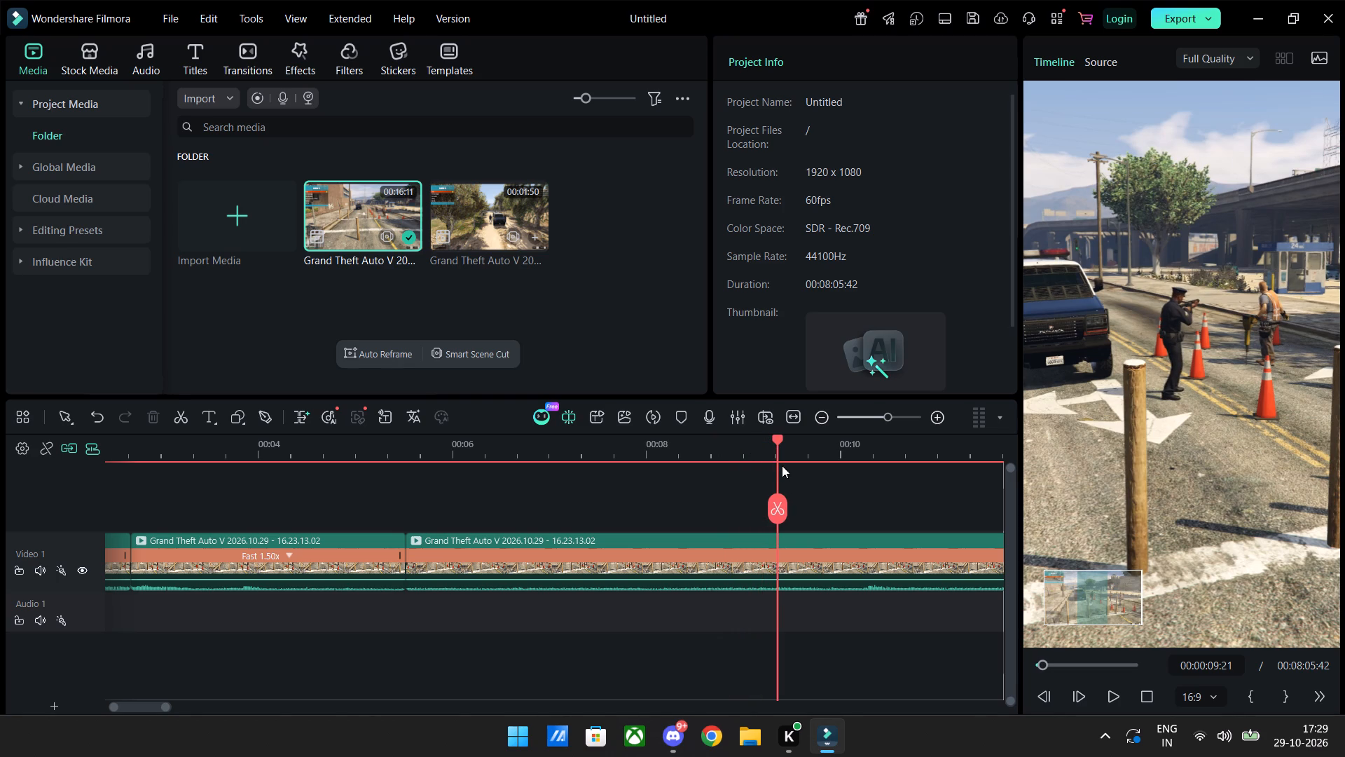
pyautogui.click(779, 512)
# Scrub forward through the clip after the new split to 00:00:20:16, examining the footage for the next cut point.
pyautogui.keyDown('ctrl'); pyautogui.scroll(-1, 709, 481); pyautogui.keyUp('ctrl')
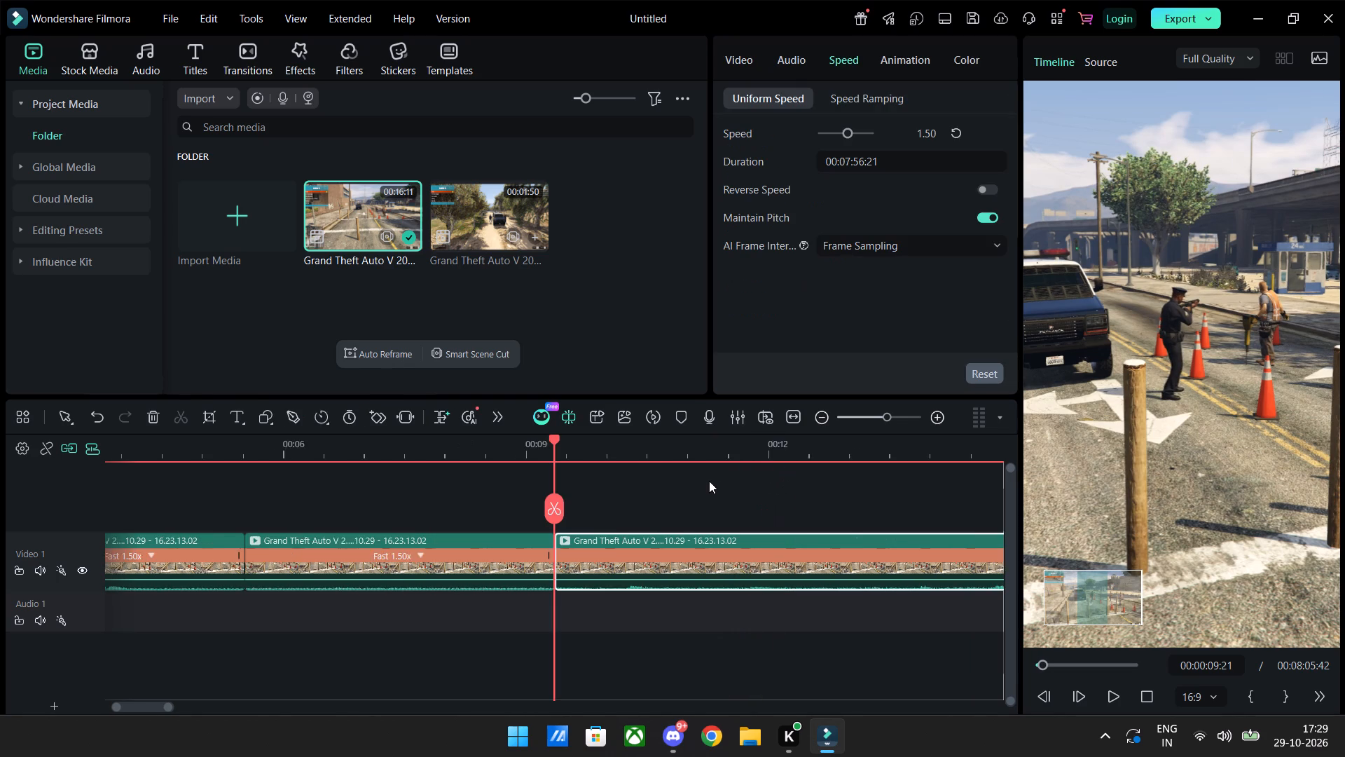
pyautogui.keyDown('ctrl'); pyautogui.scroll(-2, 709, 481); pyautogui.keyUp('ctrl')
pyautogui.moveTo(558, 445); pyautogui.dragTo(705, 451)
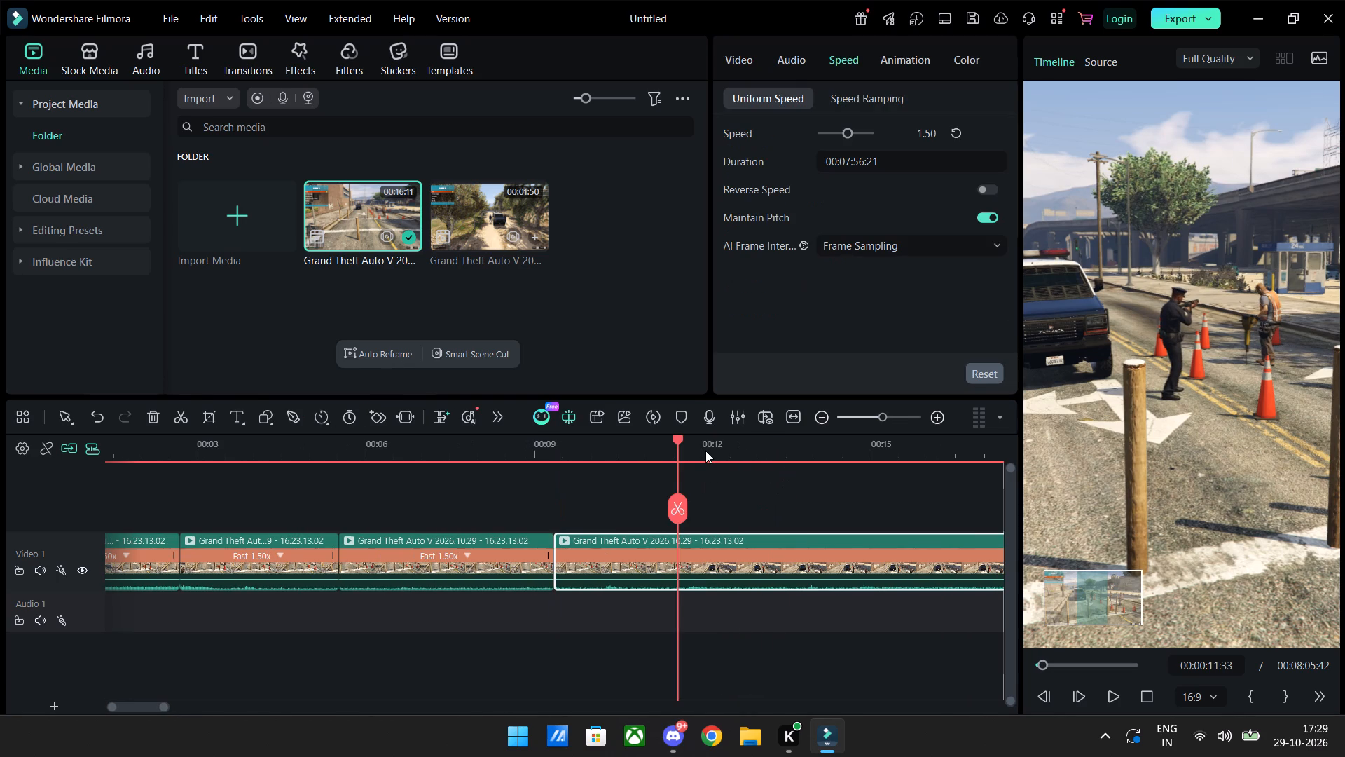
pyautogui.moveTo(705, 451); pyautogui.dragTo(808, 459)
pyautogui.keyDown('ctrl'); pyautogui.scroll(-1, 676, 477); pyautogui.keyUp('ctrl')
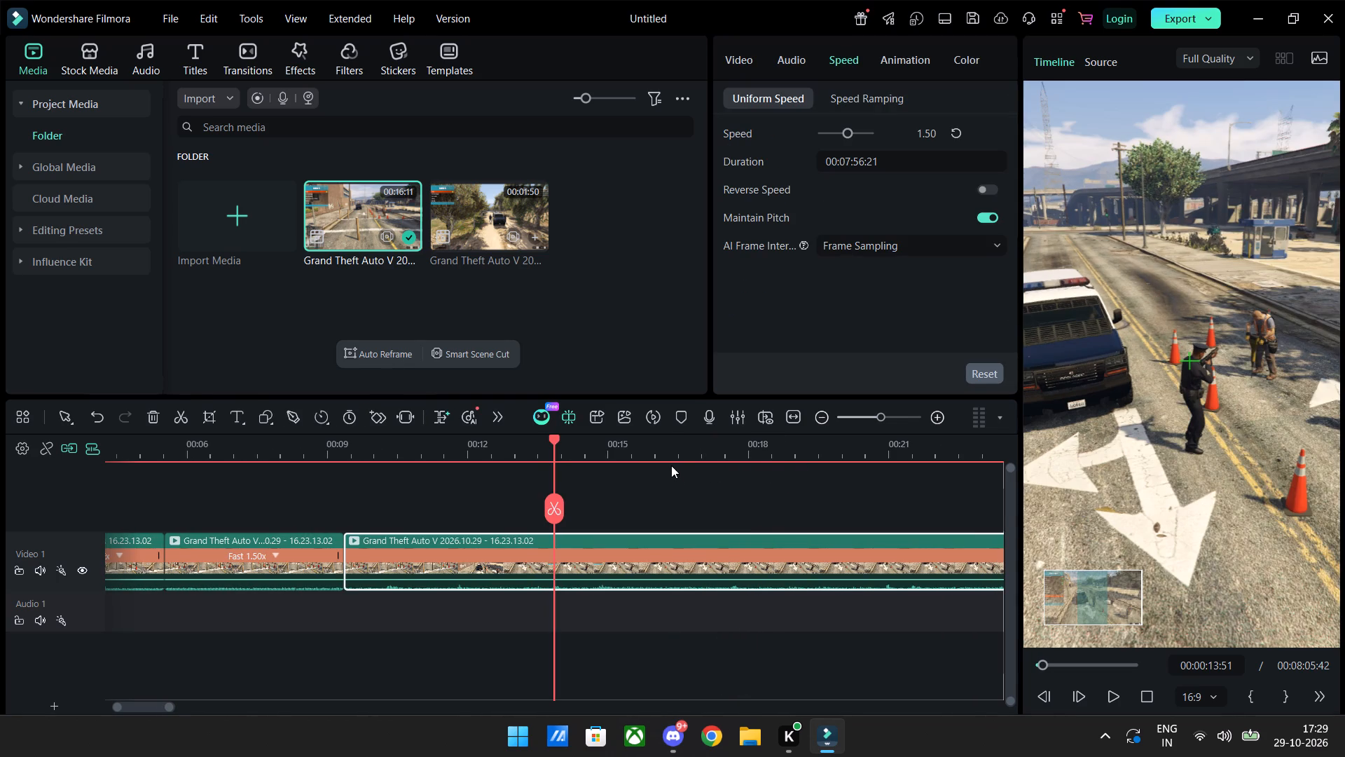
pyautogui.moveTo(554, 440); pyautogui.dragTo(806, 454)
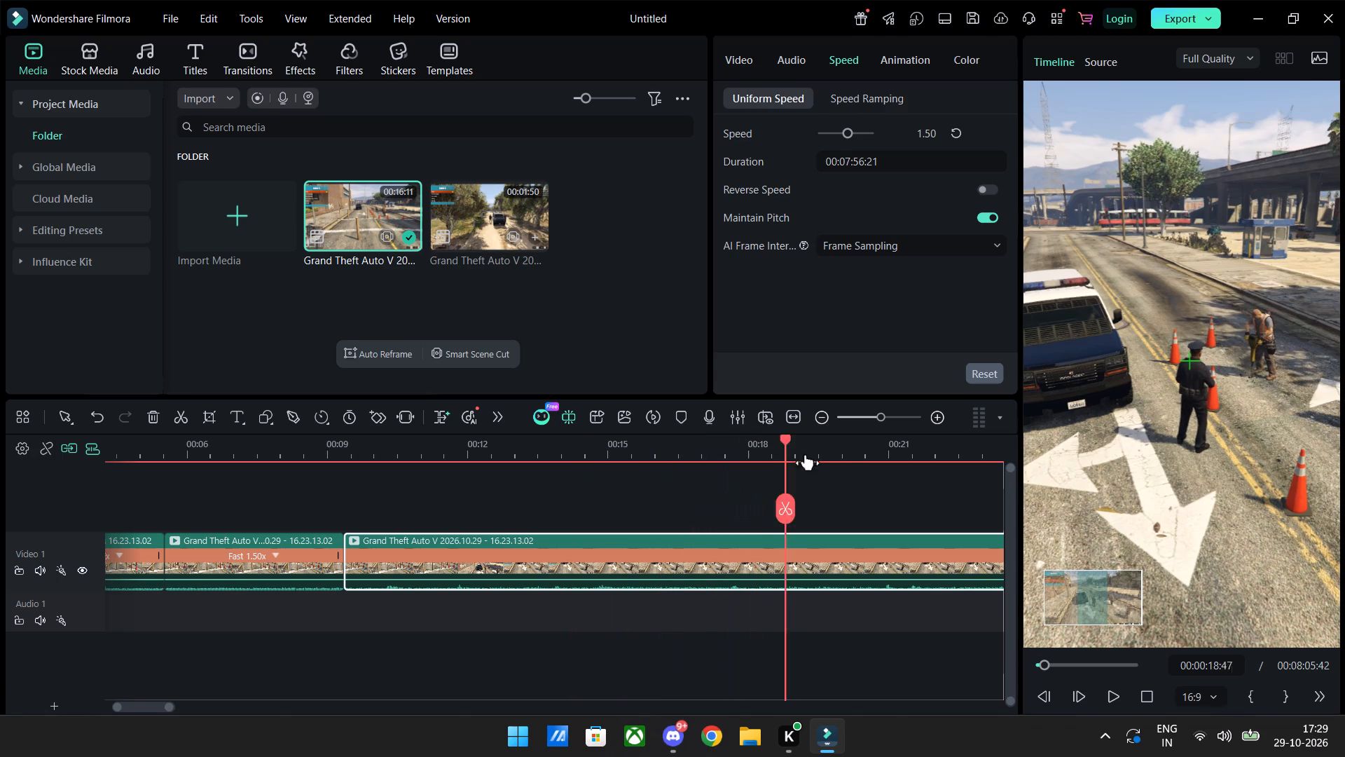
pyautogui.moveTo(806, 454); pyautogui.dragTo(855, 455)
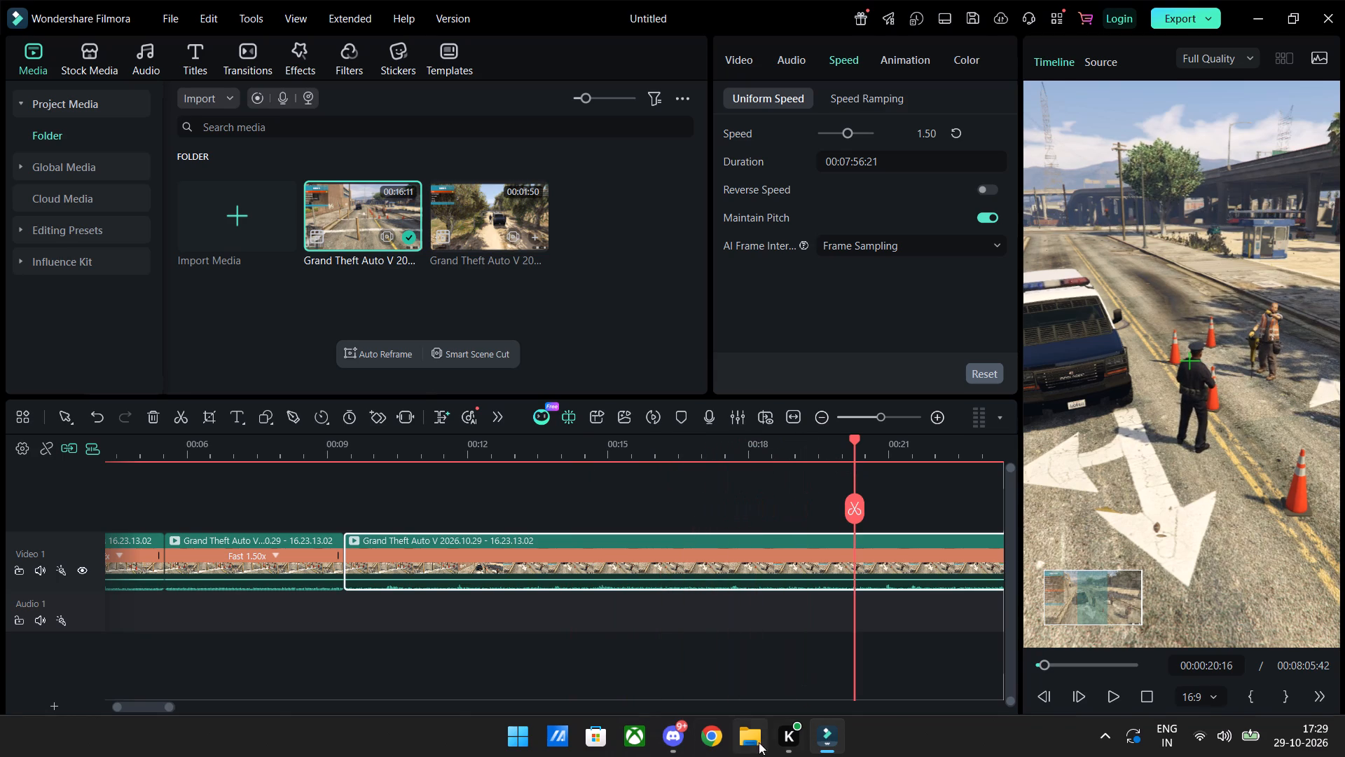
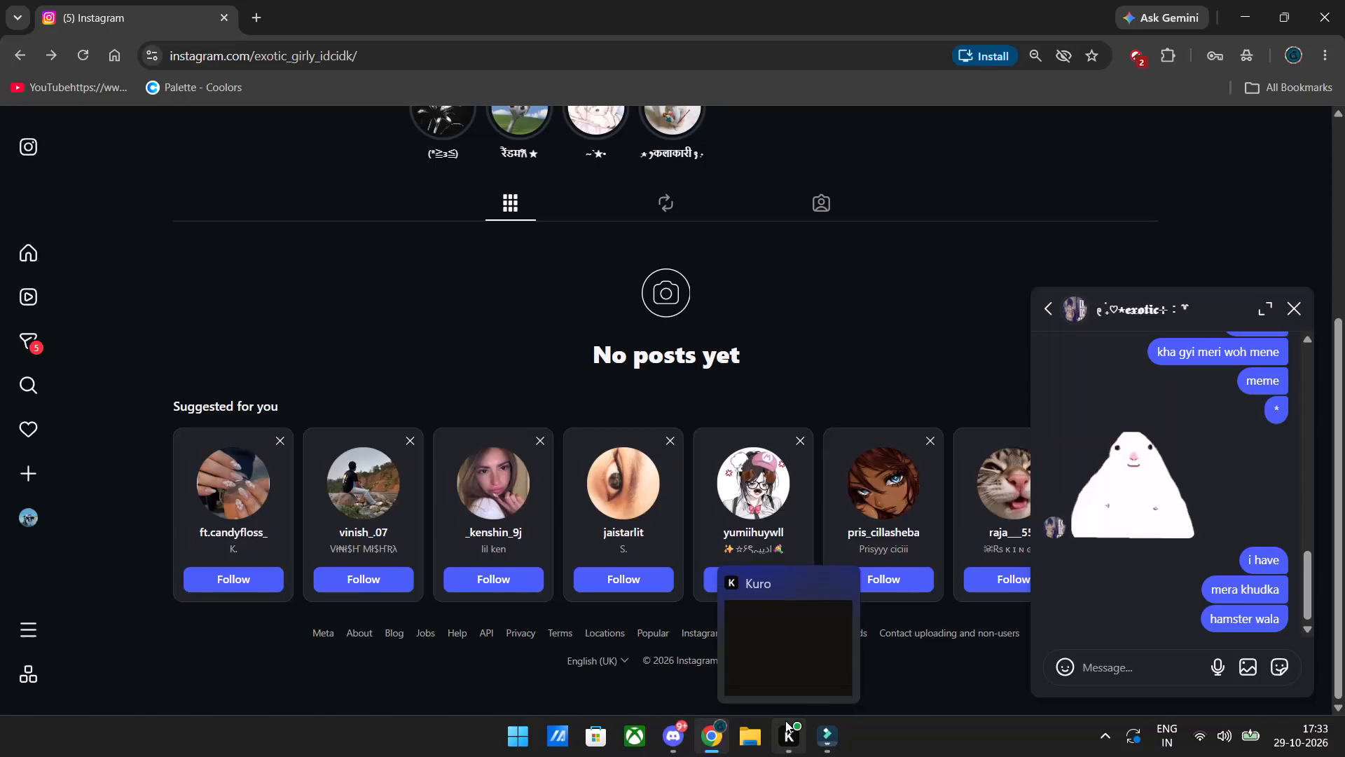
# Return to the Instagram message list, view the story of the contact from the open chat, like it and close it.
pyautogui.click(1040, 313)
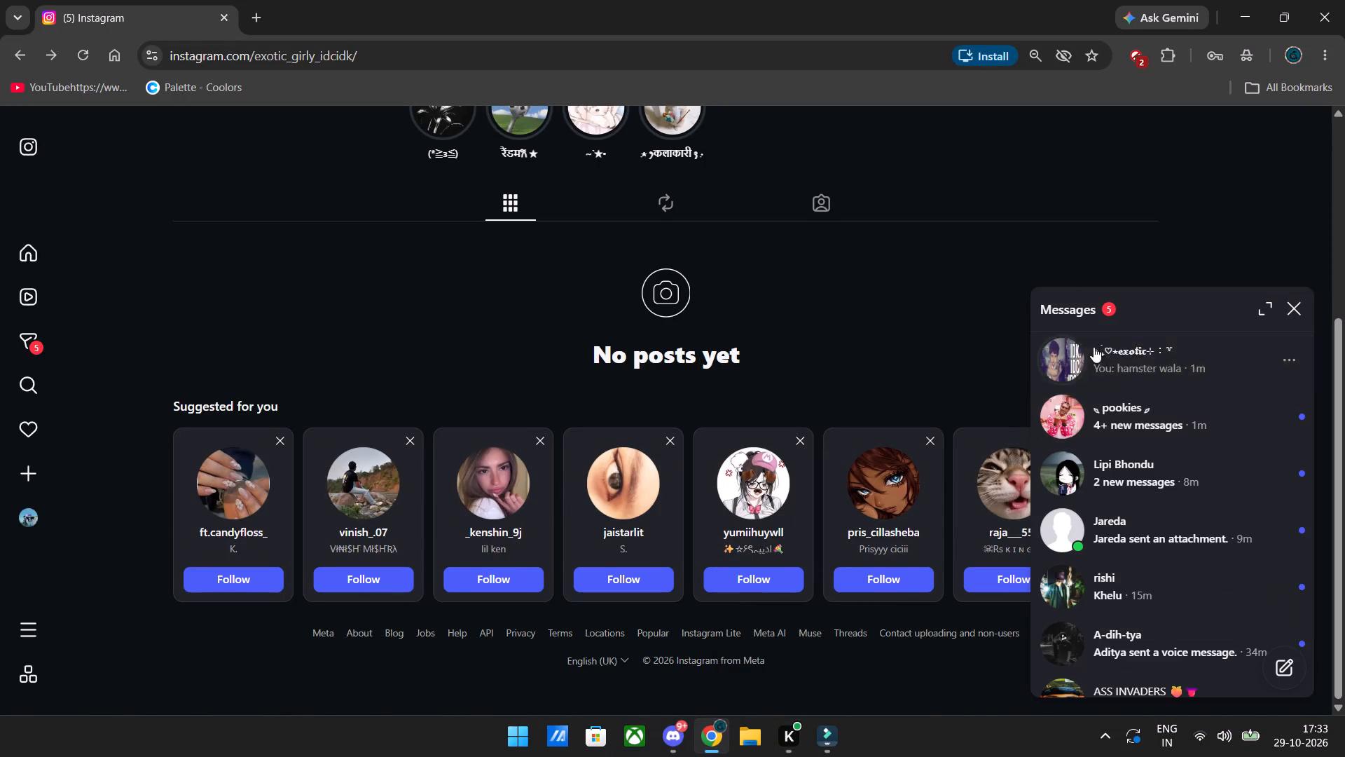
pyautogui.click(1015, 348)
pyautogui.click(1054, 353)
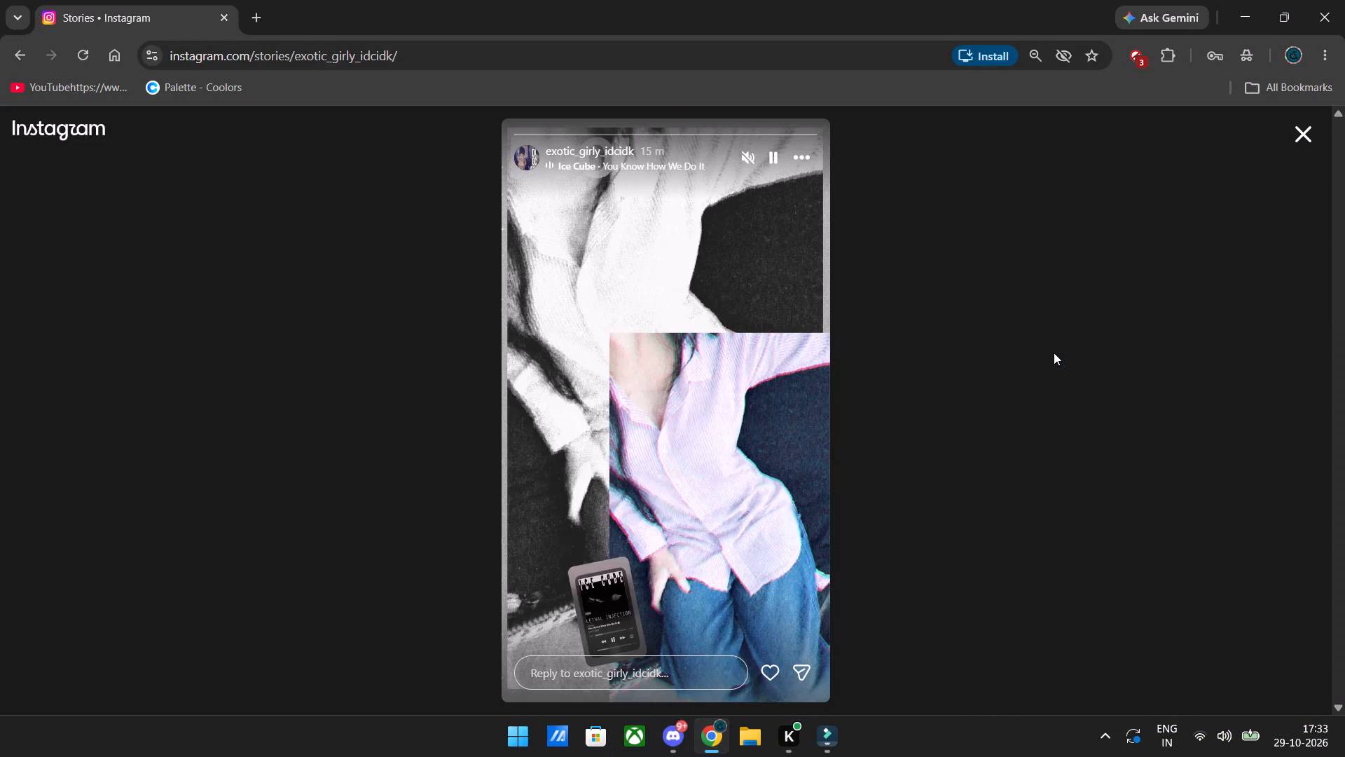
pyautogui.click(782, 669)
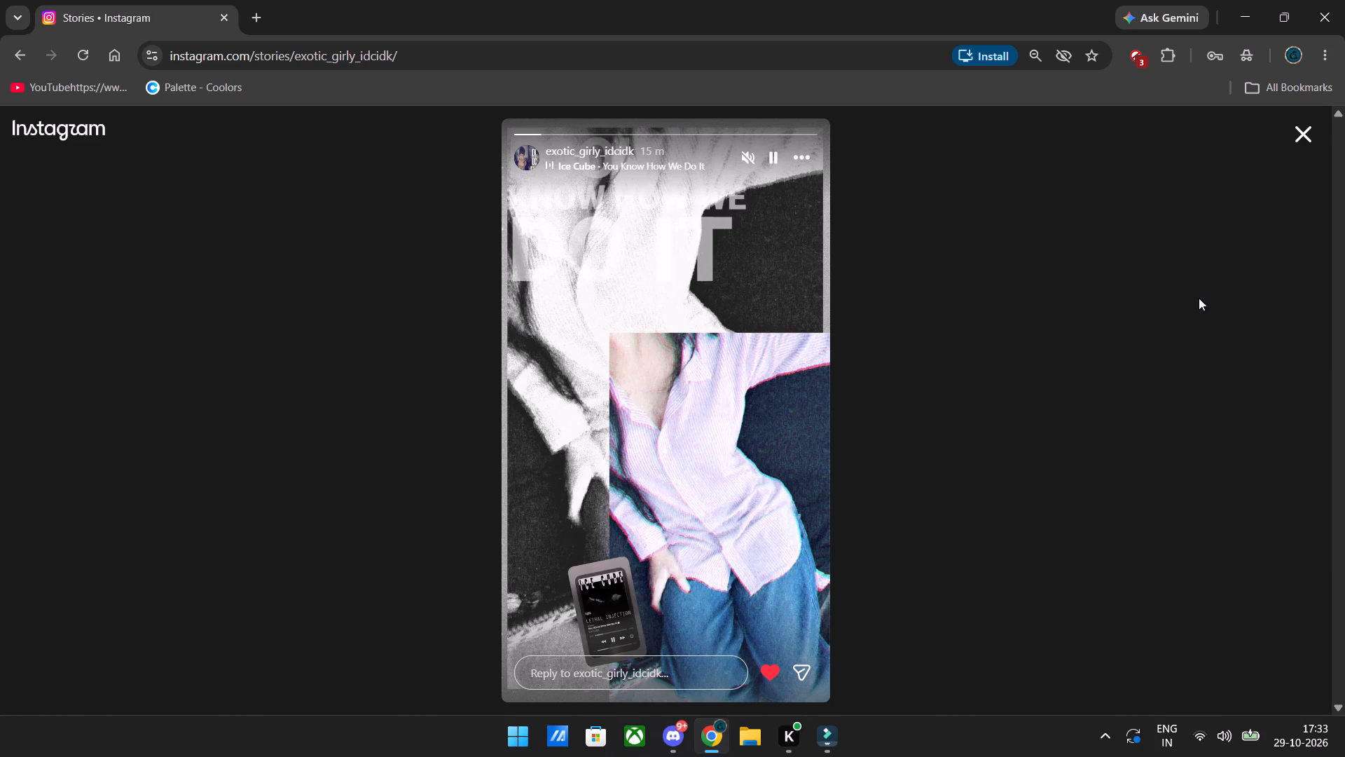
pyautogui.click(1292, 133)
# Open the pookies conversation from the message list.
pyautogui.click(1143, 420)
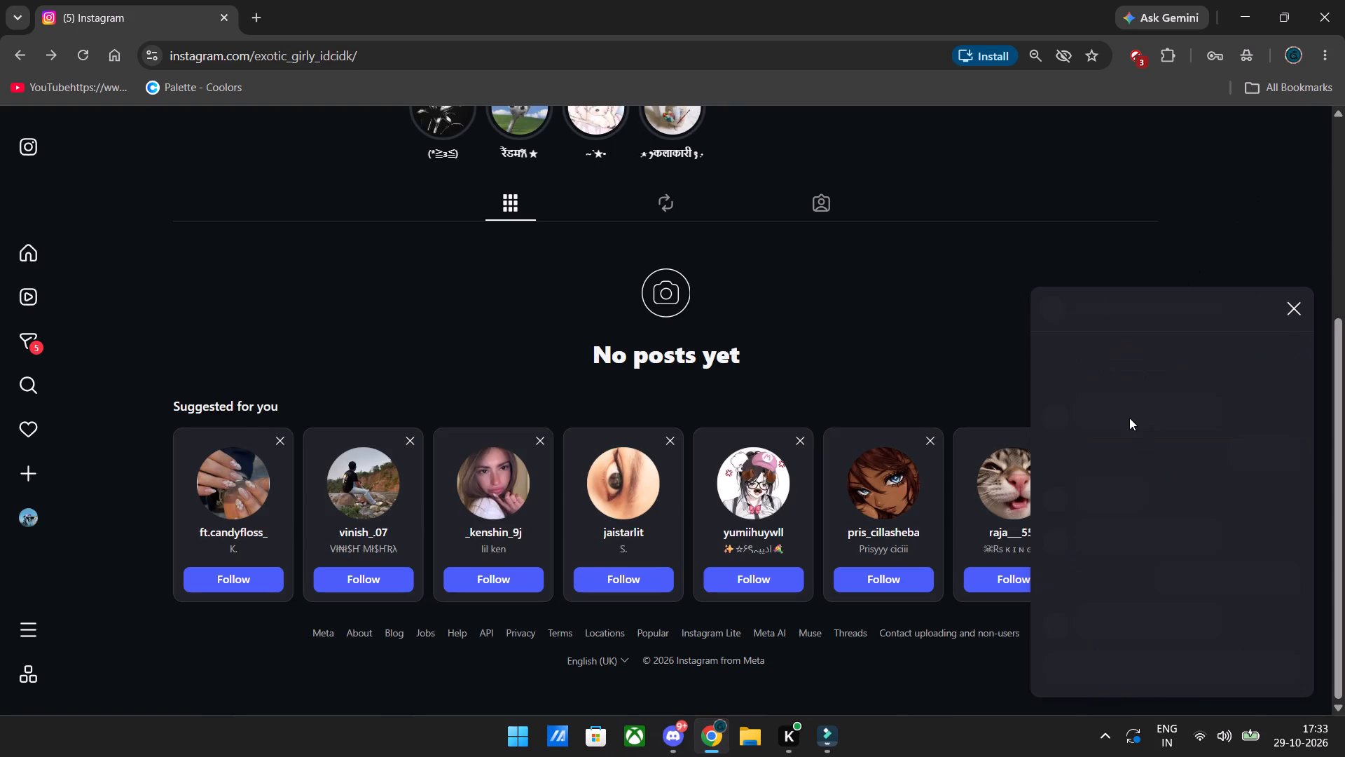
# Search the web for photos in a new browser tab.
pyautogui.click(265, 18)
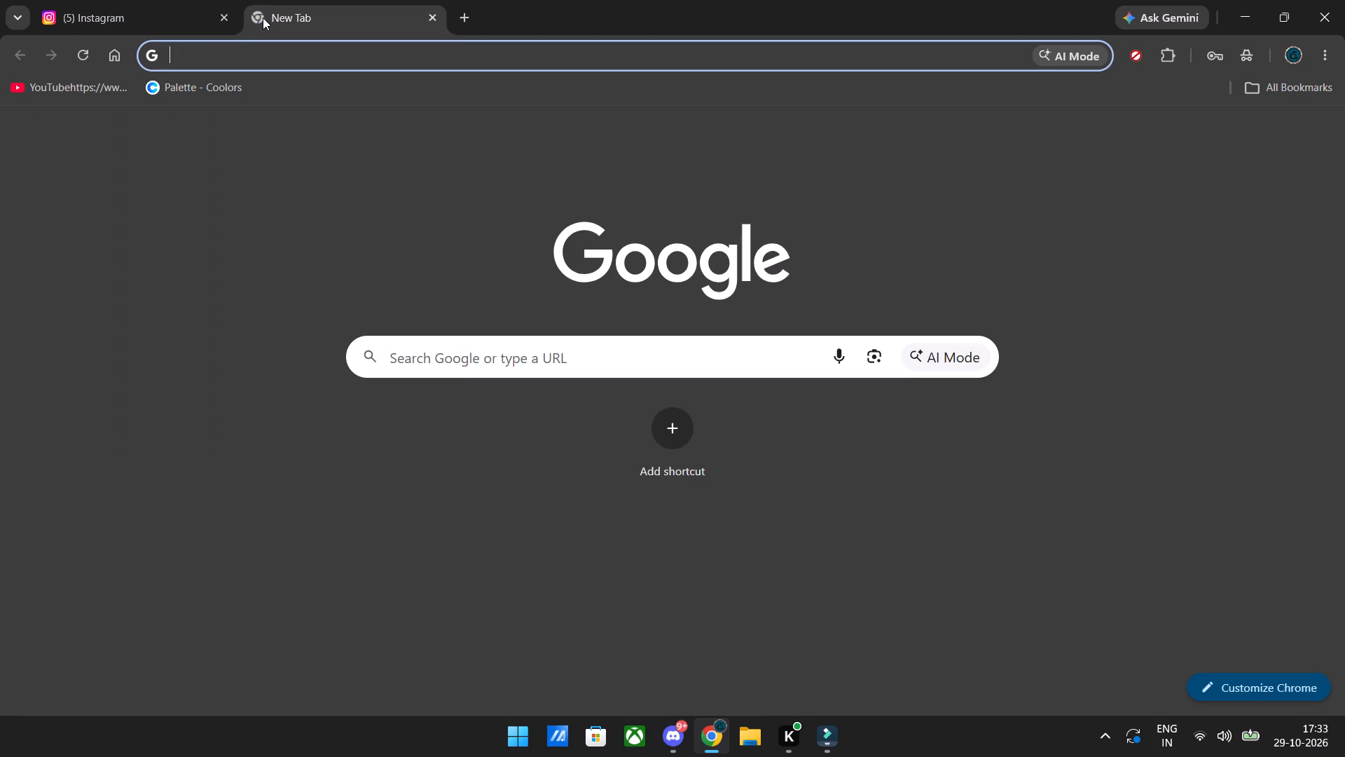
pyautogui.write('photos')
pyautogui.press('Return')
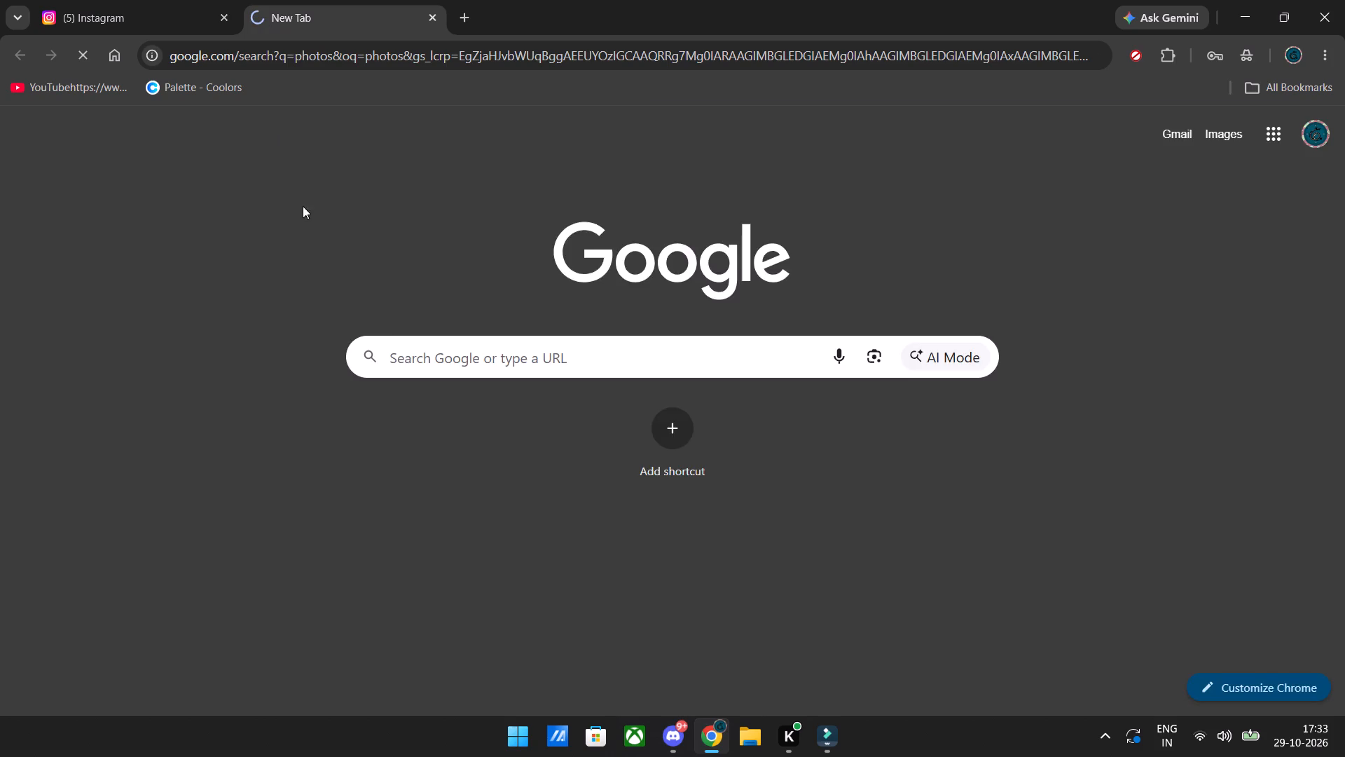
# Switch to Wondershare Filmora and scrub back and forth through the third clip's opening seconds to examine the police officer scene.
pyautogui.click(819, 721)
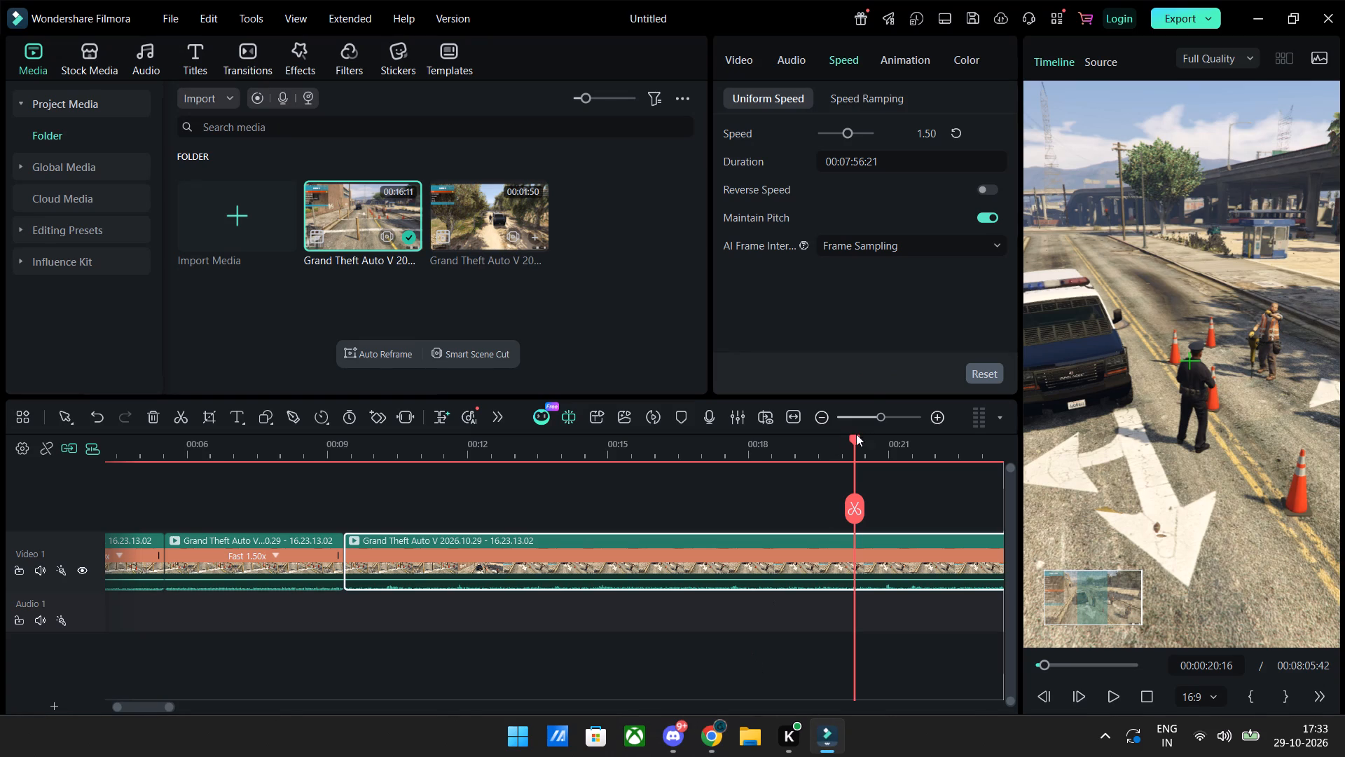
pyautogui.moveTo(855, 436); pyautogui.dragTo(633, 479)
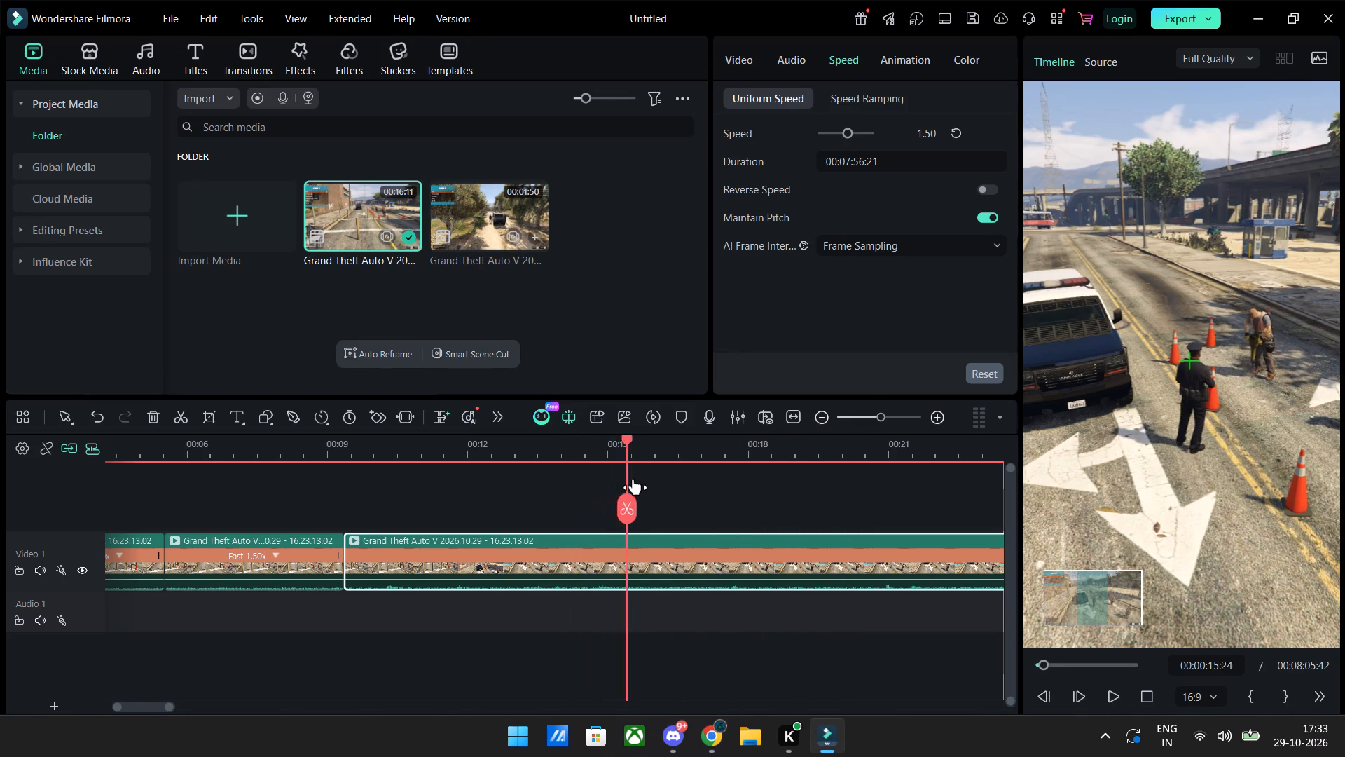
pyautogui.moveTo(633, 479); pyautogui.dragTo(506, 486)
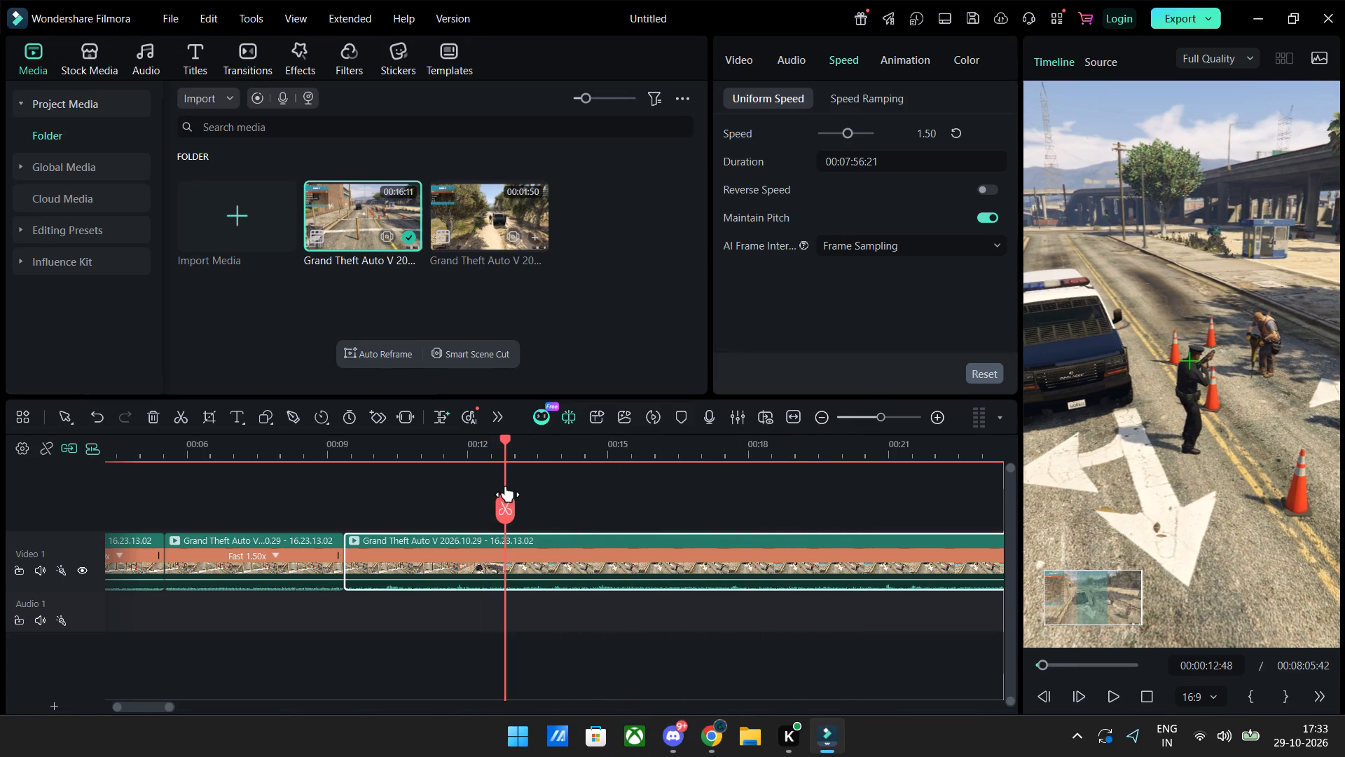
pyautogui.moveTo(506, 486); pyautogui.dragTo(380, 489)
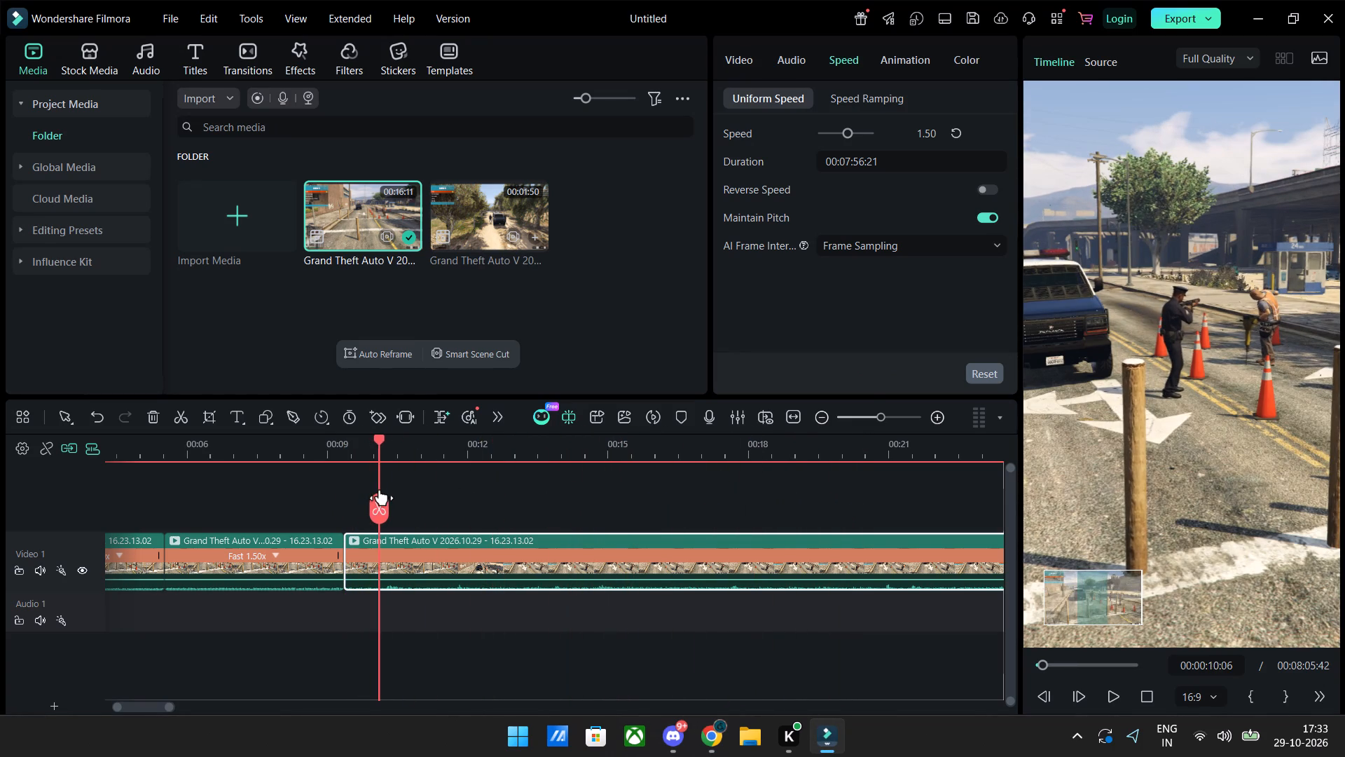
pyautogui.moveTo(380, 489); pyautogui.dragTo(498, 492)
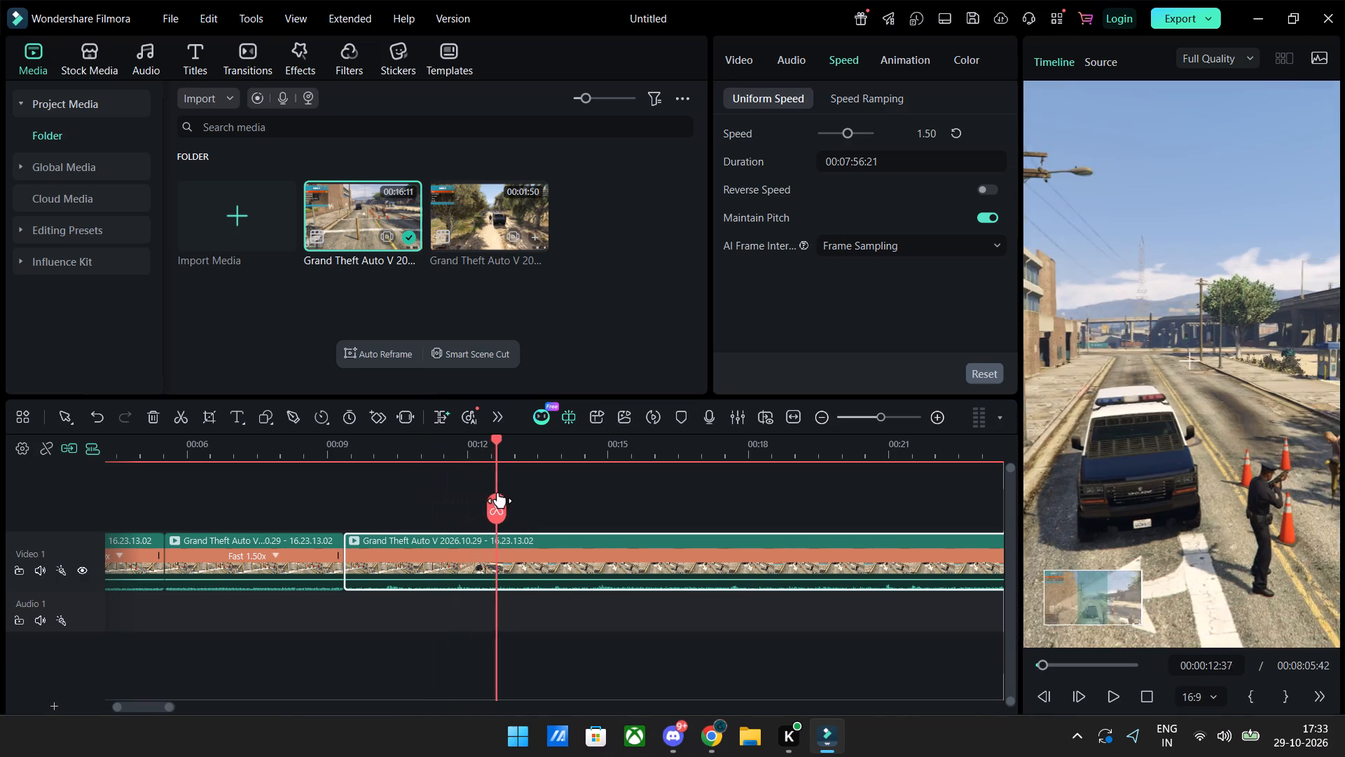
pyautogui.moveTo(498, 492); pyautogui.dragTo(455, 503)
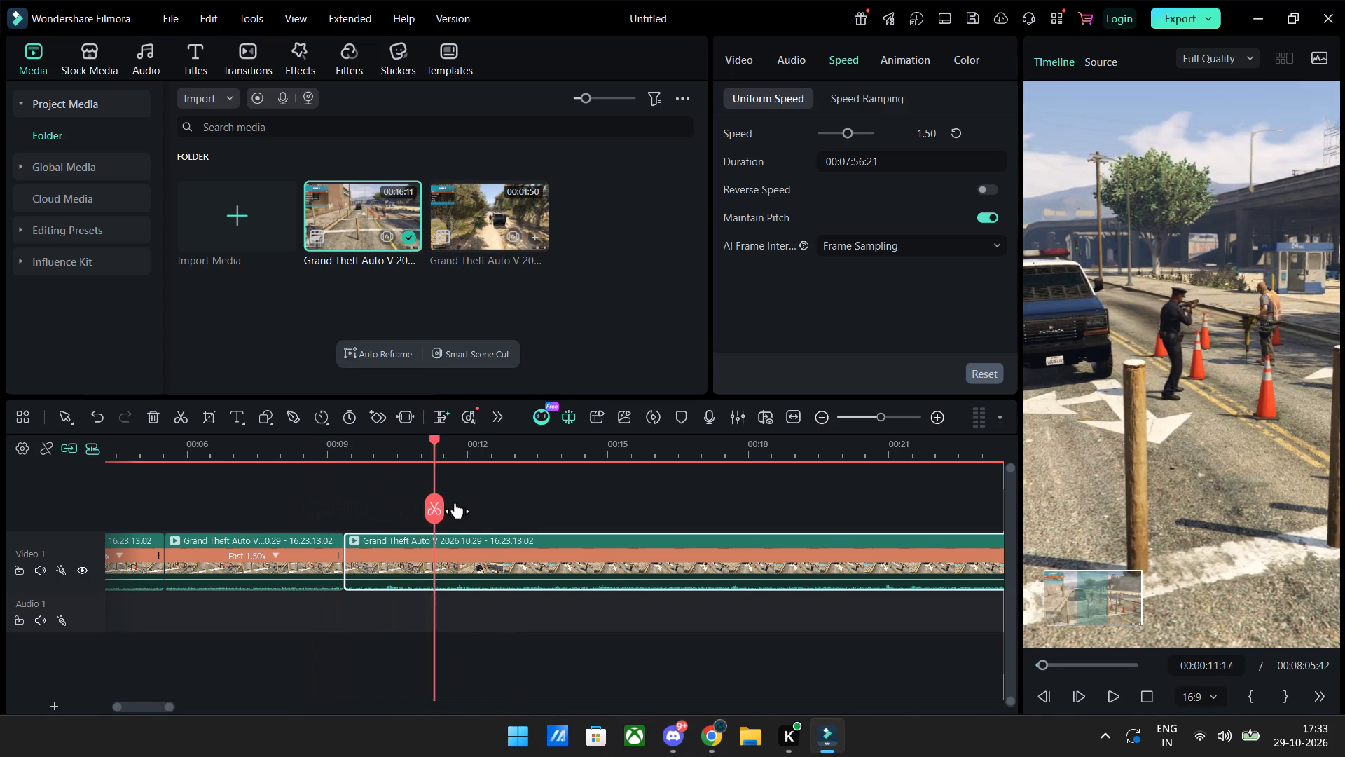
# Scrub through the long last clip from about 00:00:11 to the one-minute mark to examine the police roadblock footage for the next cut point.
pyautogui.moveTo(455, 503); pyautogui.dragTo(846, 512)
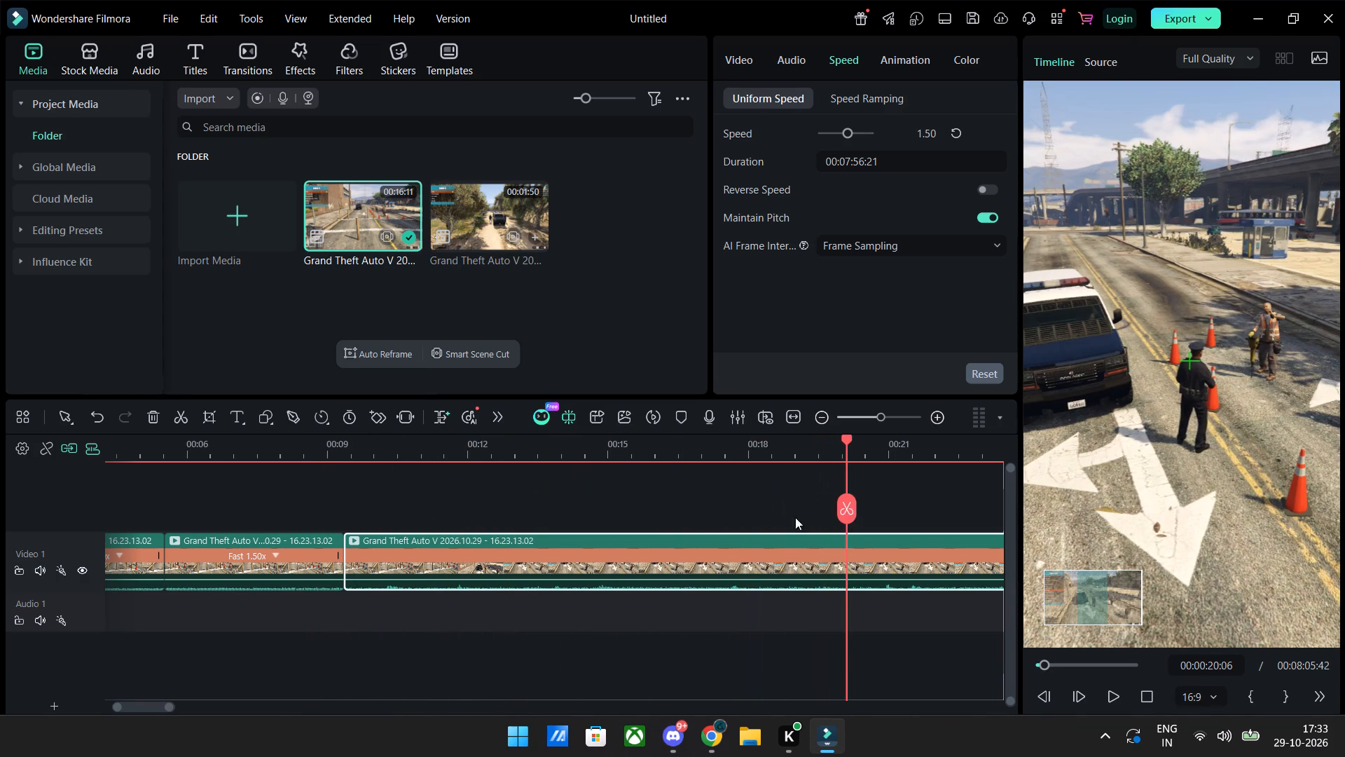
pyautogui.keyDown('ctrl'); pyautogui.scroll(-4, 622, 515); pyautogui.keyUp('ctrl')
pyautogui.moveTo(558, 442); pyautogui.dragTo(565, 442)
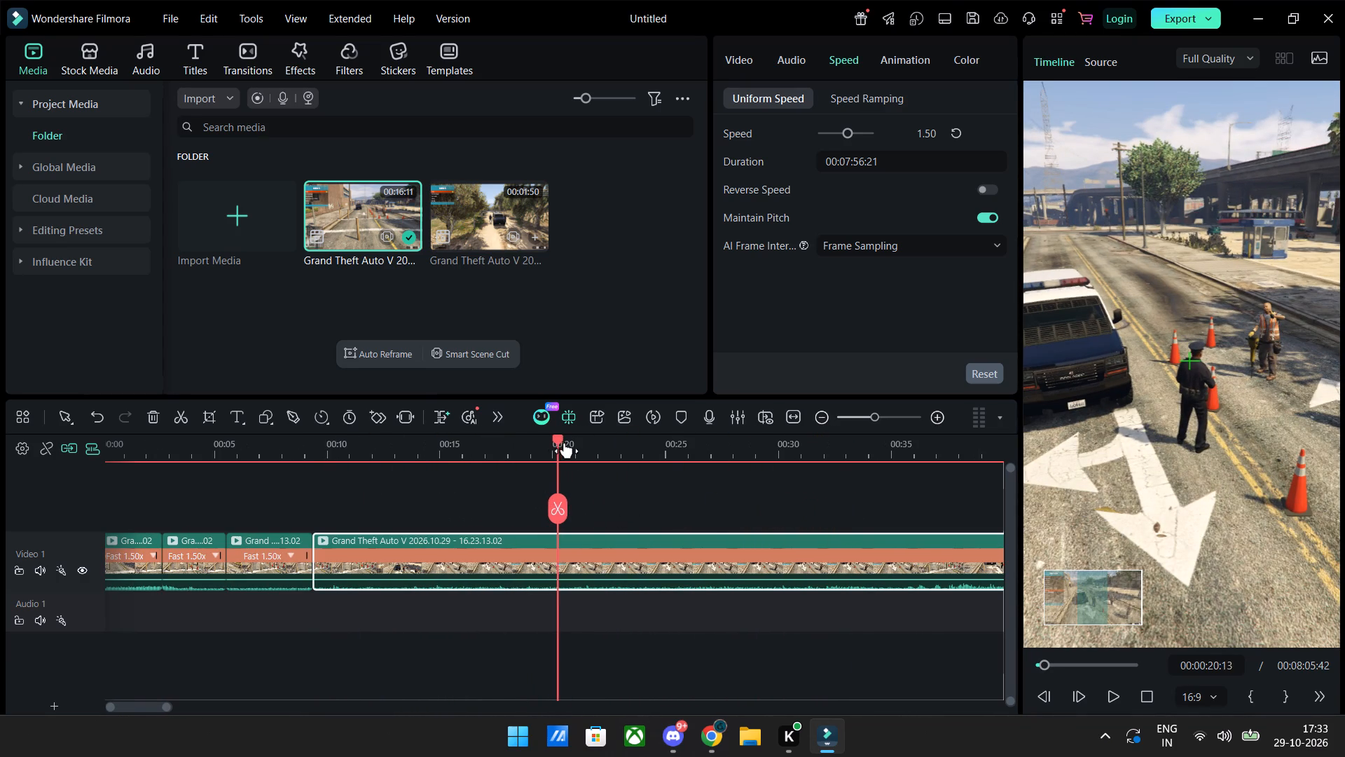
pyautogui.moveTo(565, 442); pyautogui.dragTo(799, 449)
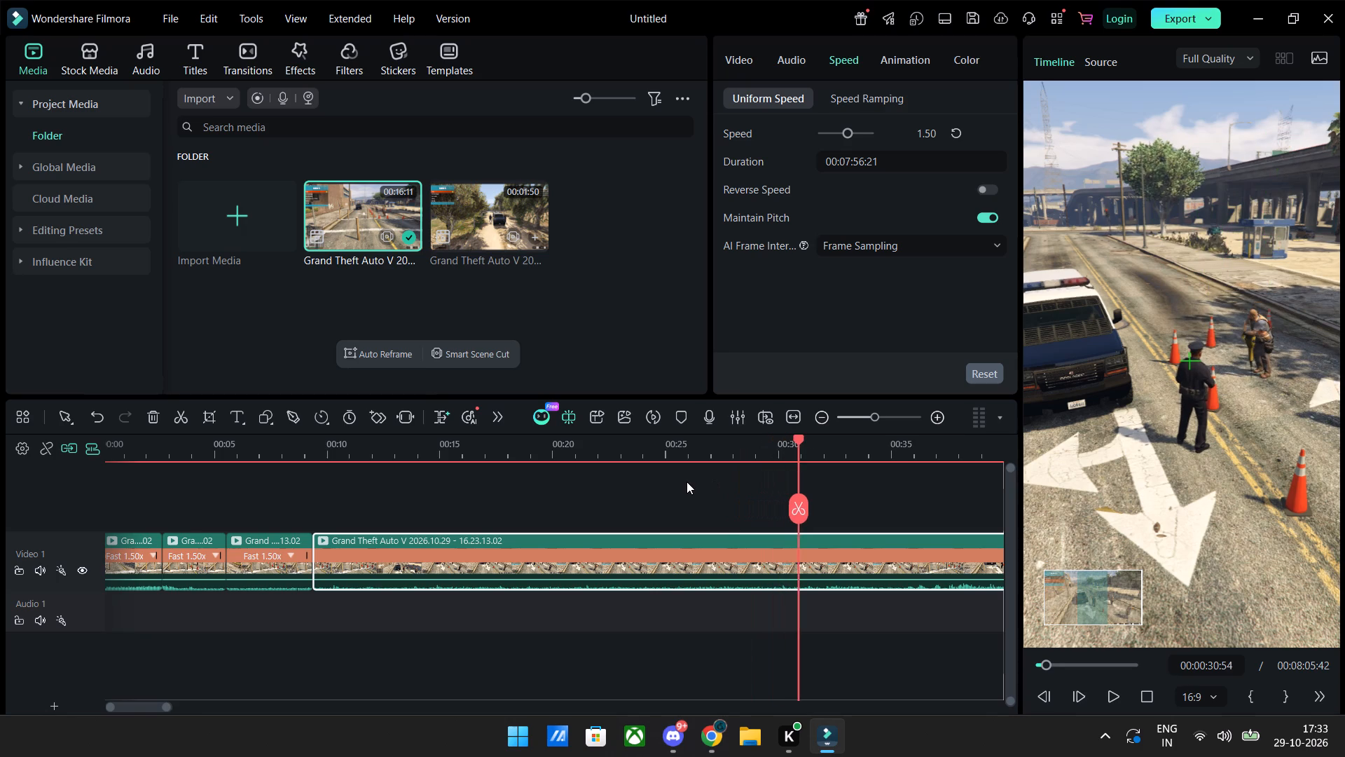
pyautogui.keyDown('ctrl'); pyautogui.scroll(-2, 687, 482); pyautogui.keyUp('ctrl')
pyautogui.moveTo(552, 439); pyautogui.dragTo(576, 453)
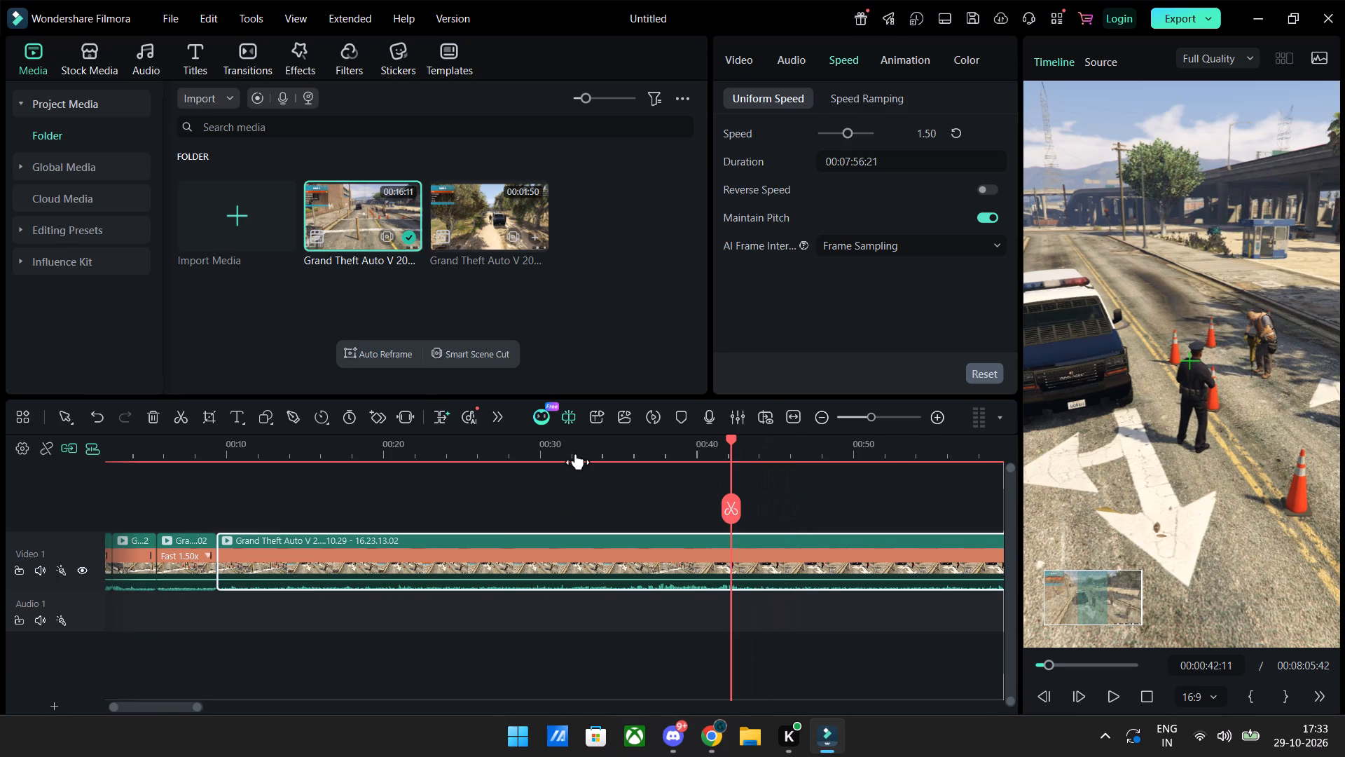
pyautogui.moveTo(576, 453); pyautogui.dragTo(792, 453)
pyautogui.keyDown('ctrl'); pyautogui.scroll(-4, 658, 472); pyautogui.keyUp('ctrl')
pyautogui.moveTo(452, 437); pyautogui.dragTo(453, 437)
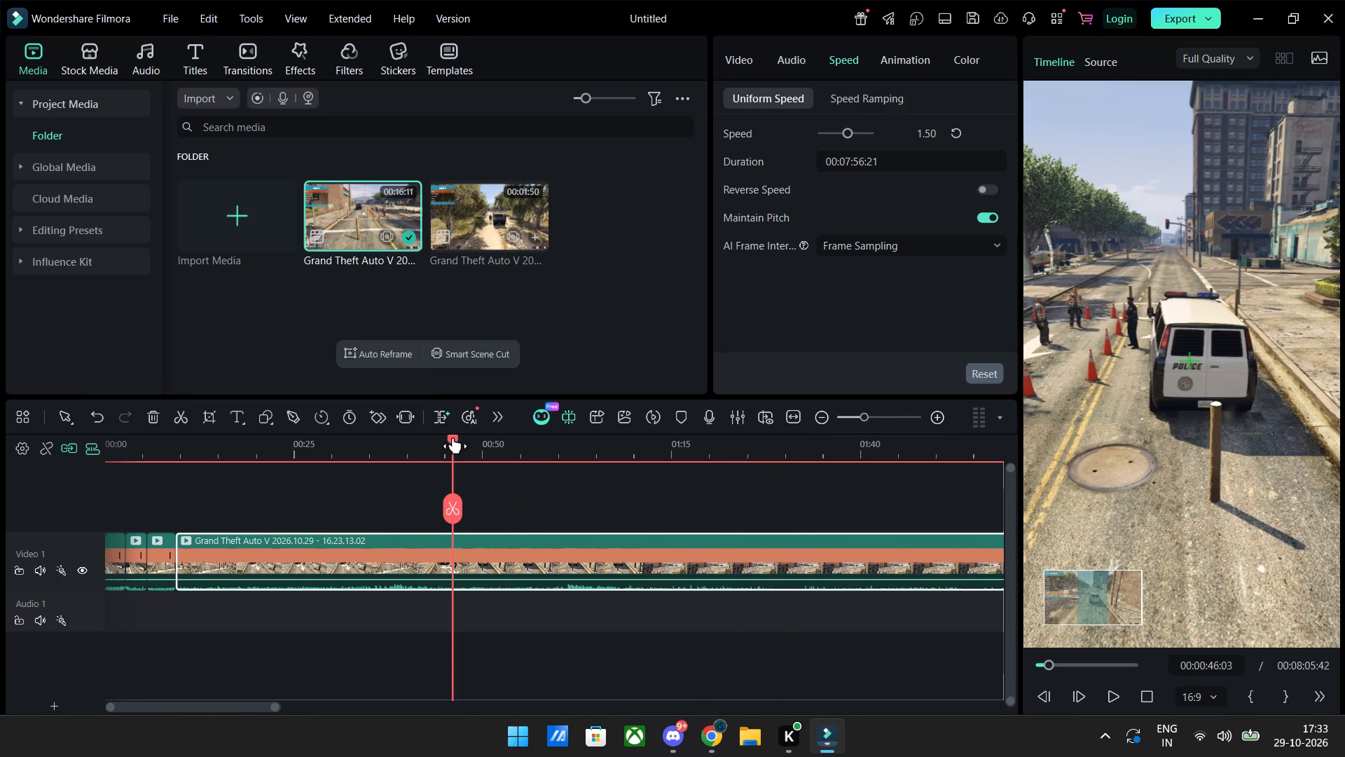
pyautogui.moveTo(453, 437); pyautogui.dragTo(523, 449)
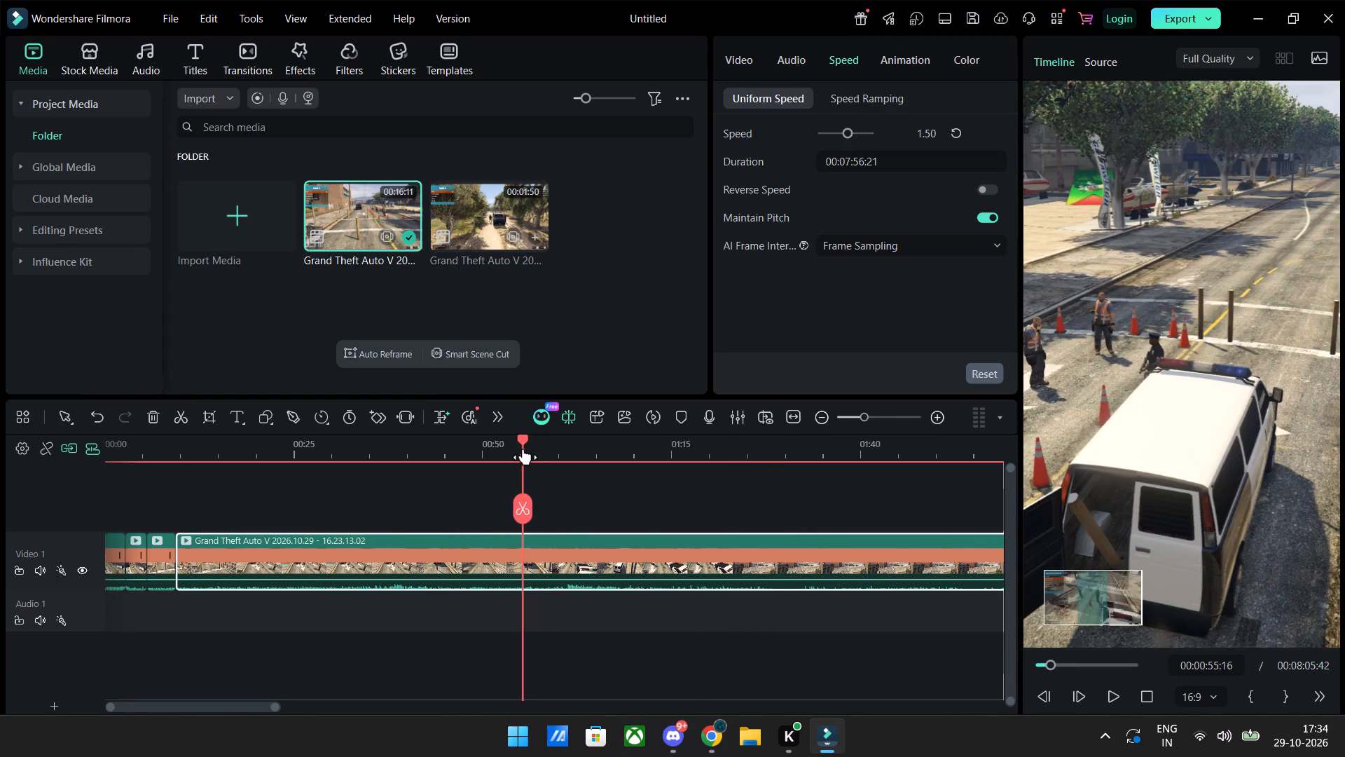
pyautogui.moveTo(523, 449); pyautogui.dragTo(574, 459)
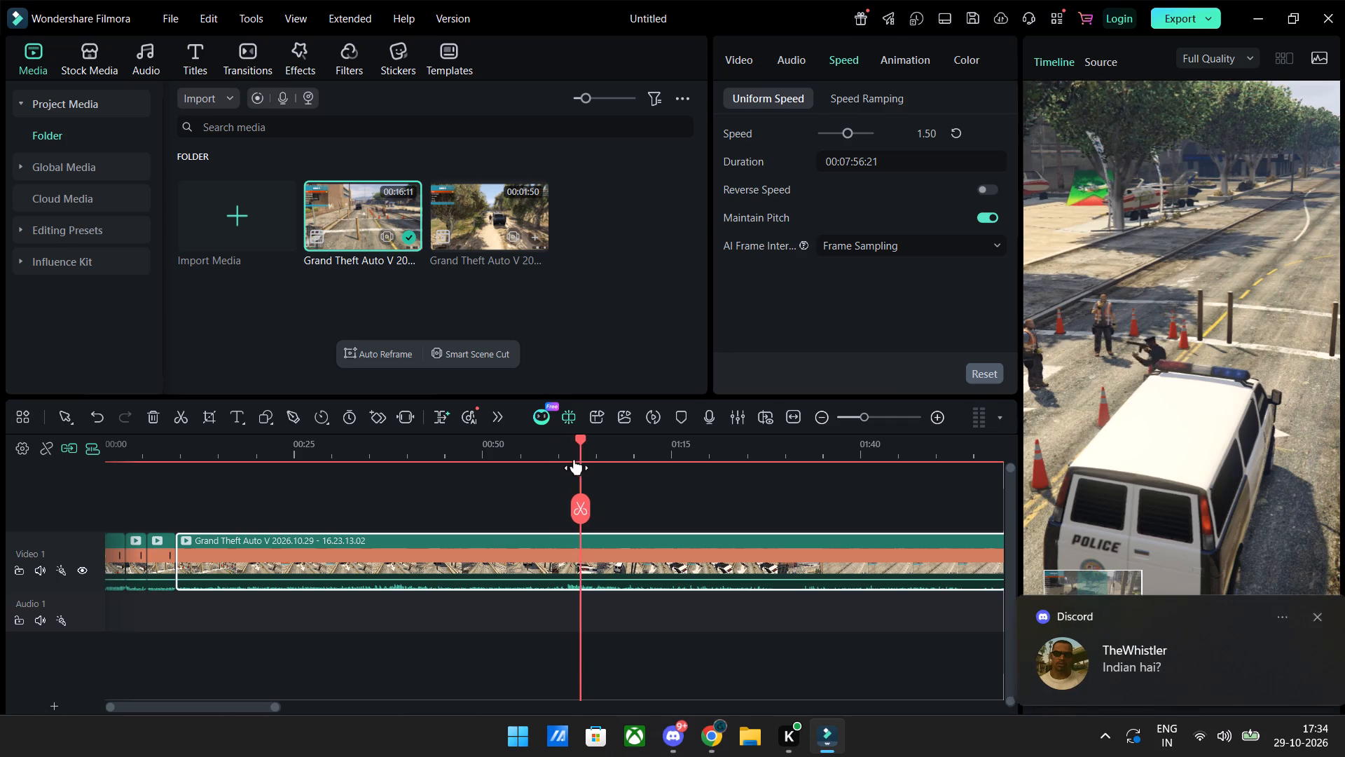
pyautogui.moveTo(574, 459); pyautogui.dragTo(545, 464)
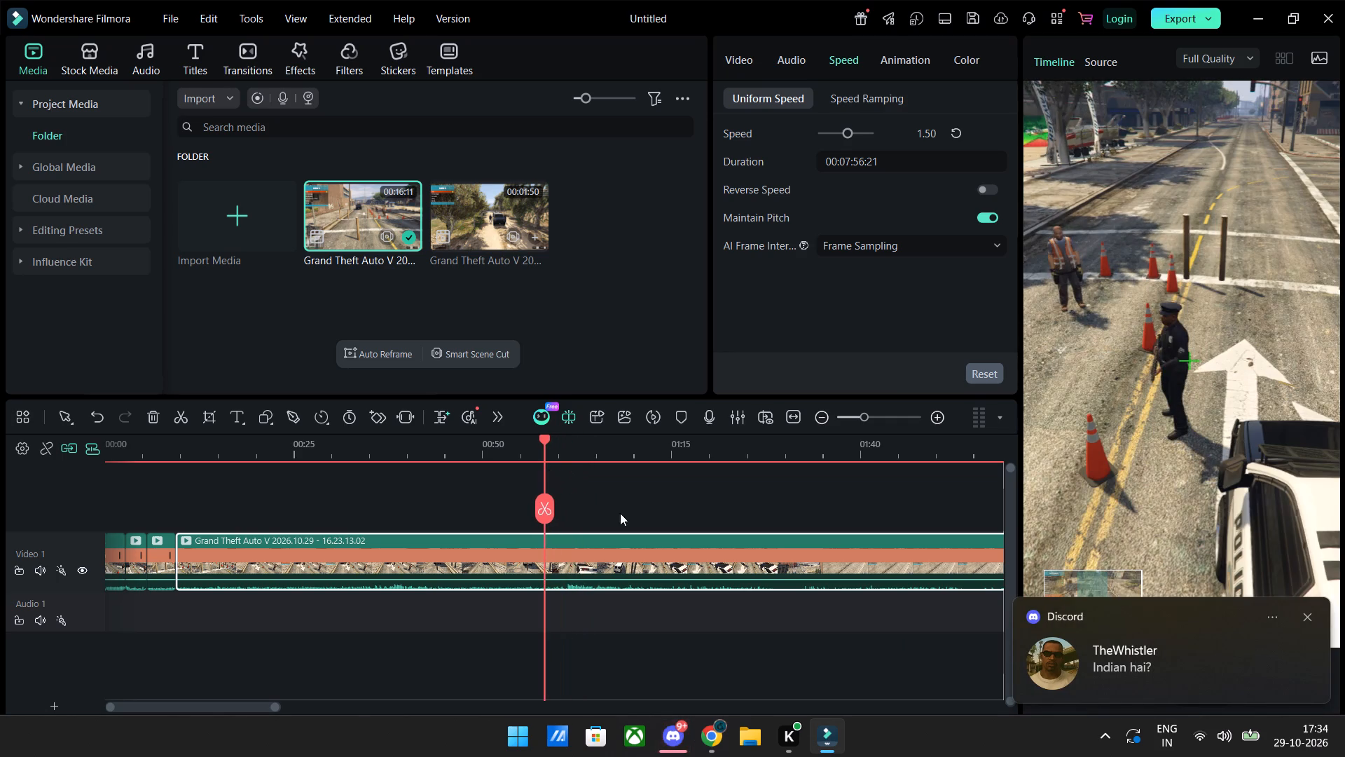
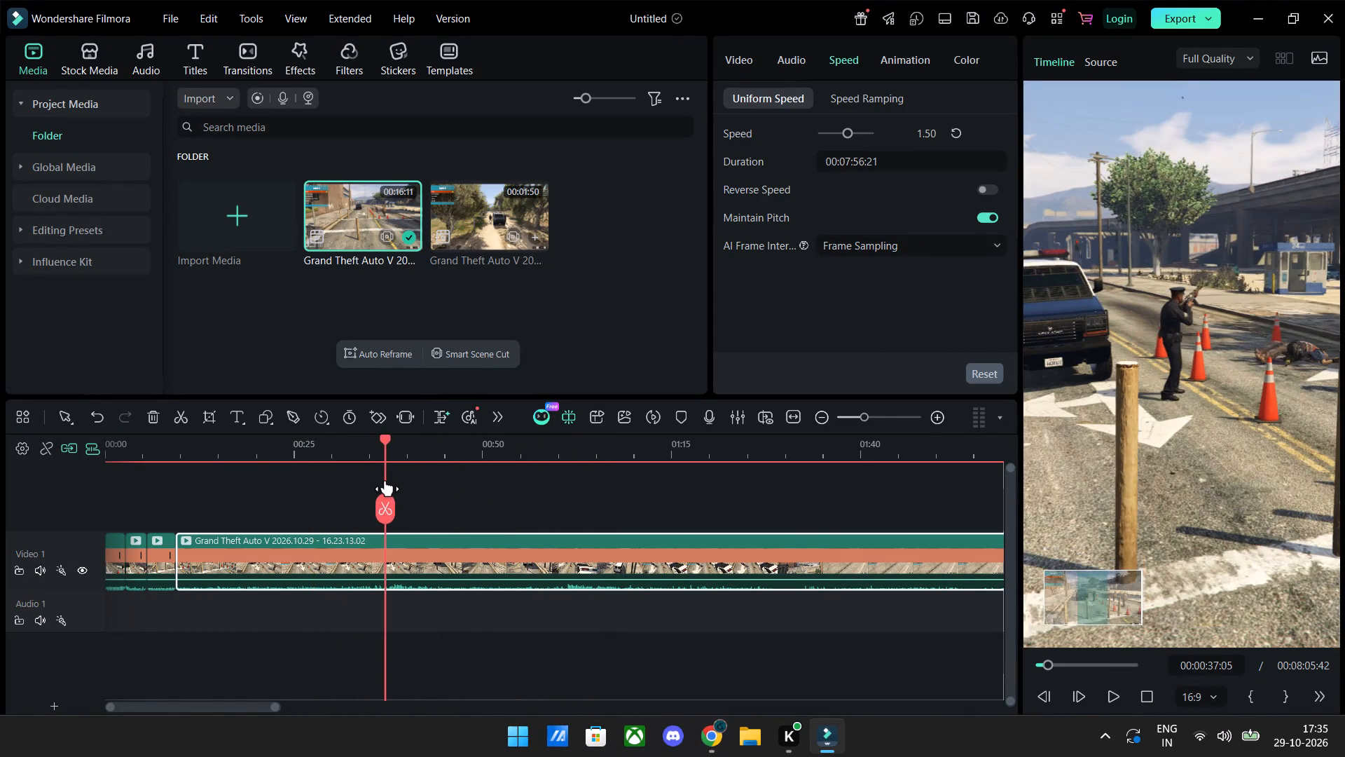
# Split the long last clip at 00:00:36:02, where the officer aims beside the cones, and ripple-delete the roughly 26-second segment before the split.
pyautogui.press('space')
pyautogui.press('space')
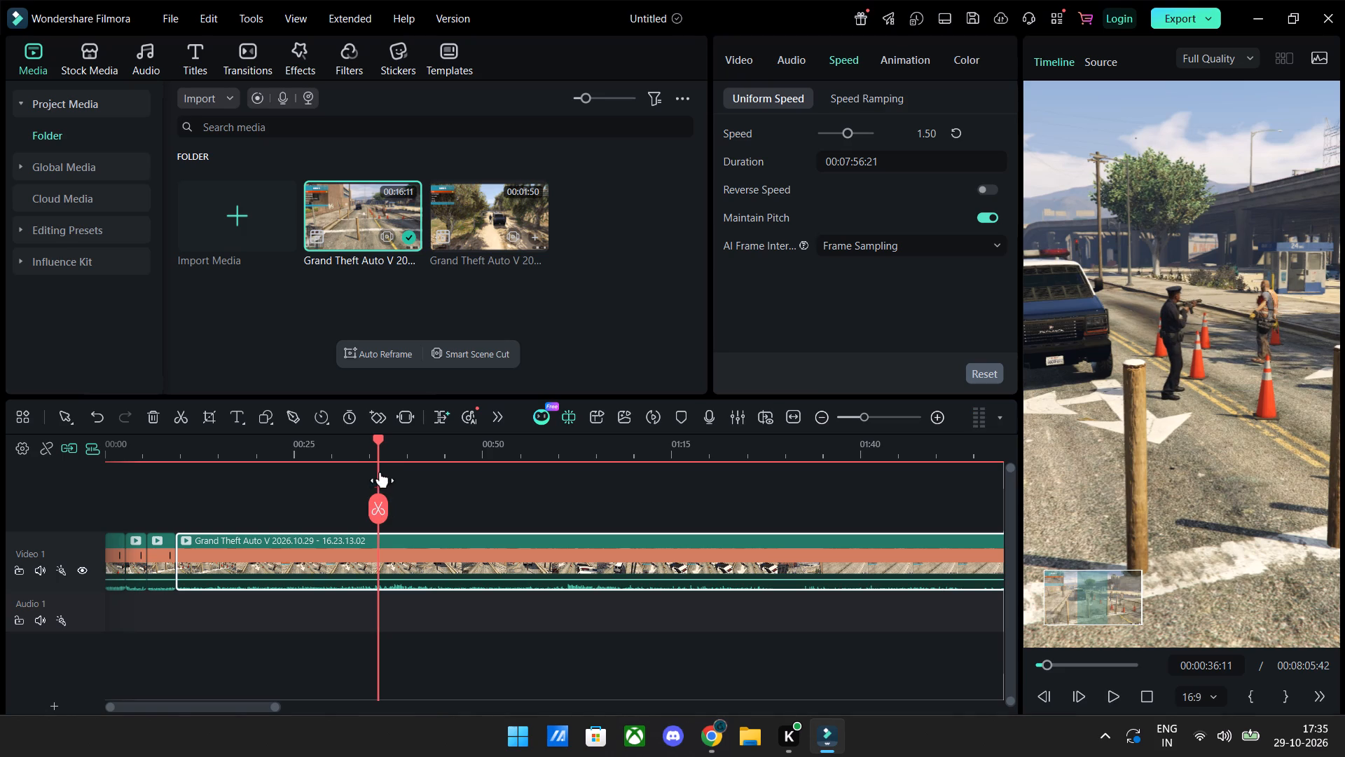
pyautogui.press('Left')
pyautogui.press('Left')
pyautogui.press('Left')
pyautogui.press('Left')
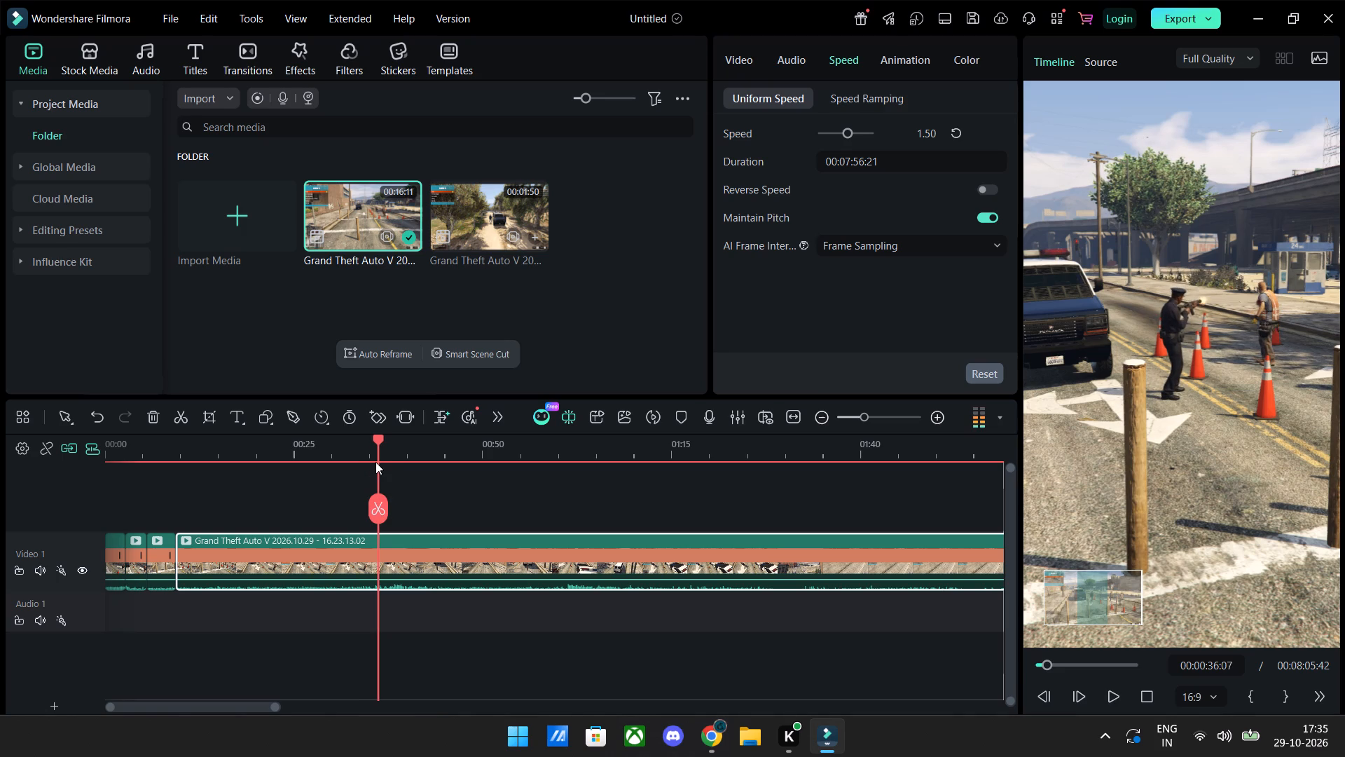
pyautogui.press('Left')
pyautogui.press('Left')
pyautogui.press('Left')
pyautogui.press('Left')
pyautogui.press('Left')
pyautogui.press('Left')
pyautogui.press('Left')
pyautogui.press('Left')
pyautogui.press('Left')
pyautogui.press('Left')
pyautogui.press('Left')
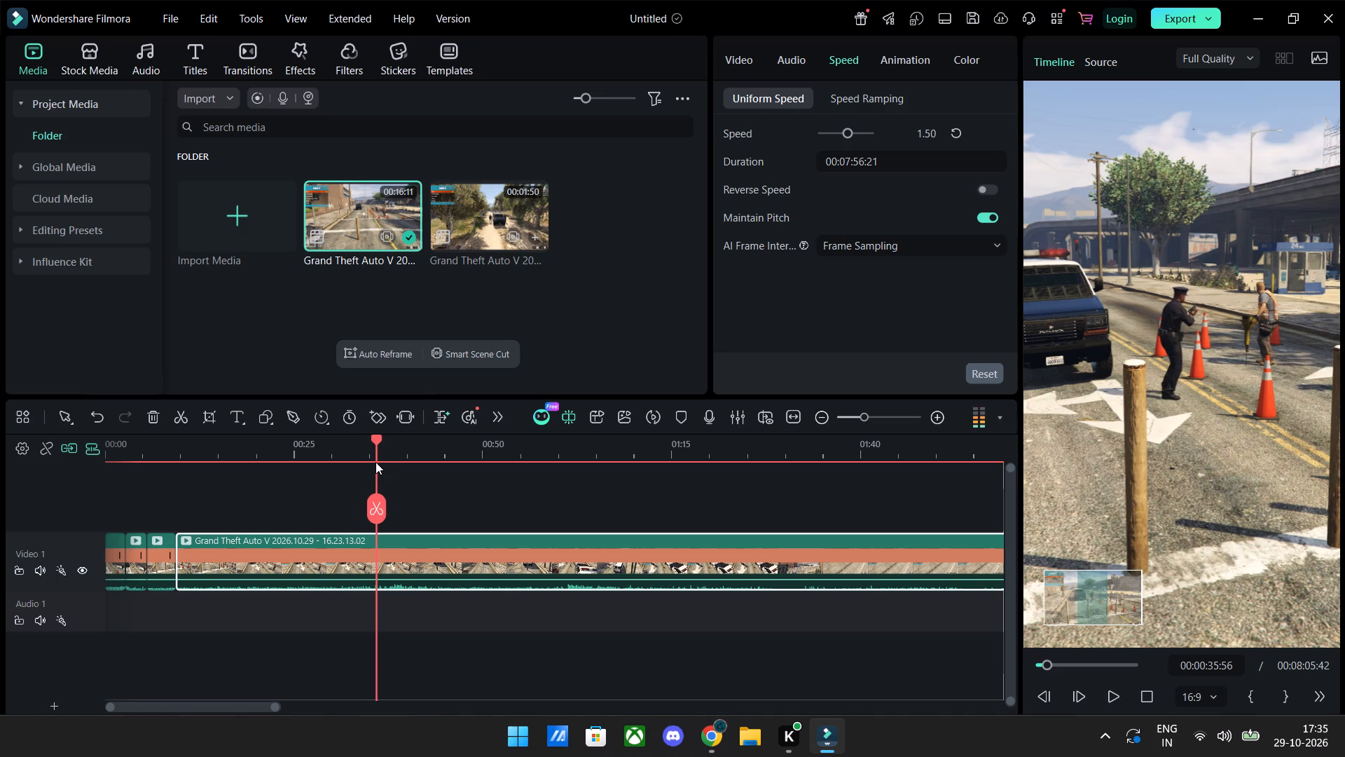
pyautogui.press('Left')
pyautogui.press('Left')
pyautogui.press('Left')
pyautogui.press('Right')
pyautogui.press('Right')
pyautogui.press('Right')
pyautogui.press('Right')
pyautogui.press('Right')
pyautogui.press('Right')
pyautogui.press('Right')
pyautogui.press('Right')
pyautogui.press('Right')
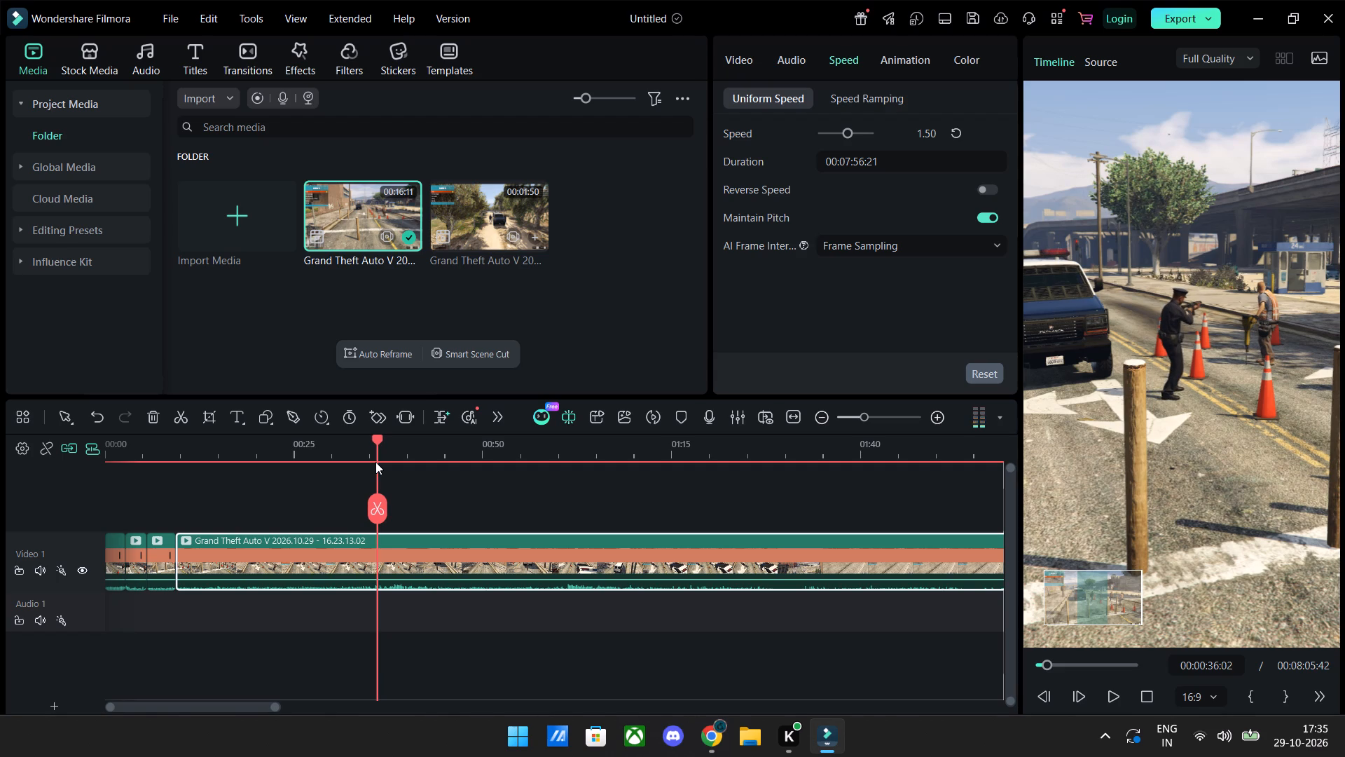
pyautogui.click(381, 502)
pyautogui.click(345, 542)
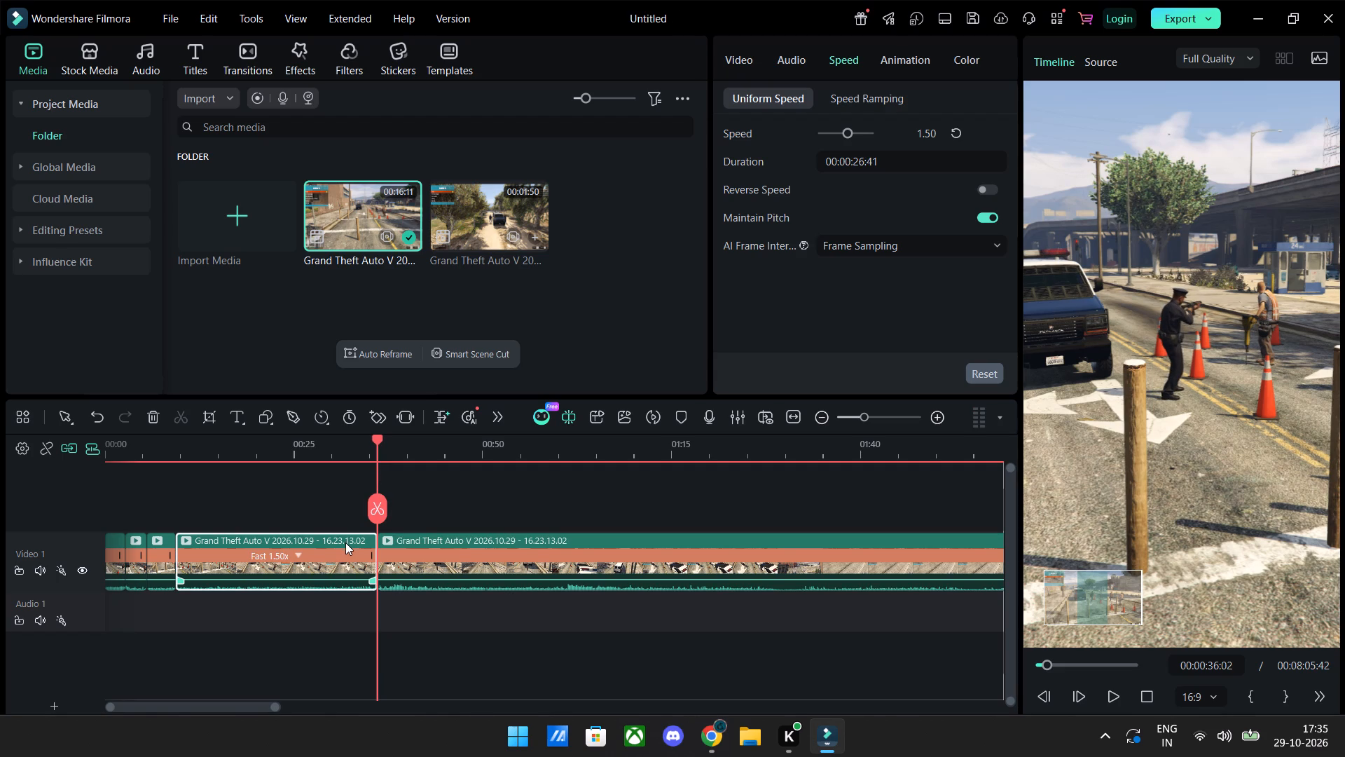
pyautogui.press('Delete')
# Play back the new join and the police van footage after it, up to about 00:00:15.
pyautogui.click(154, 442)
pyautogui.press('space')
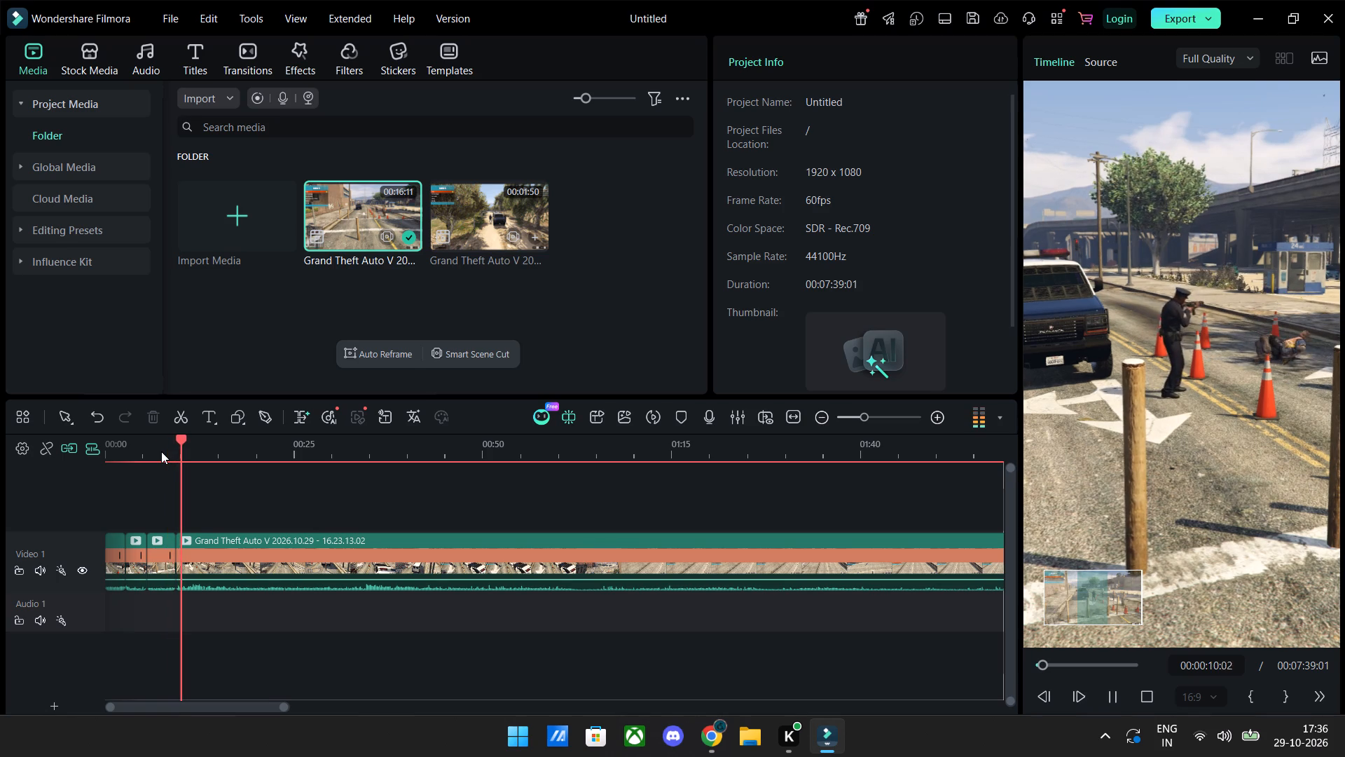
pyautogui.press('space')
pyautogui.press('space')
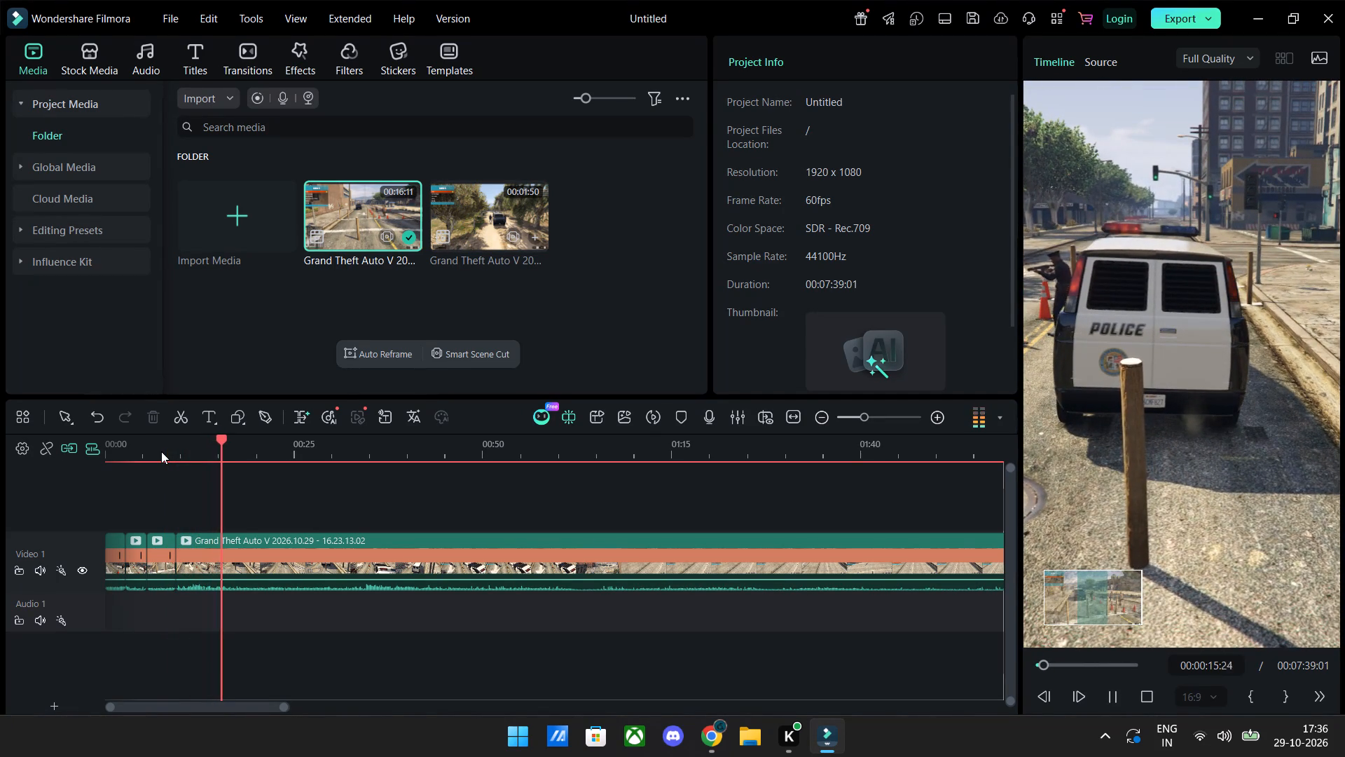
pyautogui.press('space')
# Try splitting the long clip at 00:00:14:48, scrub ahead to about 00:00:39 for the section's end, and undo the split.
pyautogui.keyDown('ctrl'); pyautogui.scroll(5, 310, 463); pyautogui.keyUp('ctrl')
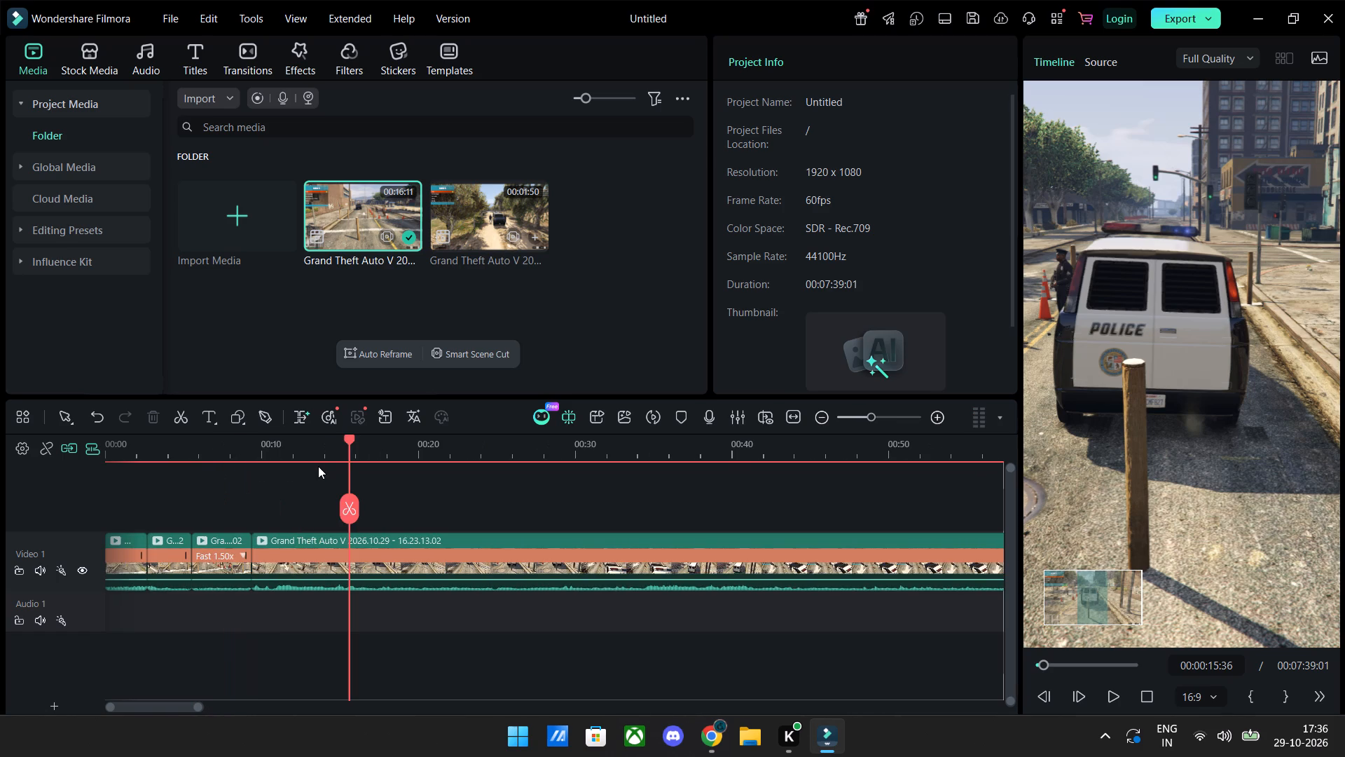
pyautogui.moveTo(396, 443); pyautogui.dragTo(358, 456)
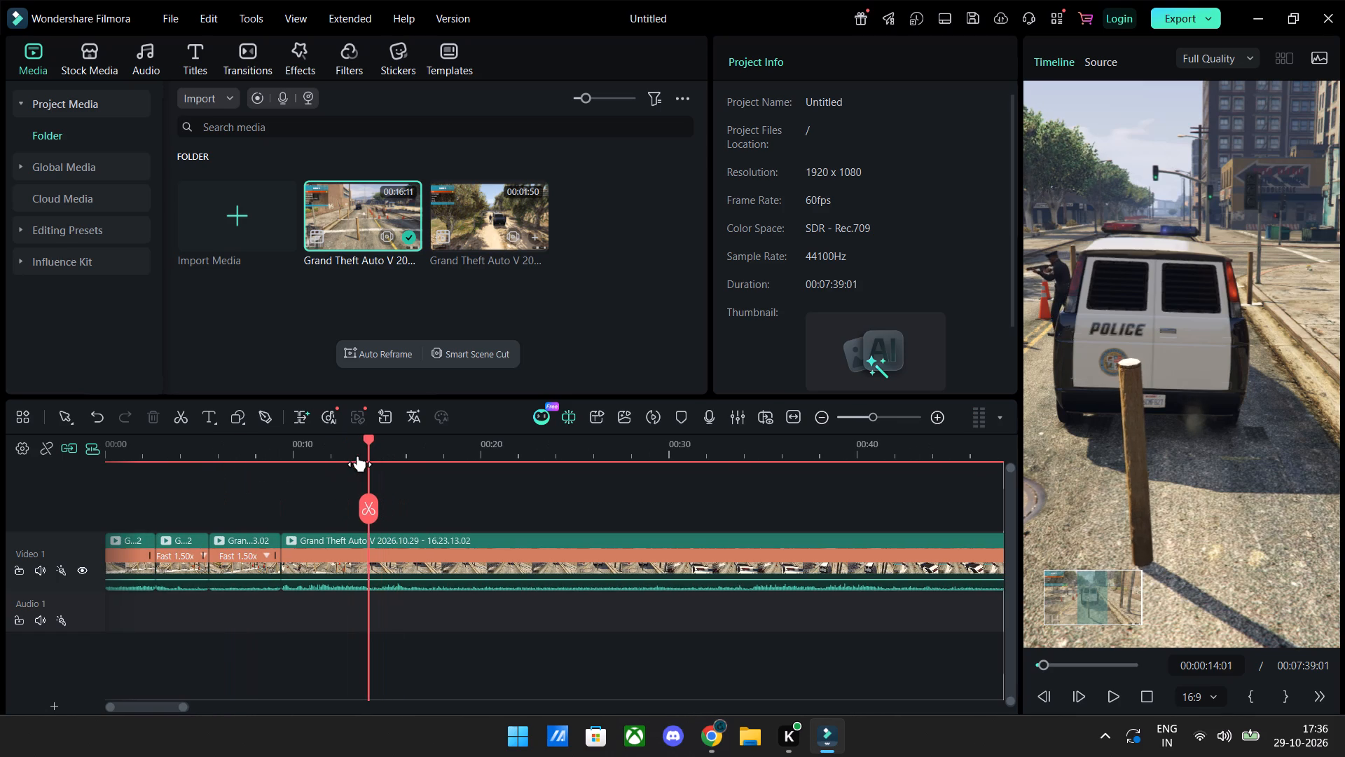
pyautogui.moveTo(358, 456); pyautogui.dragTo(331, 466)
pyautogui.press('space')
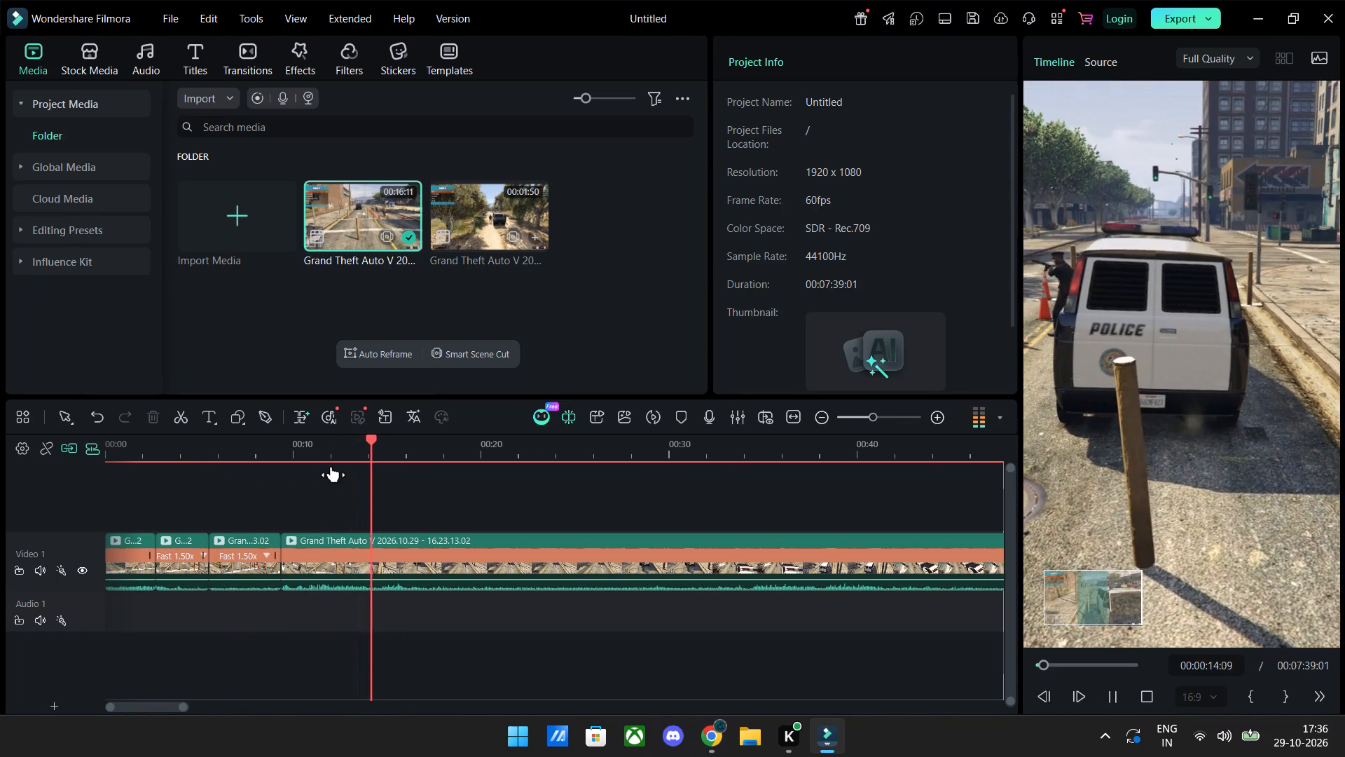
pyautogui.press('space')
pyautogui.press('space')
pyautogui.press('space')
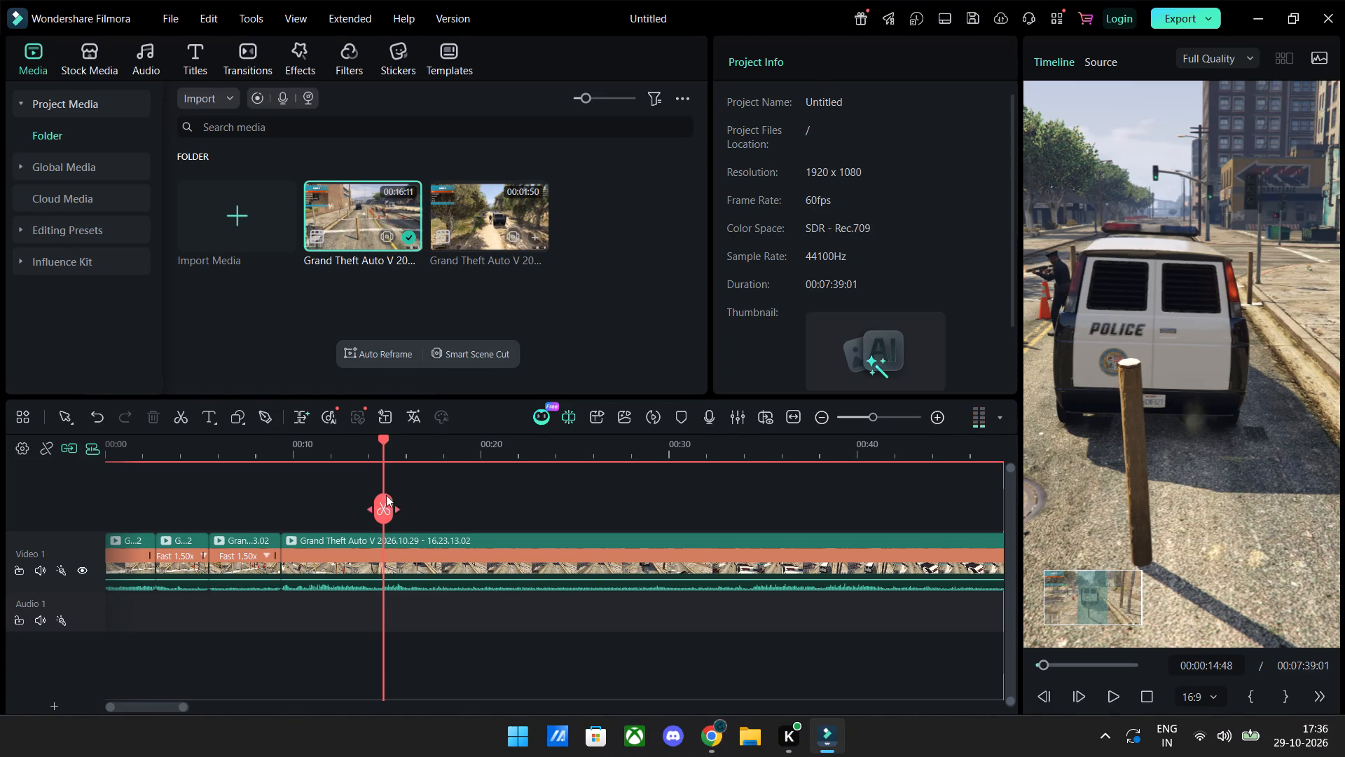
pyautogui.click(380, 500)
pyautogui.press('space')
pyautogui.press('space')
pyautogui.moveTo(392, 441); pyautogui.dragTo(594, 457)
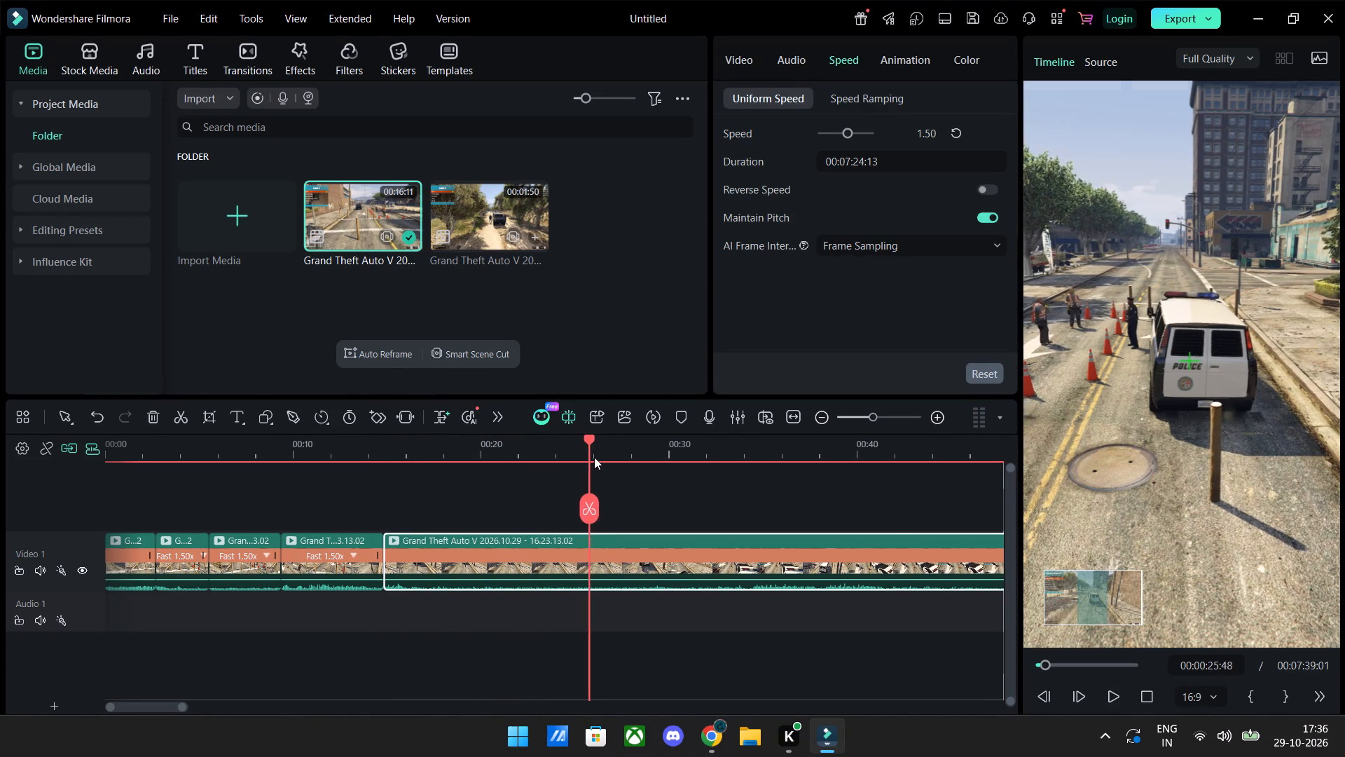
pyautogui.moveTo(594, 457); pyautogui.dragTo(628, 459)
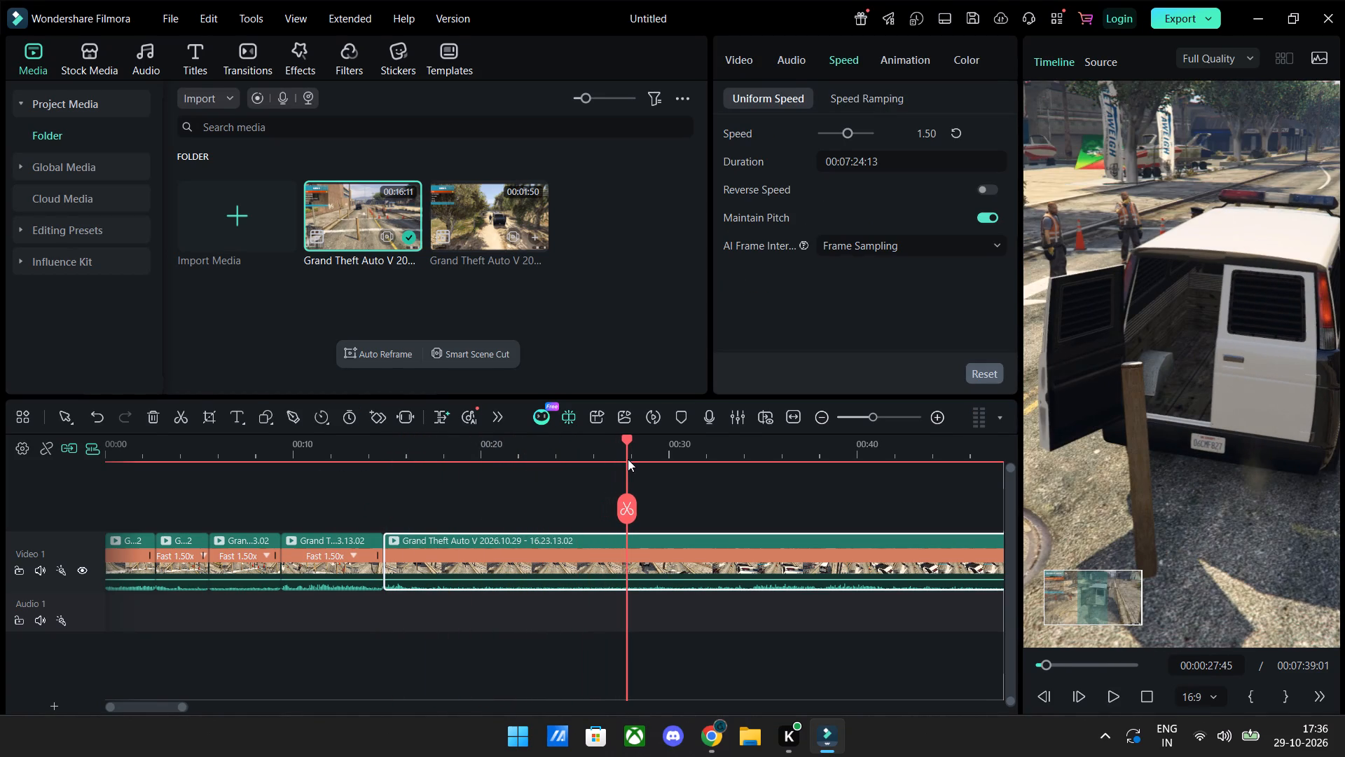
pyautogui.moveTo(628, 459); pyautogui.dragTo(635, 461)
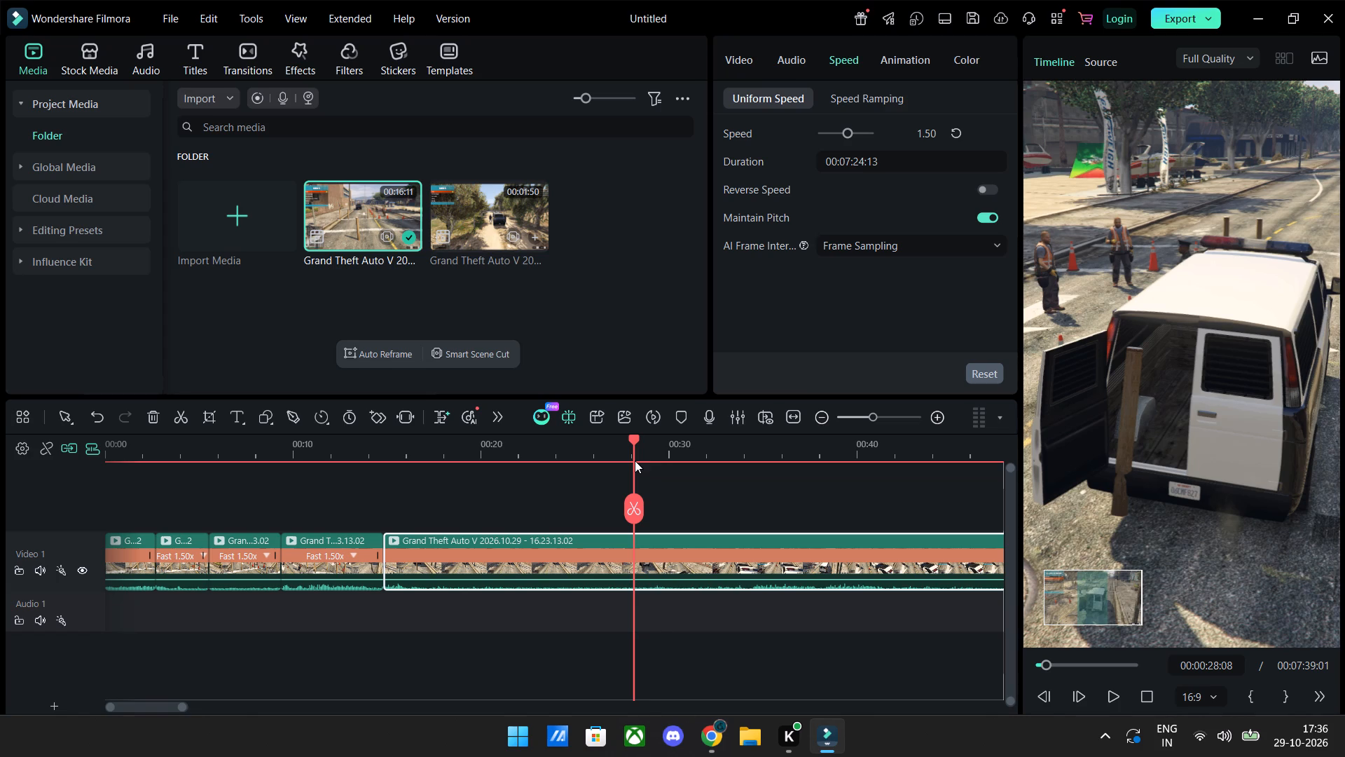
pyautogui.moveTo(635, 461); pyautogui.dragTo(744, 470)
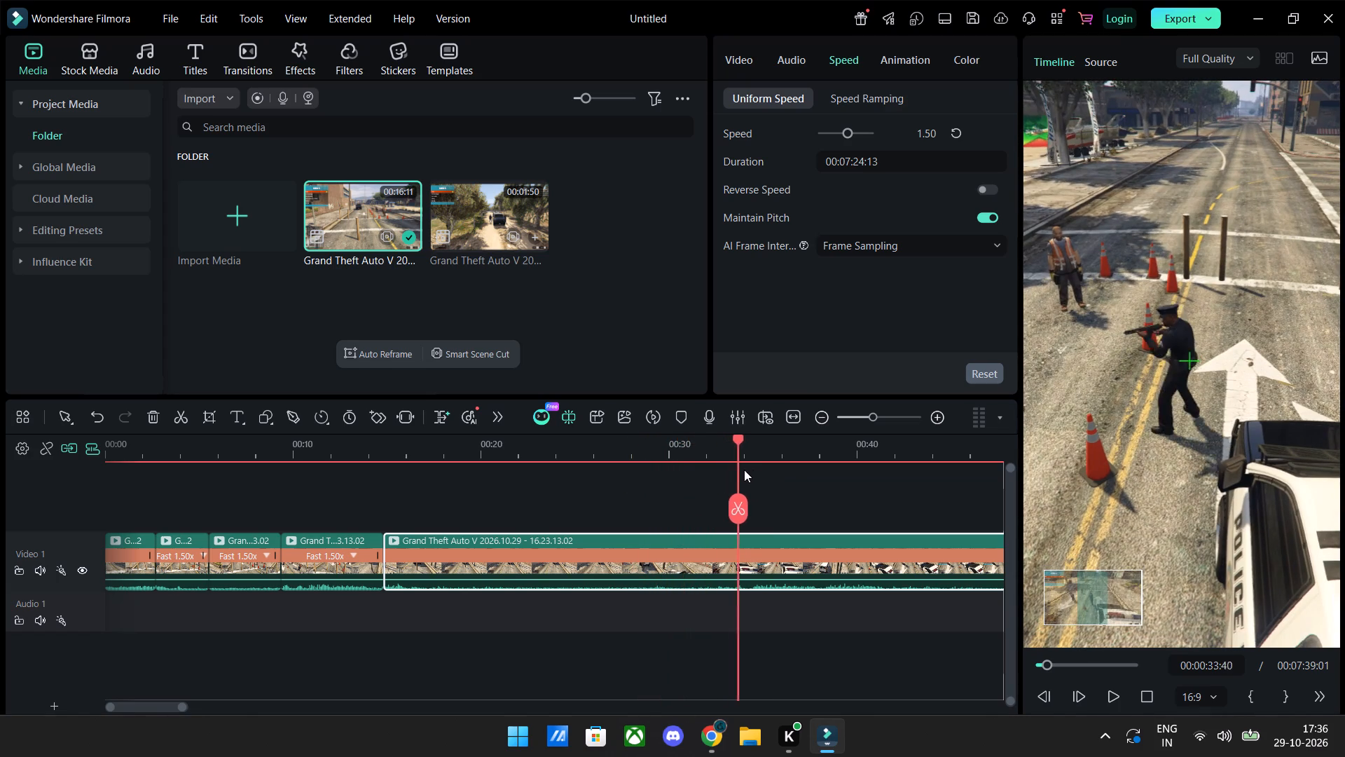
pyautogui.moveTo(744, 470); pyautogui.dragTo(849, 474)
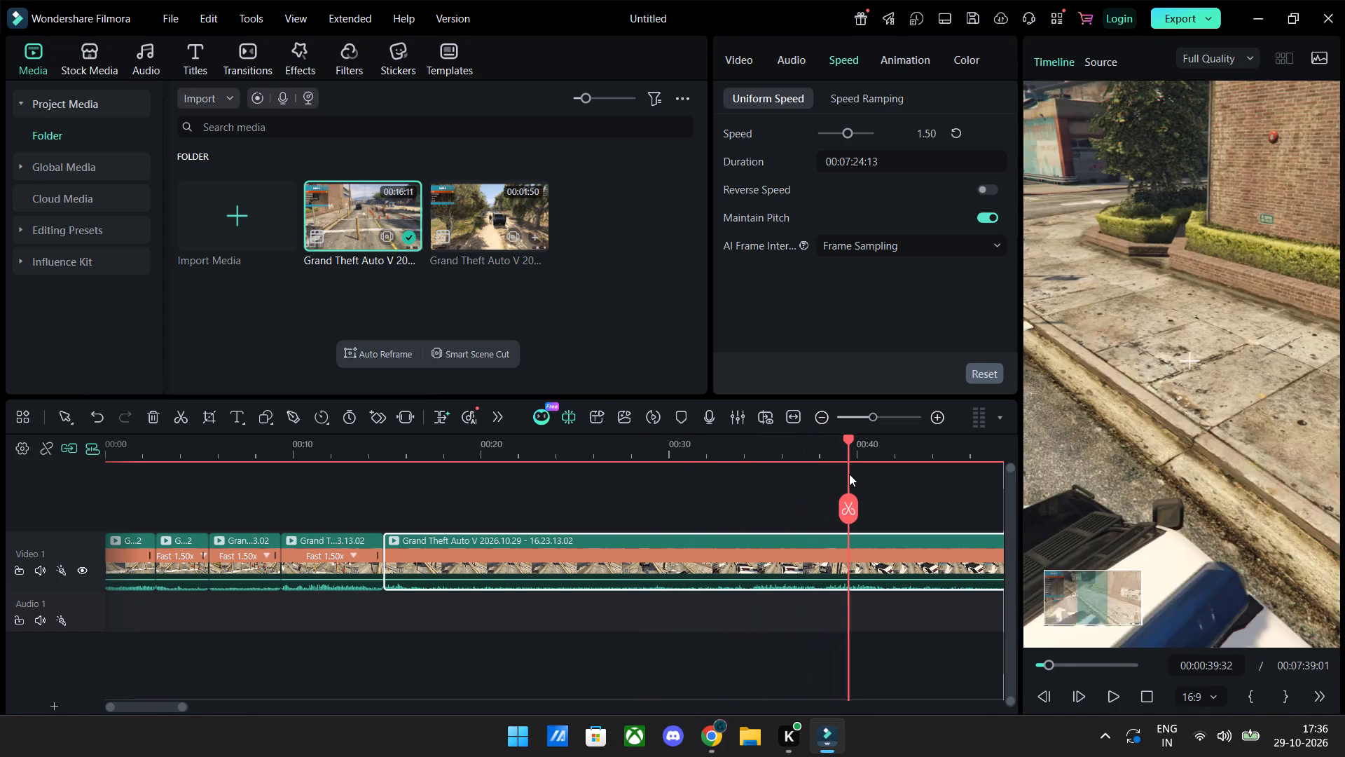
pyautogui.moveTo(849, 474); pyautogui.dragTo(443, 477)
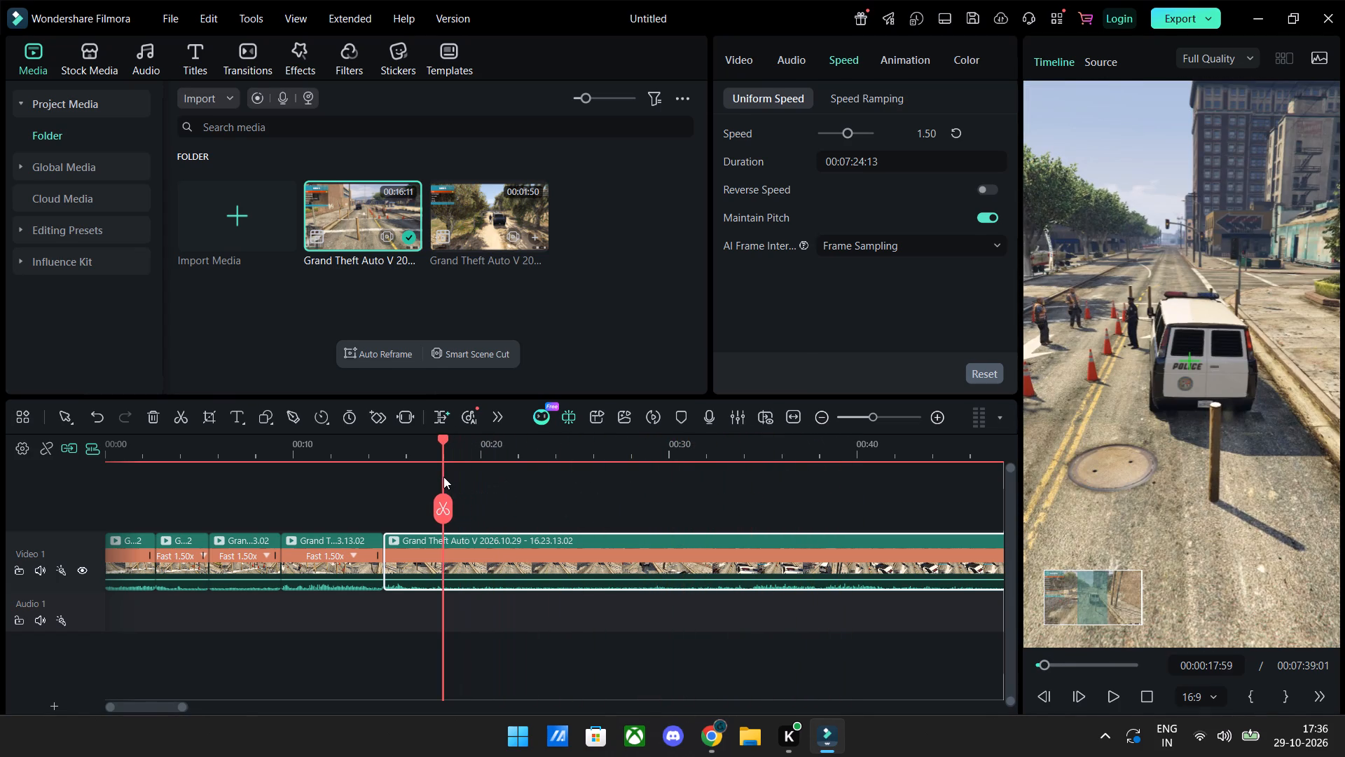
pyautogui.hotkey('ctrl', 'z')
# Play the long clip from about 00:00:11:55 past 00:00:38 to examine the police van and officer footage for the section to remove.
pyautogui.moveTo(442, 440); pyautogui.dragTo(329, 456)
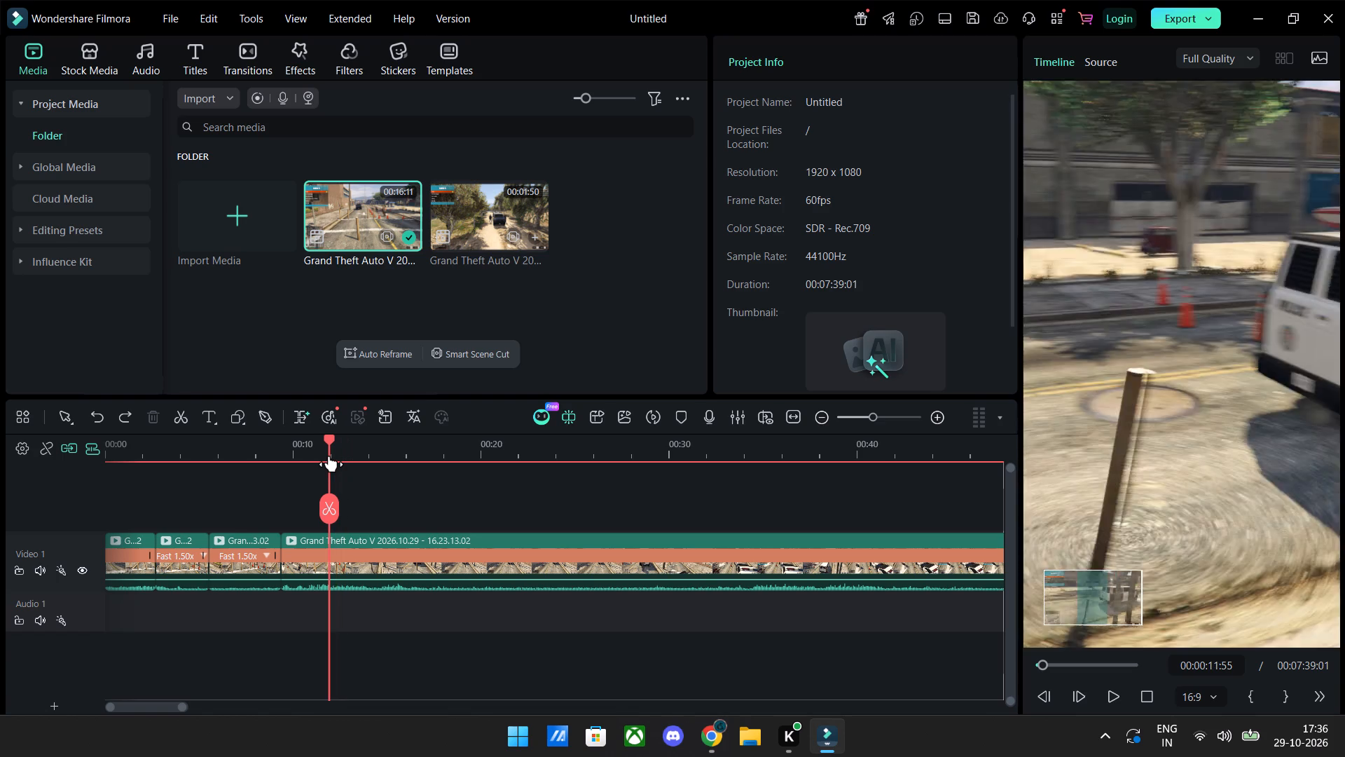
pyautogui.press('space')
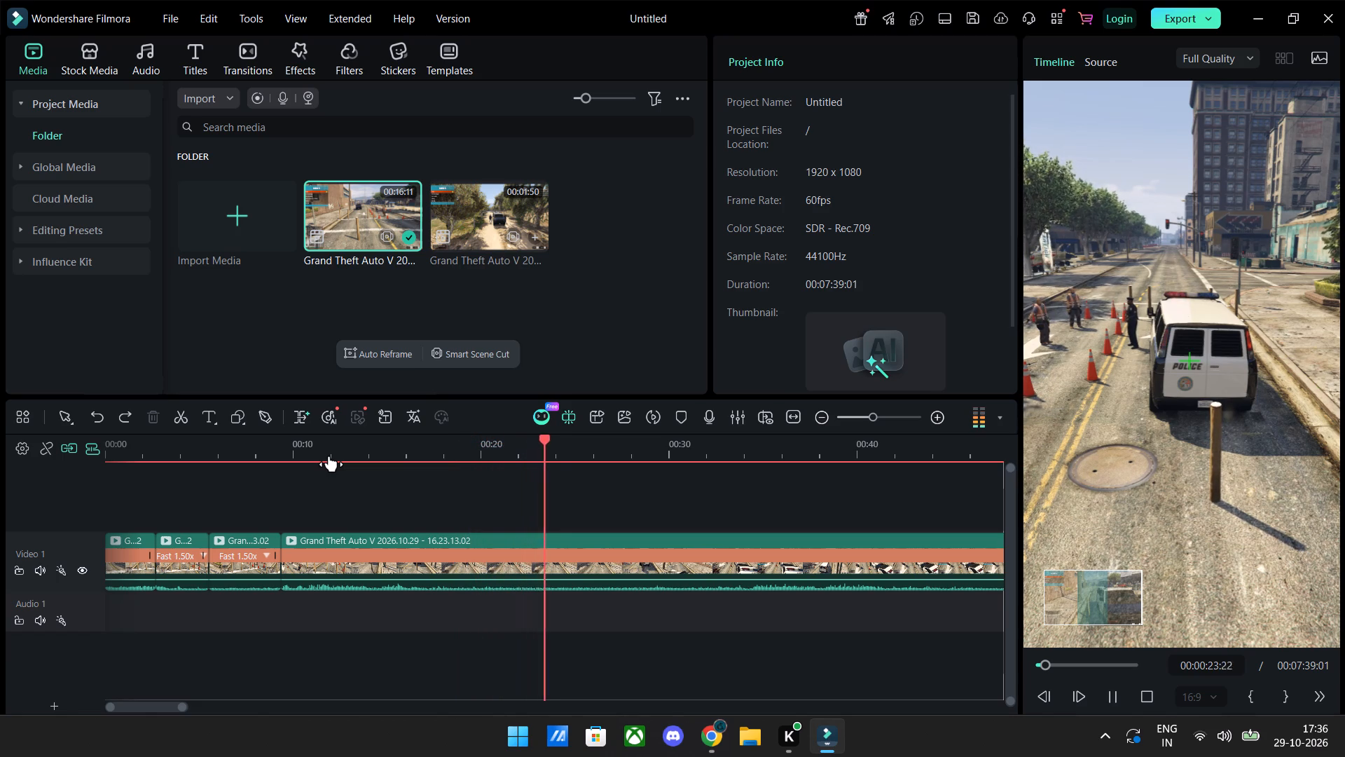
pyautogui.press('space')
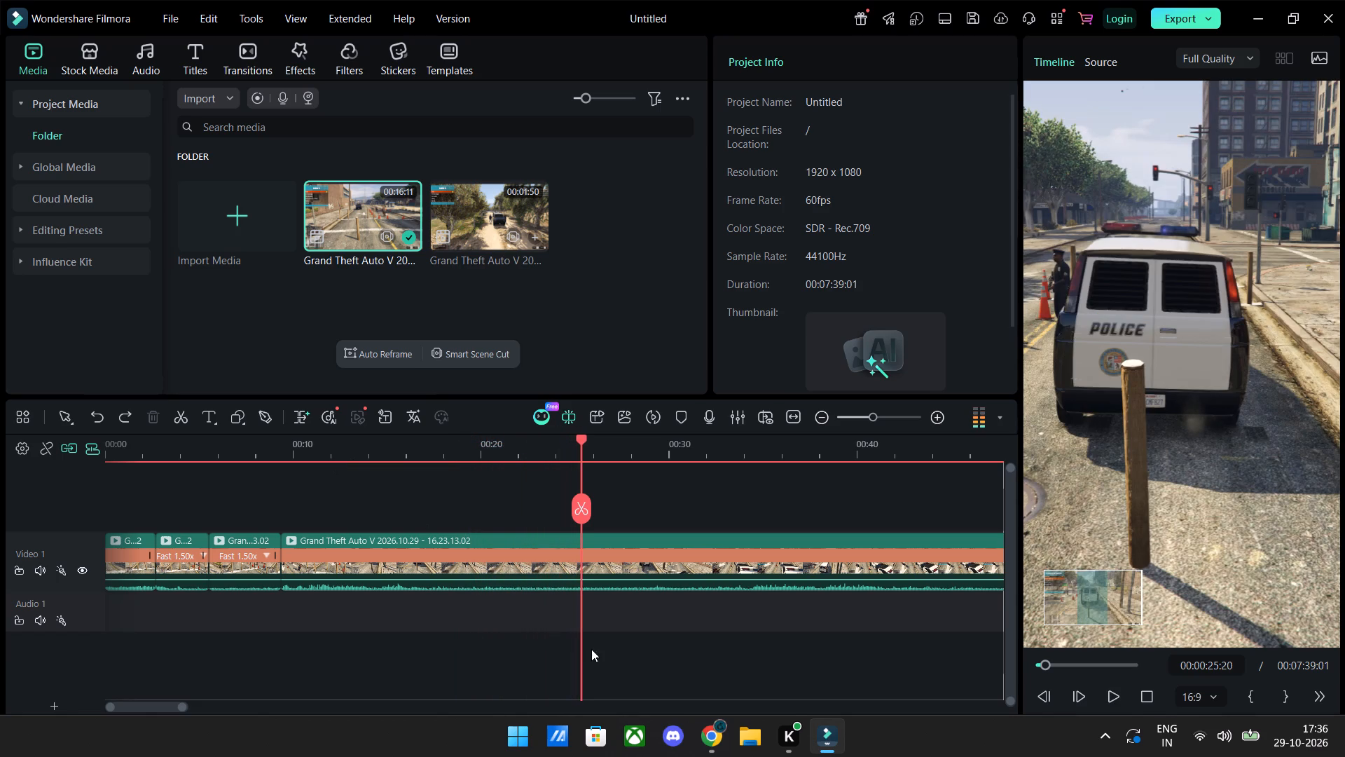
pyautogui.press('space')
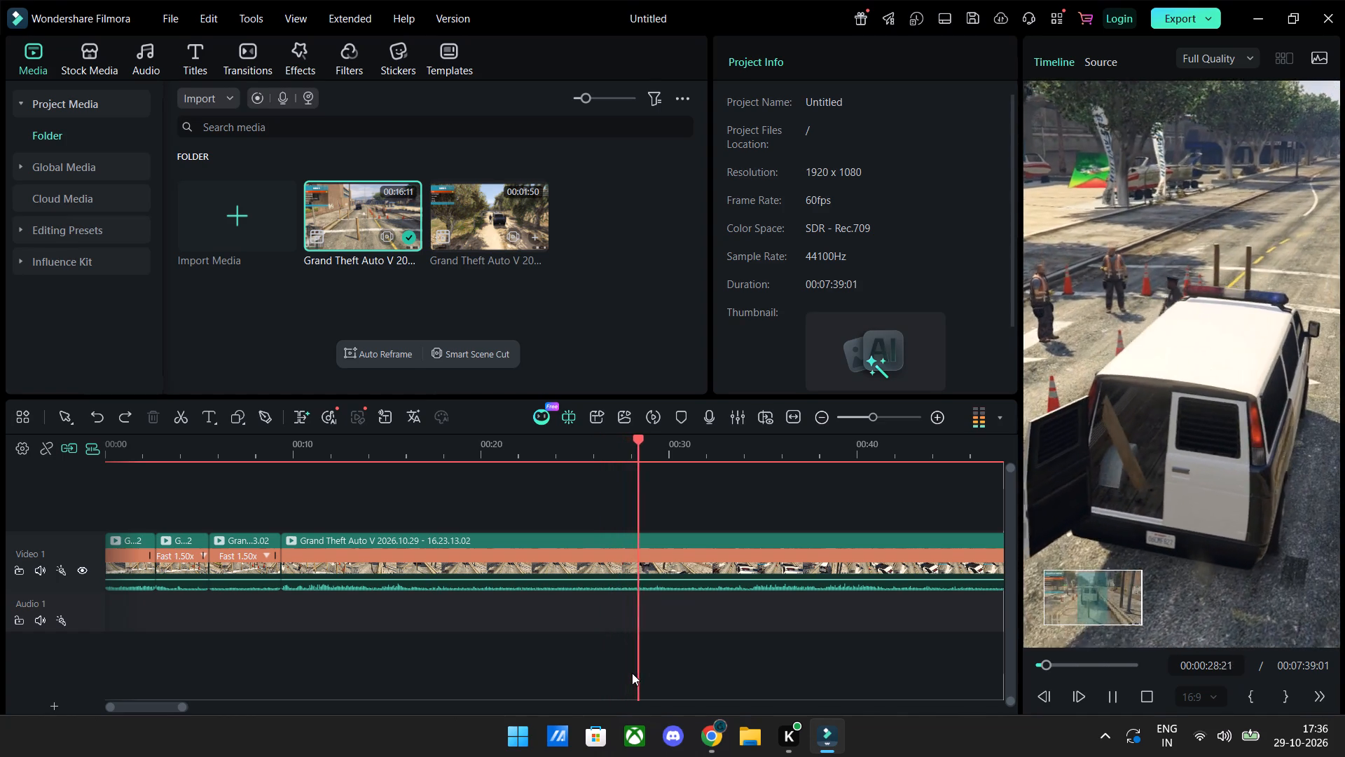
pyautogui.keyDown('ctrl'); pyautogui.scroll(-3, 486, 641); pyautogui.keyUp('ctrl')
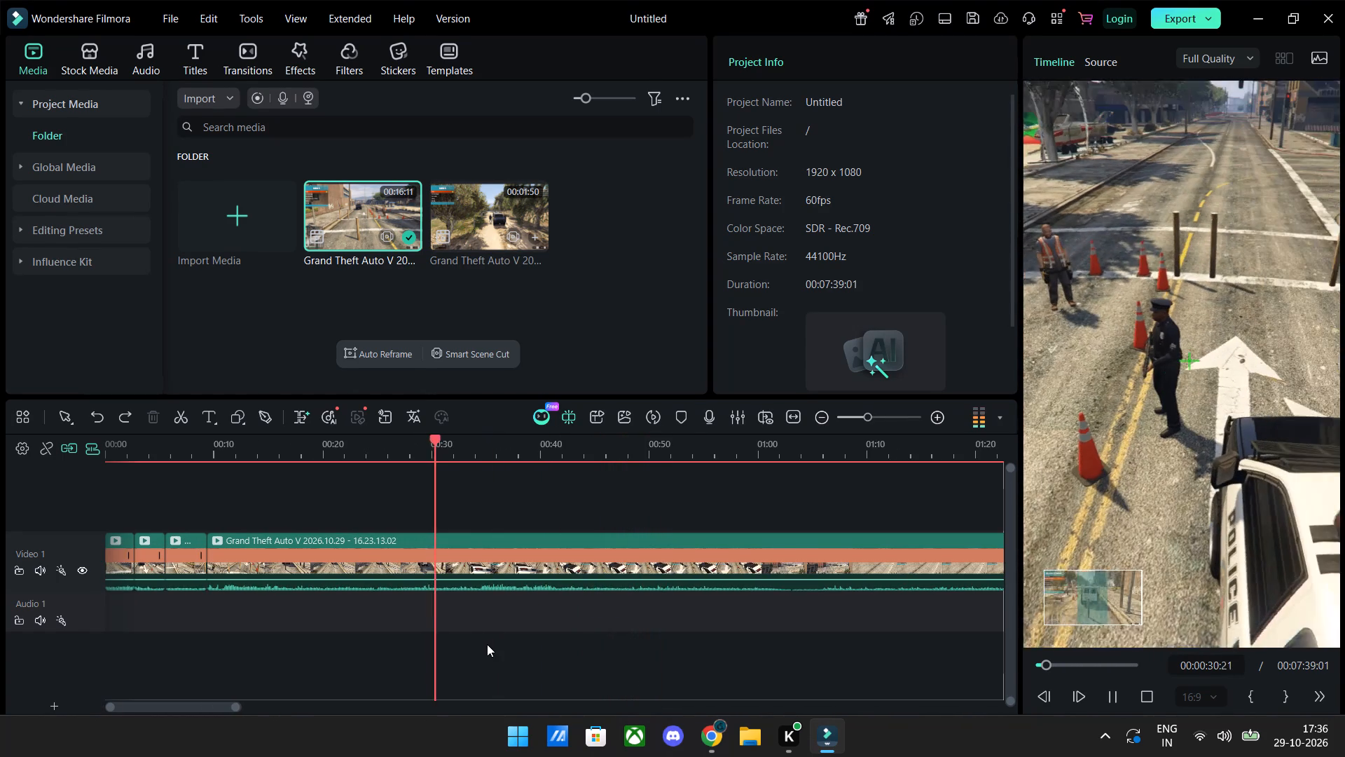
pyautogui.keyDown('ctrl'); pyautogui.scroll(-2, 487, 644); pyautogui.keyUp('ctrl')
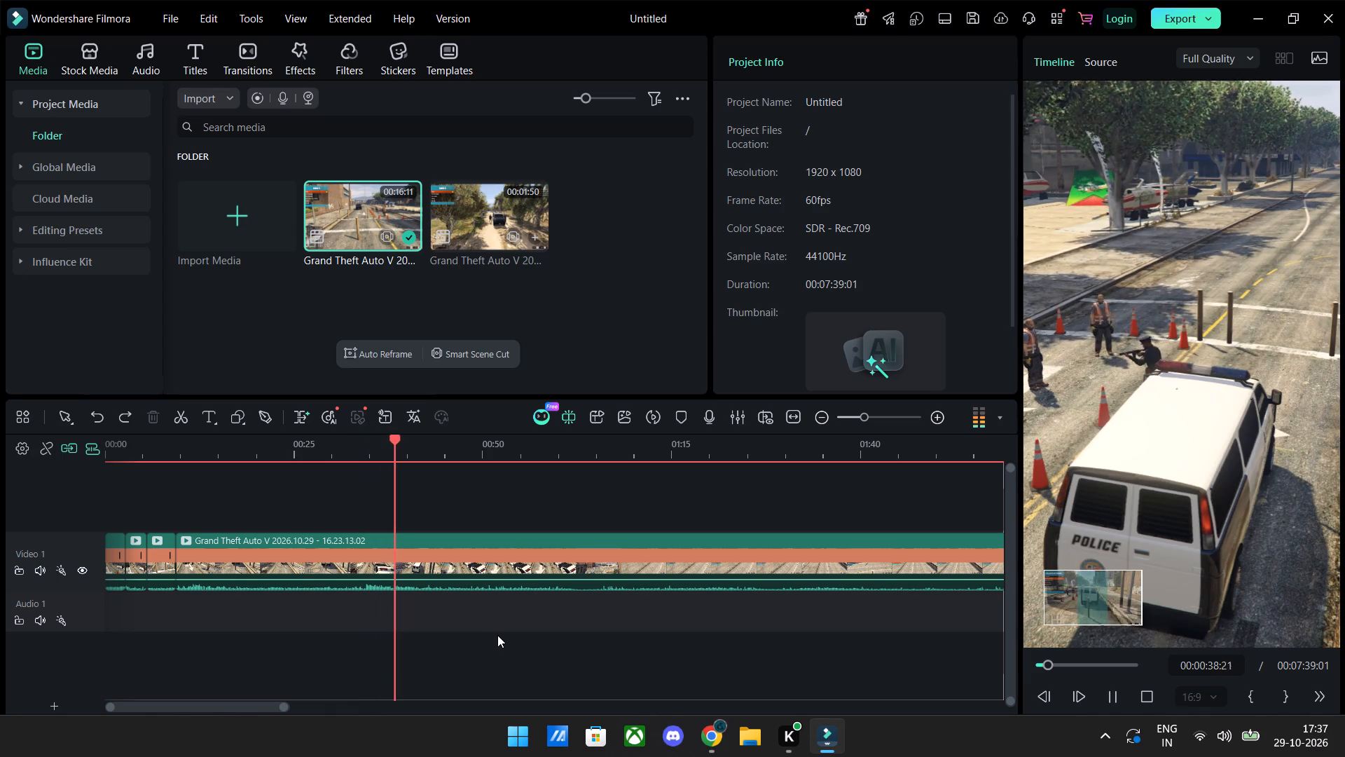
pyautogui.press('space')
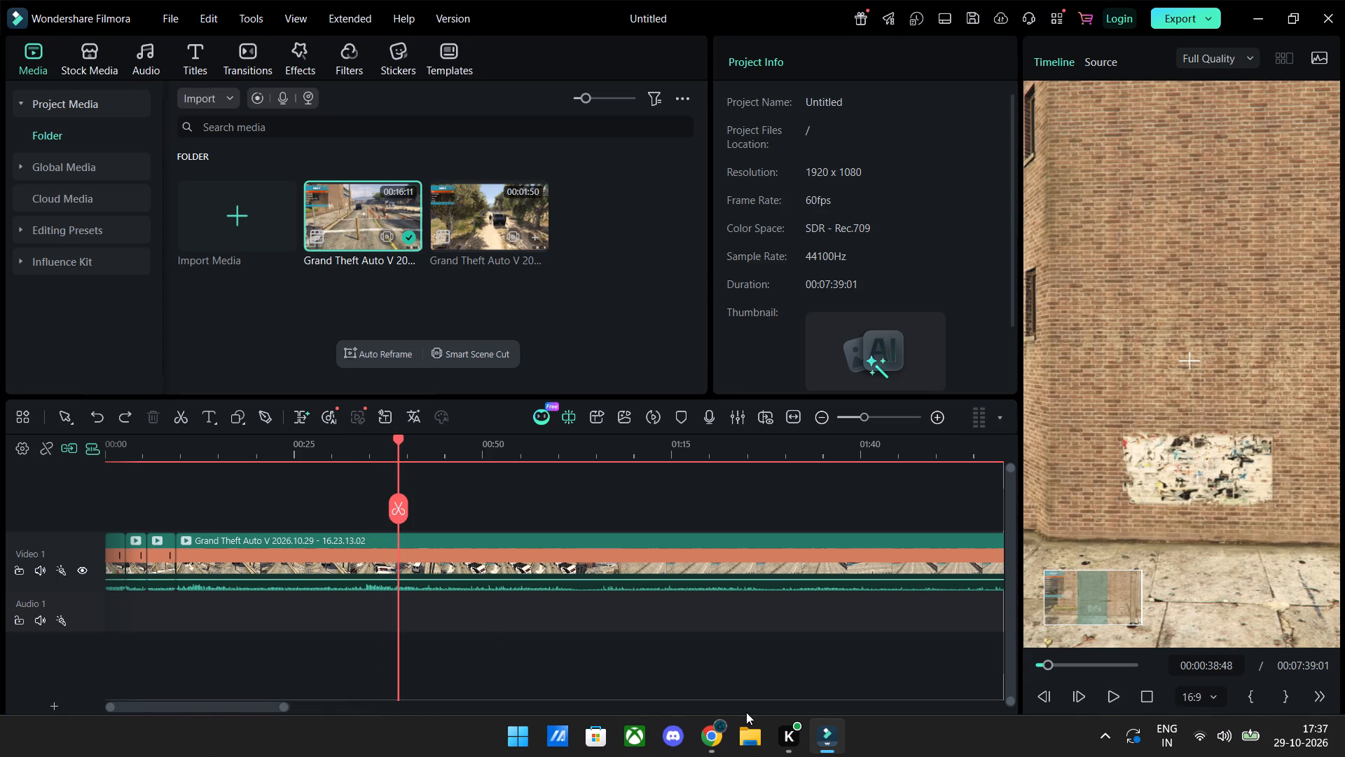
# Scrub ahead through the long clip from about 00:00:38 to about 00:01:12 to examine the footage past the officer scene.
pyautogui.moveTo(399, 438); pyautogui.dragTo(450, 443)
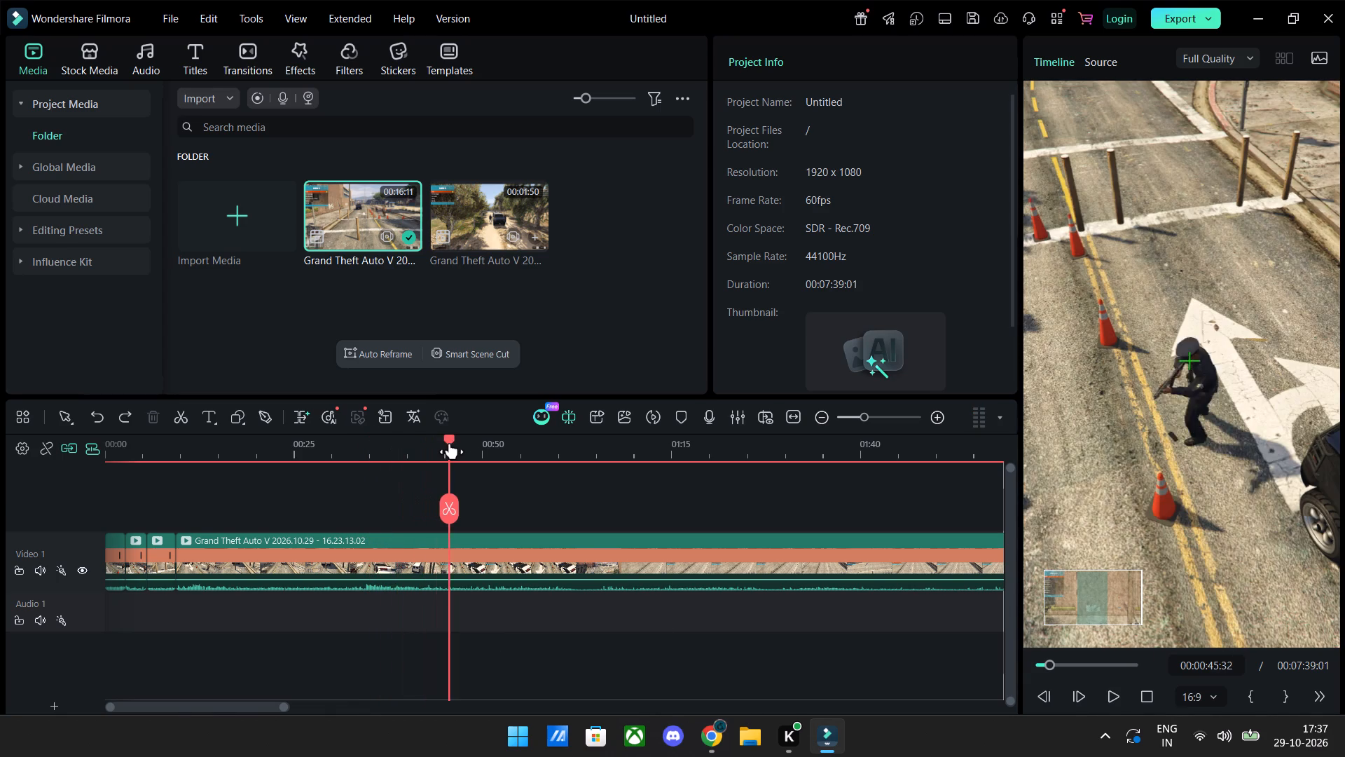
pyautogui.moveTo(450, 443); pyautogui.dragTo(654, 465)
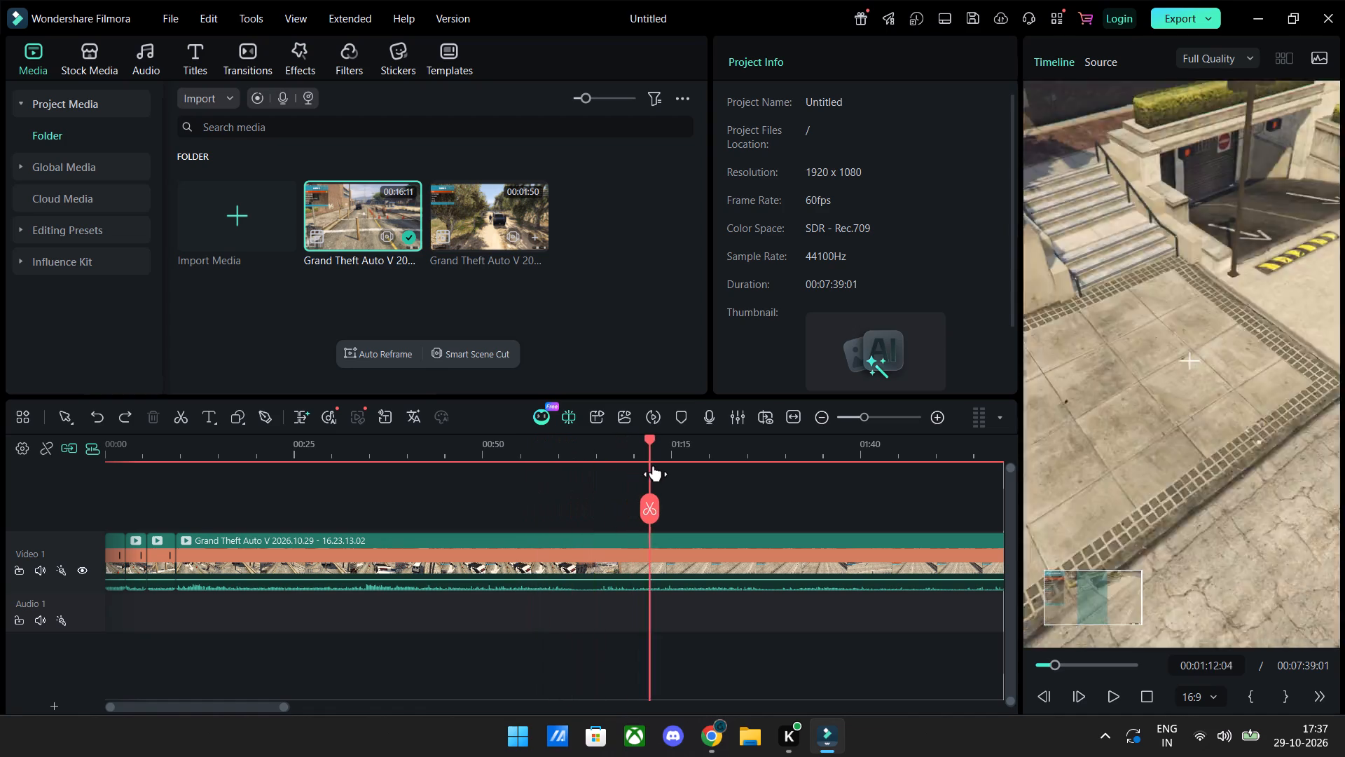
pyautogui.moveTo(654, 465); pyautogui.dragTo(649, 474)
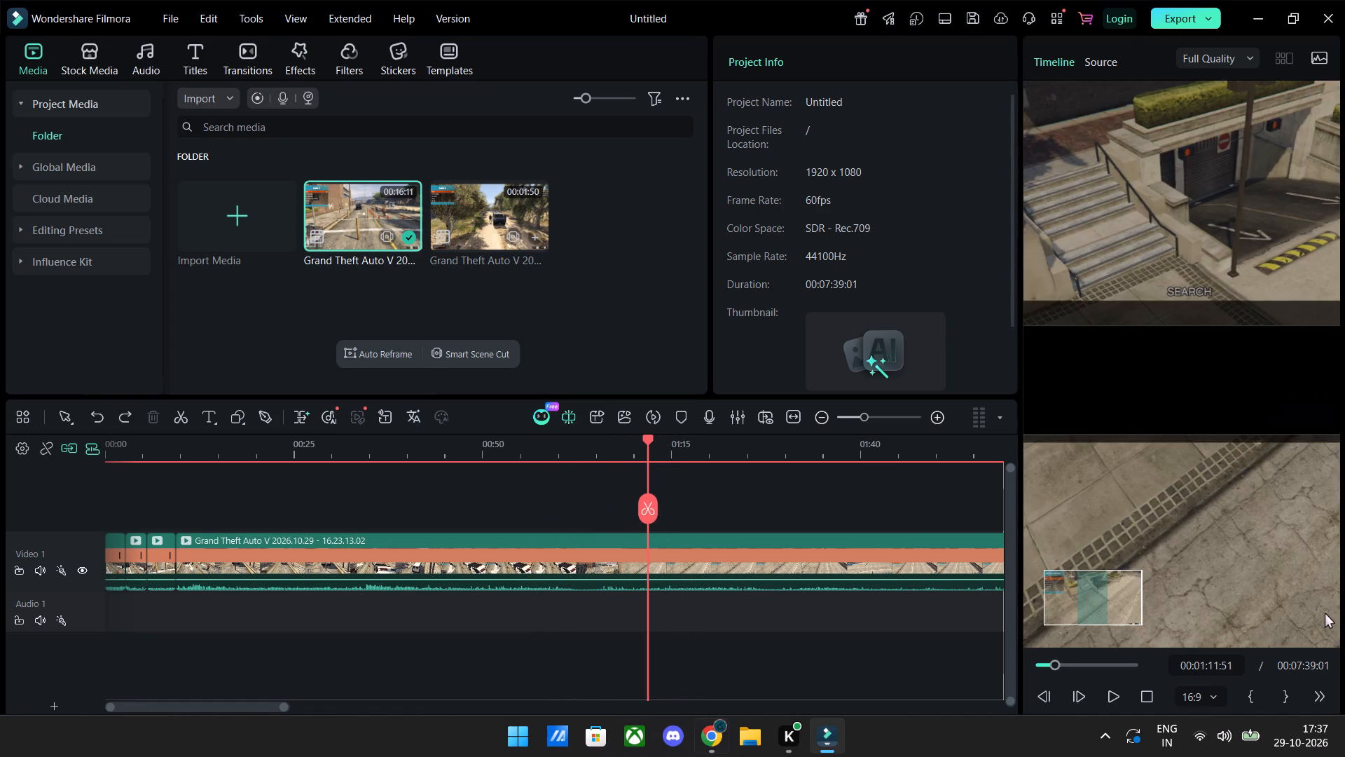
# Switch to Chrome and look through the story highlights on the open Instagram profile, returning to the profile page.
pyautogui.click(718, 728)
pyautogui.scroll(-7, 959, 467)
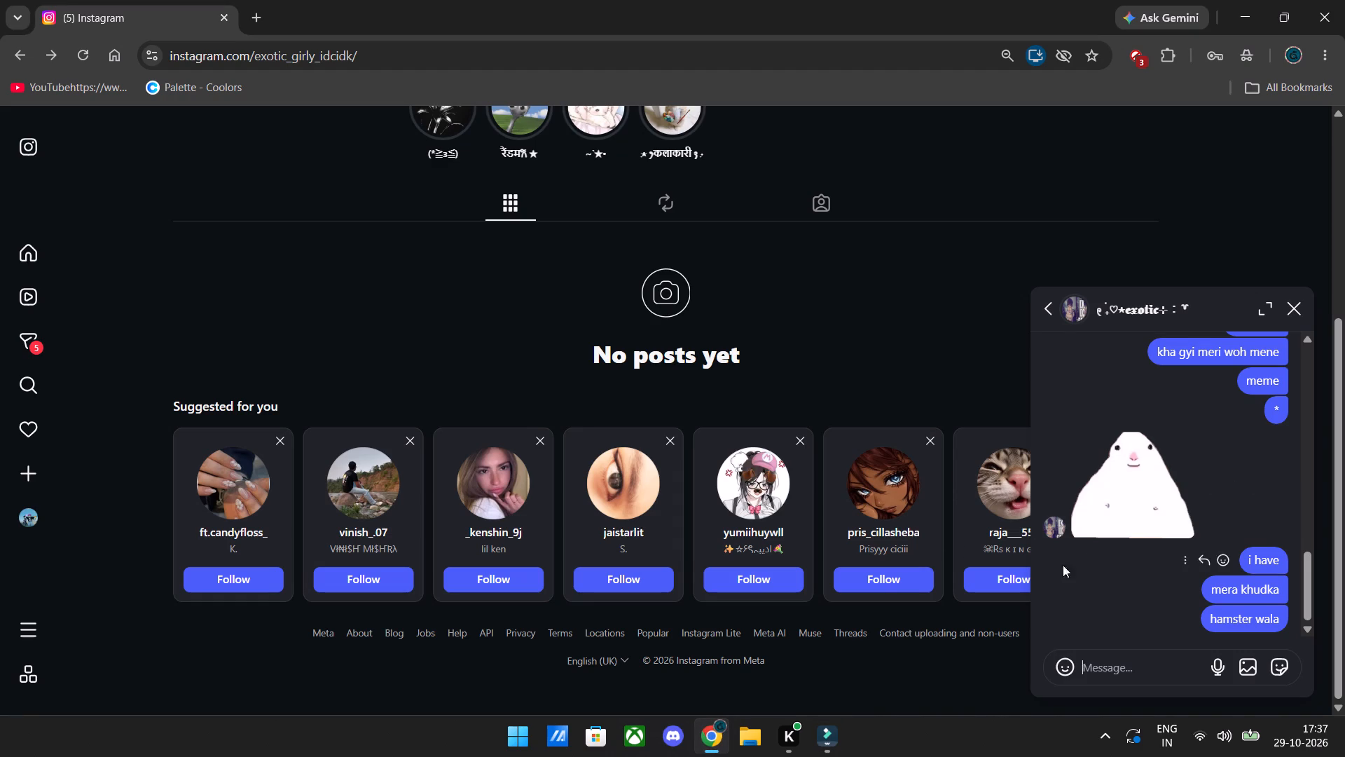
pyautogui.scroll(-6, 722, 543)
pyautogui.scroll(6, 678, 545)
pyautogui.click(461, 438)
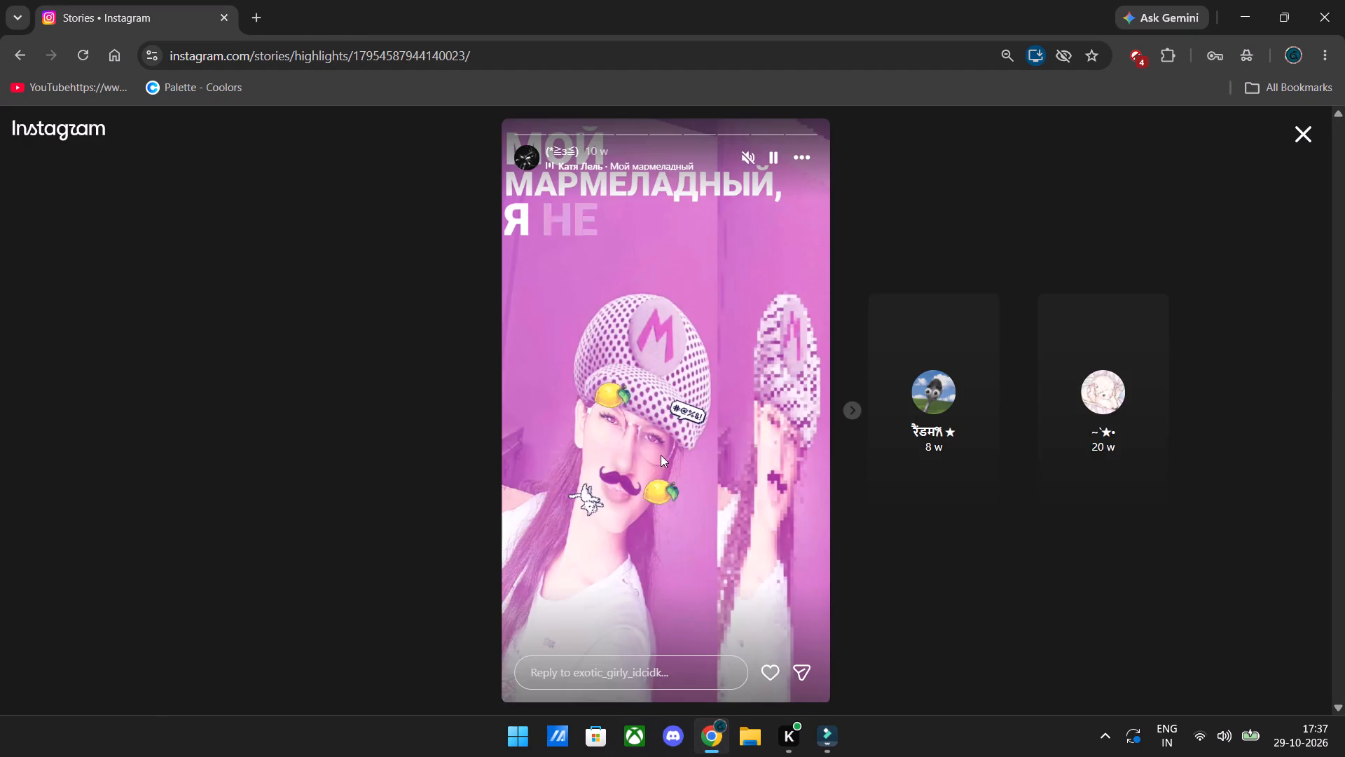
pyautogui.click(843, 406)
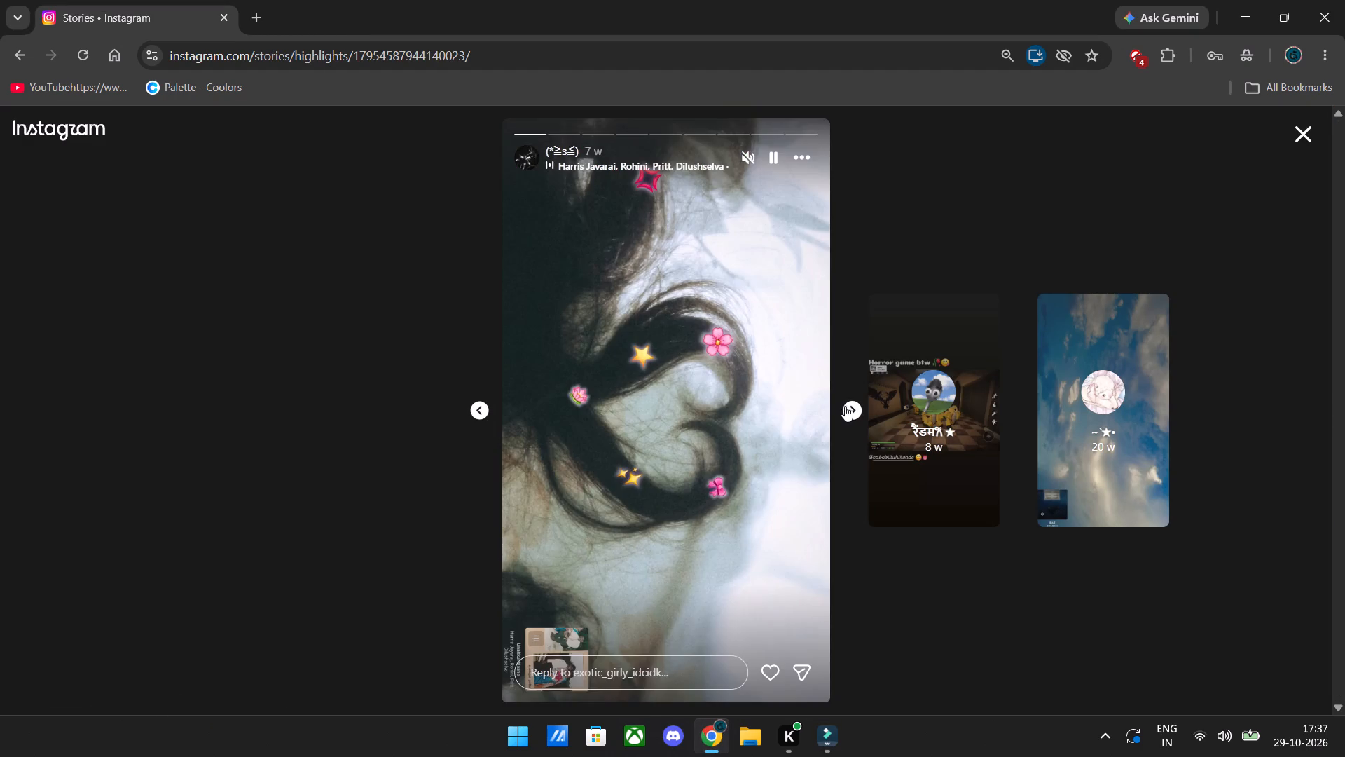
pyautogui.click(848, 408)
pyautogui.click(848, 408)
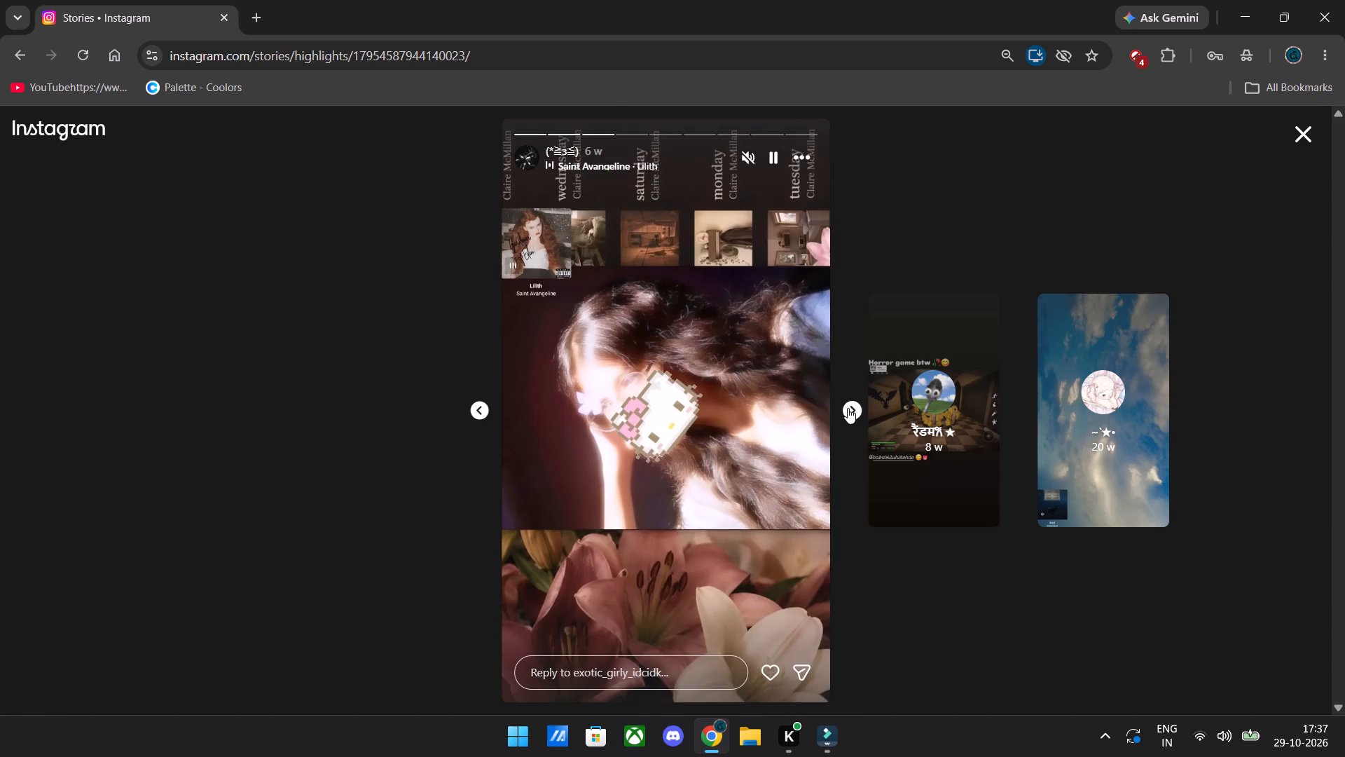
pyautogui.click(848, 408)
pyautogui.click(848, 408)
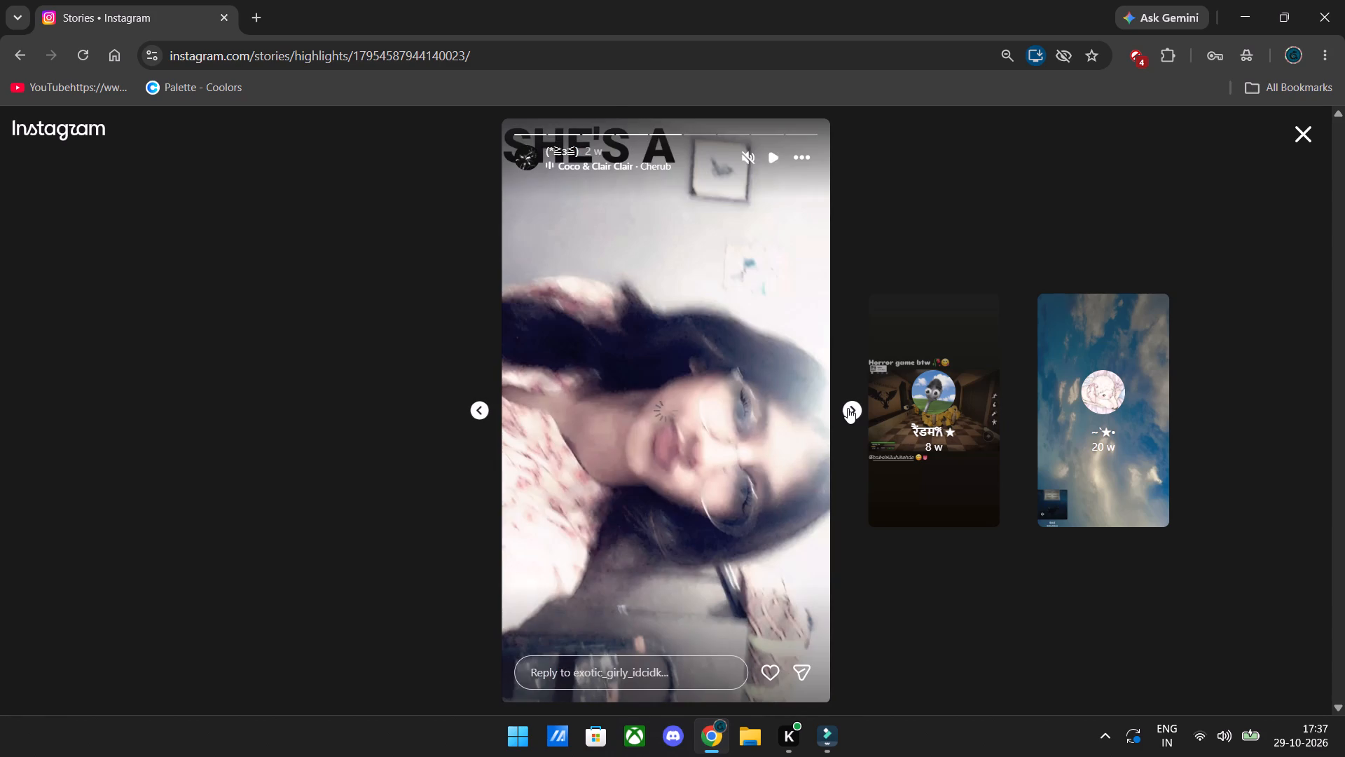
pyautogui.click(848, 408)
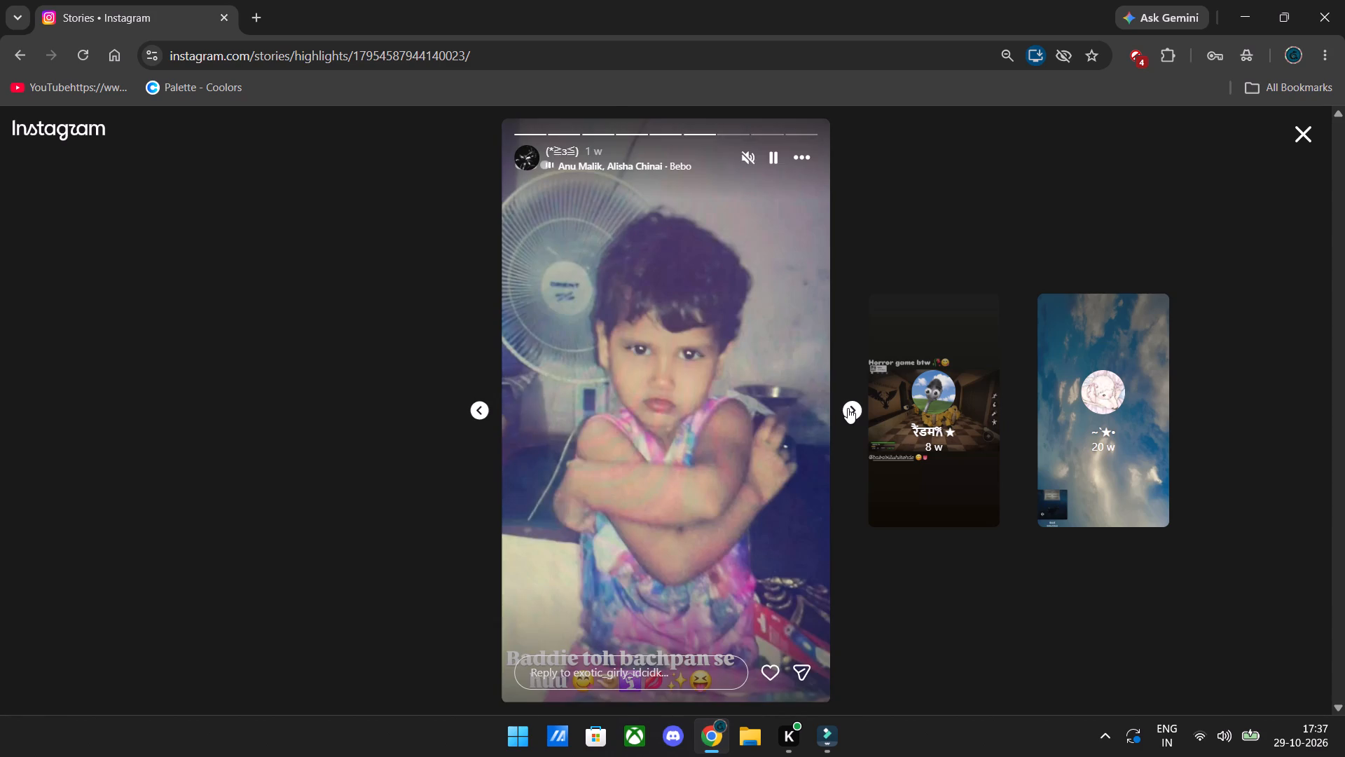
pyautogui.click(848, 408)
pyautogui.click(848, 408)
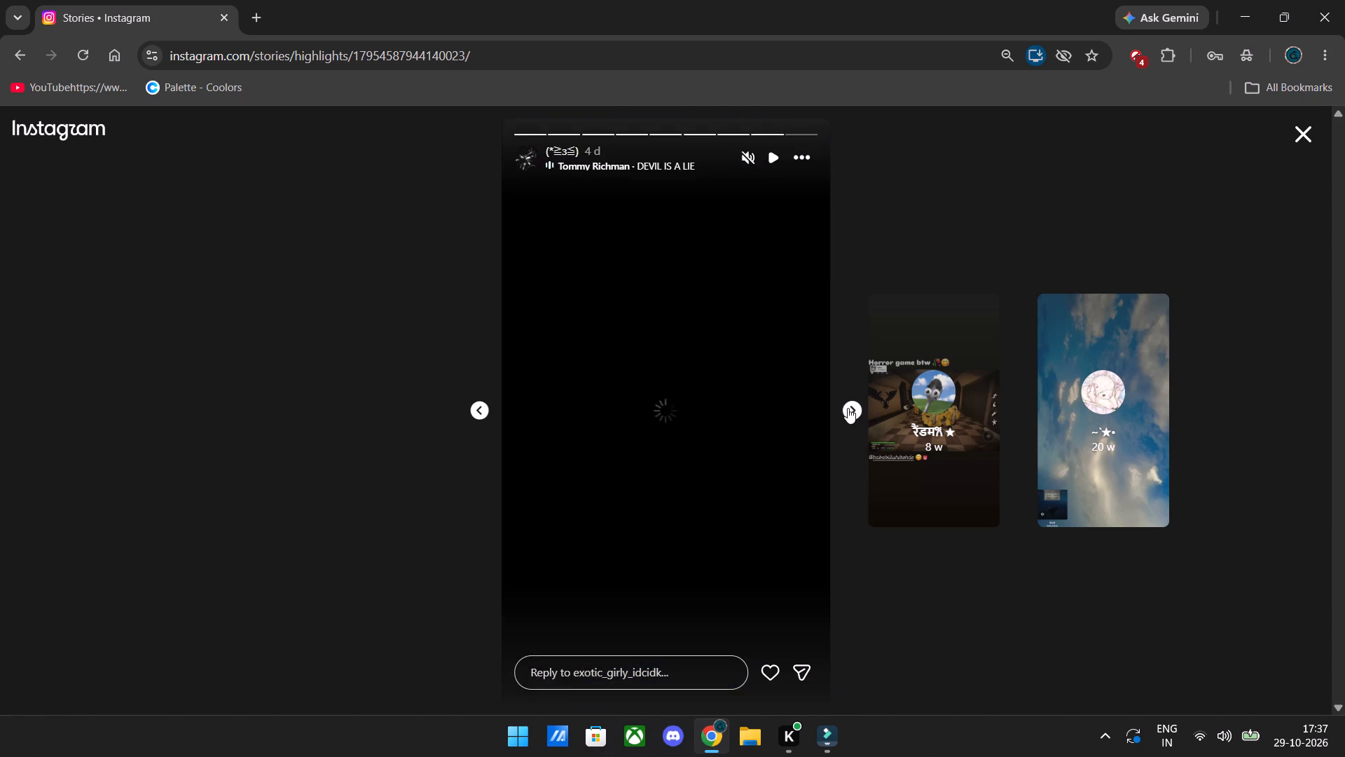
pyautogui.click(848, 408)
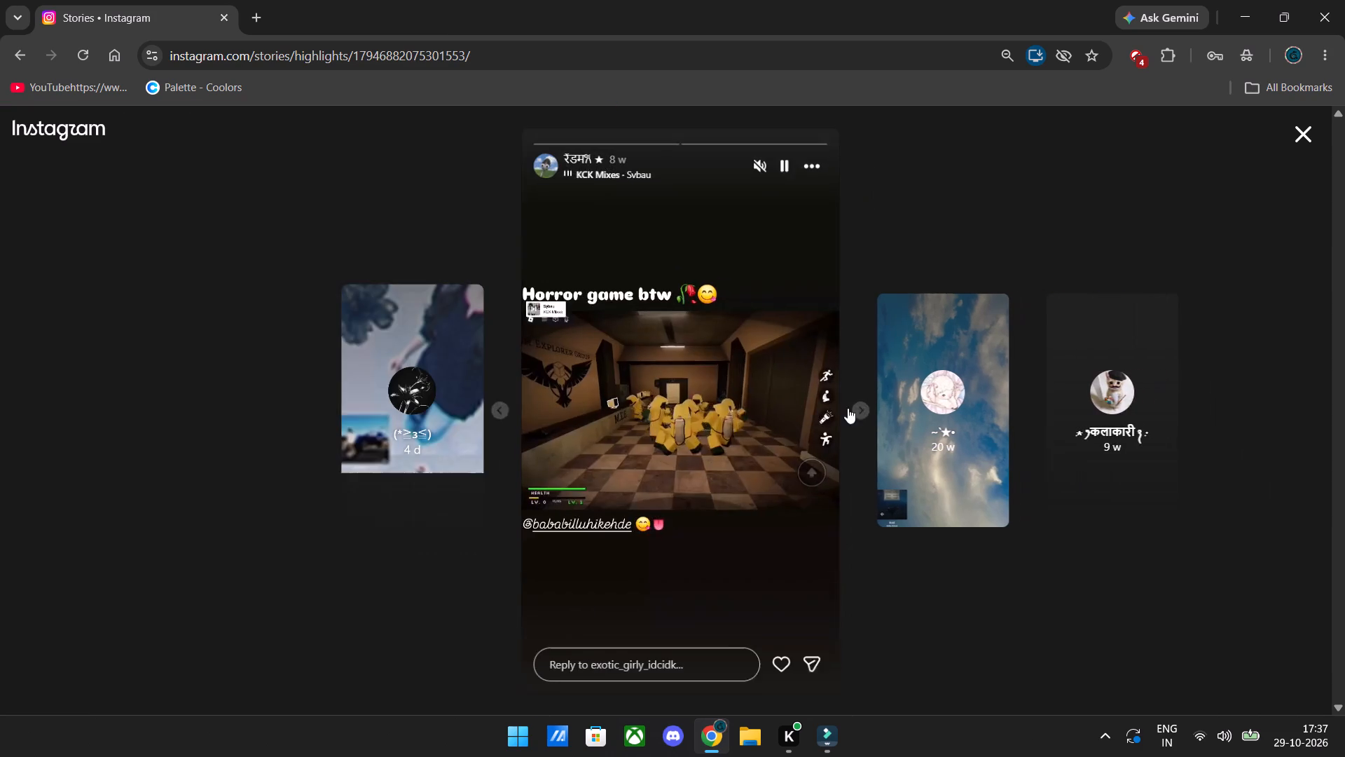
pyautogui.click(848, 408)
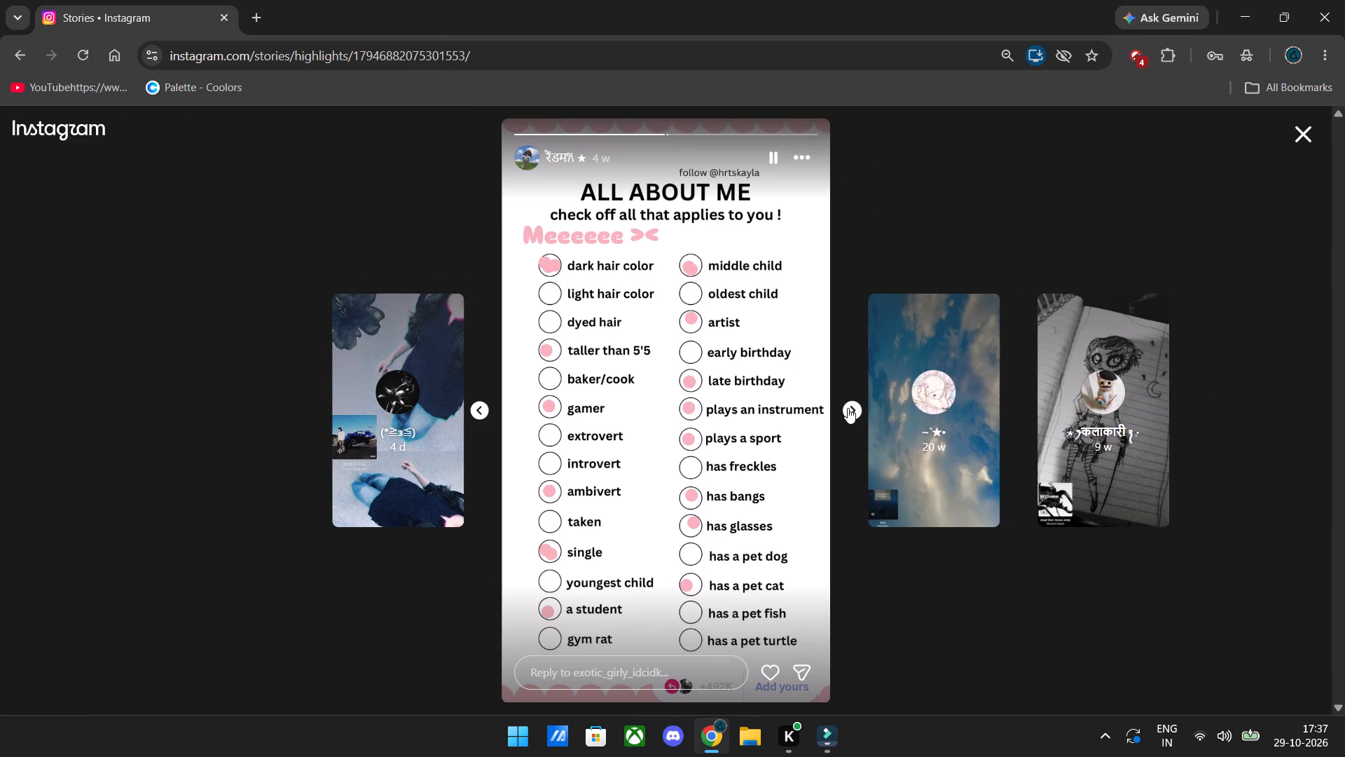
pyautogui.click(848, 408)
pyautogui.click(848, 408)
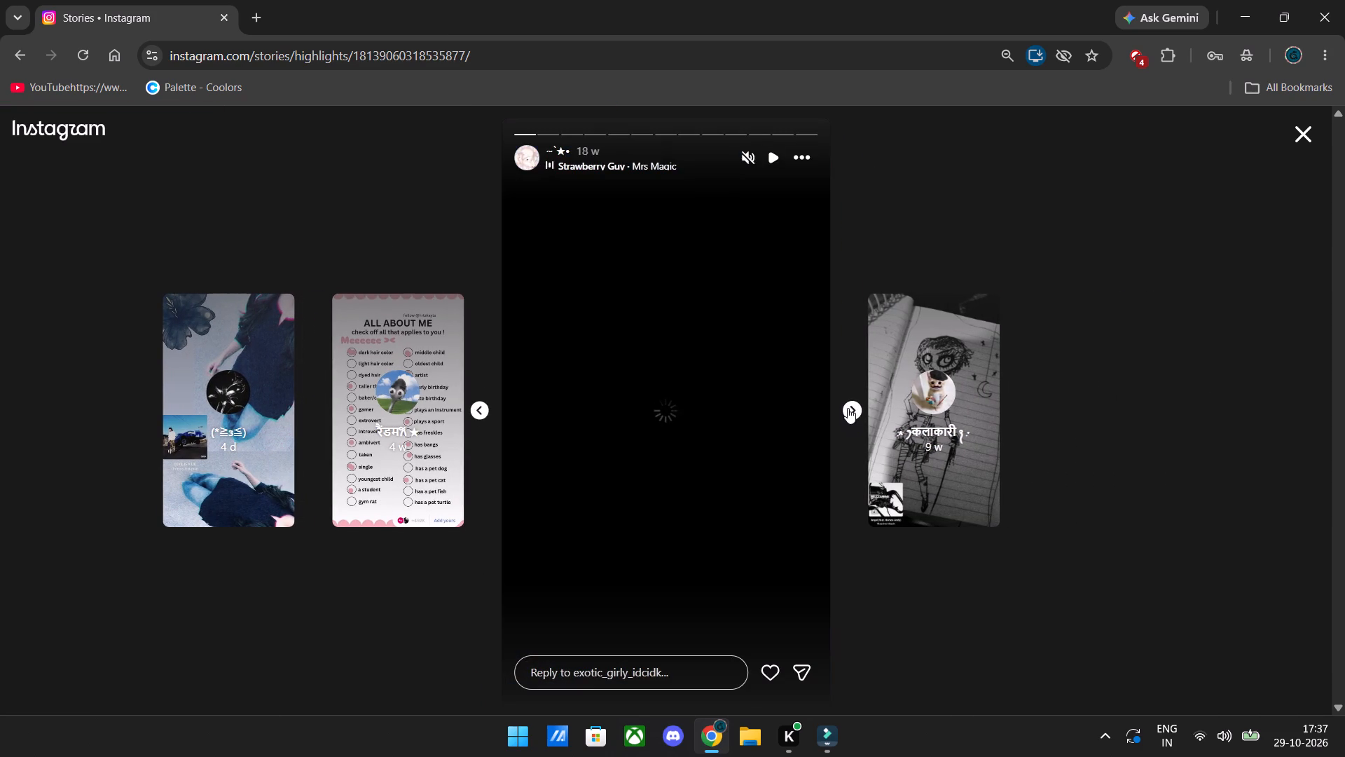
pyautogui.click(1290, 143)
pyautogui.scroll(-6, 1219, 482)
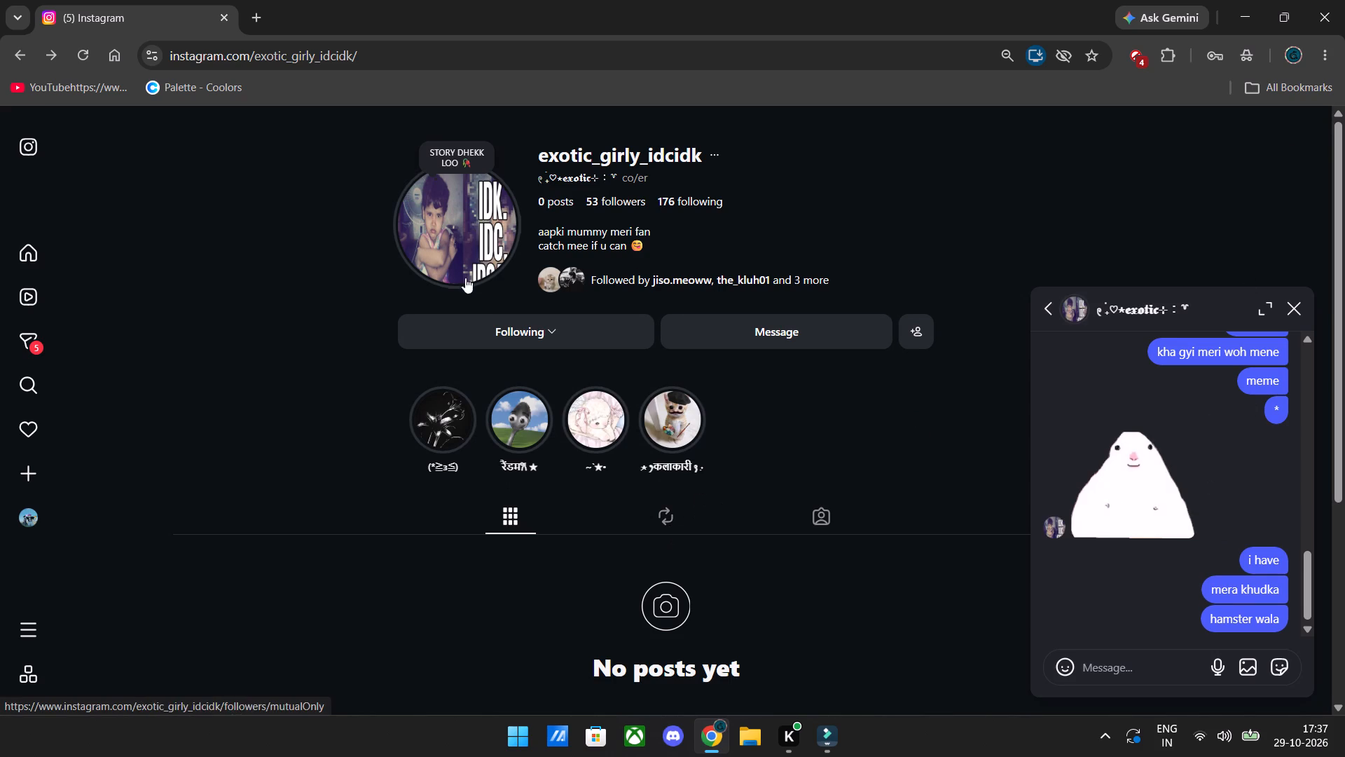
# Go to the Instagram home feed, view the second story in the stories row and close it.
pyautogui.click(7, 257)
pyautogui.click(23, 257)
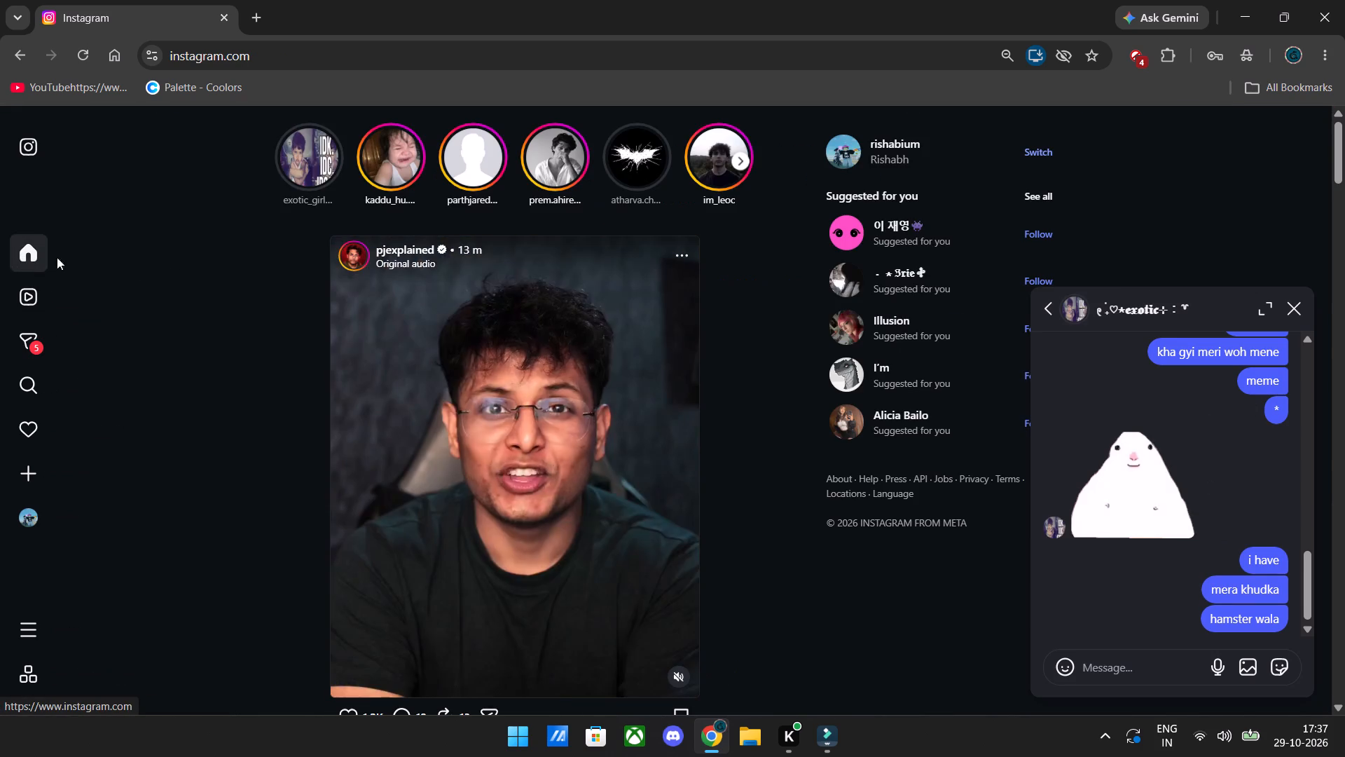
pyautogui.click(400, 161)
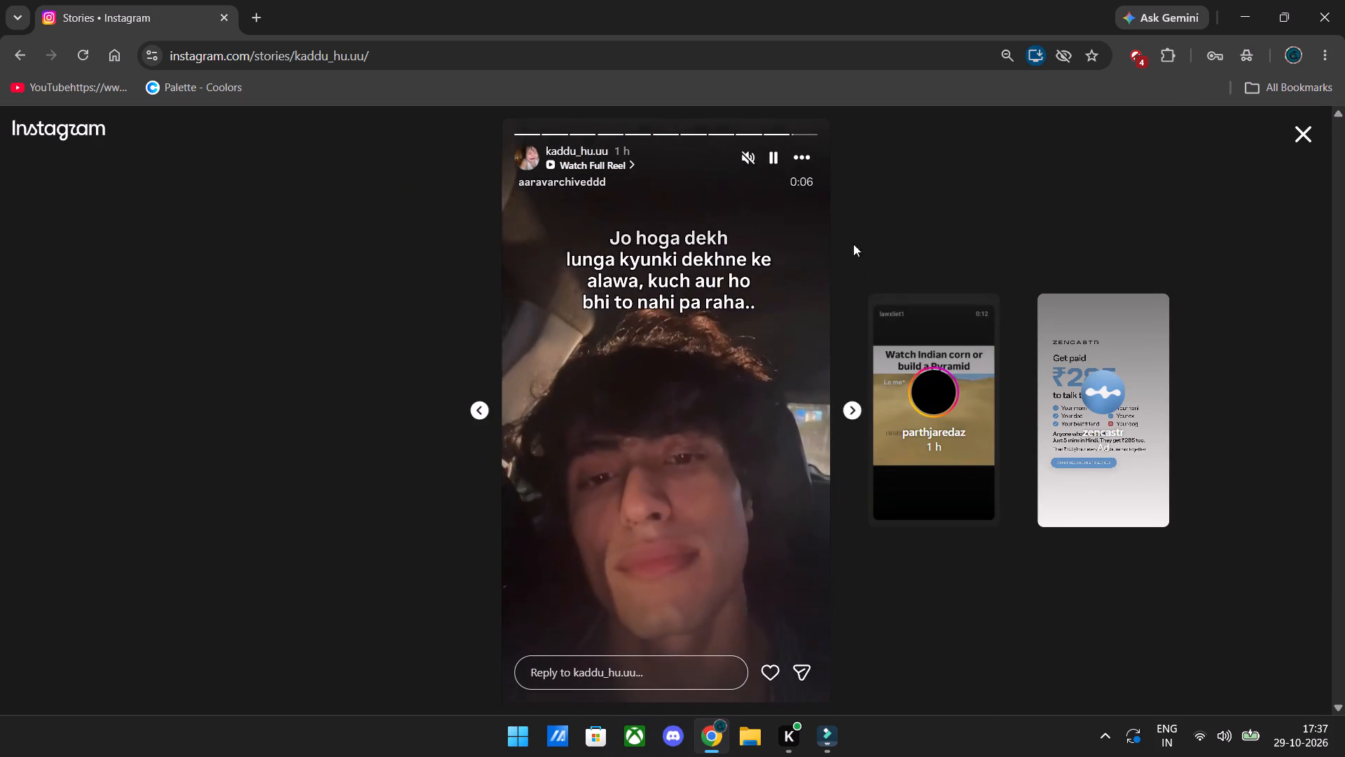
pyautogui.click(1304, 130)
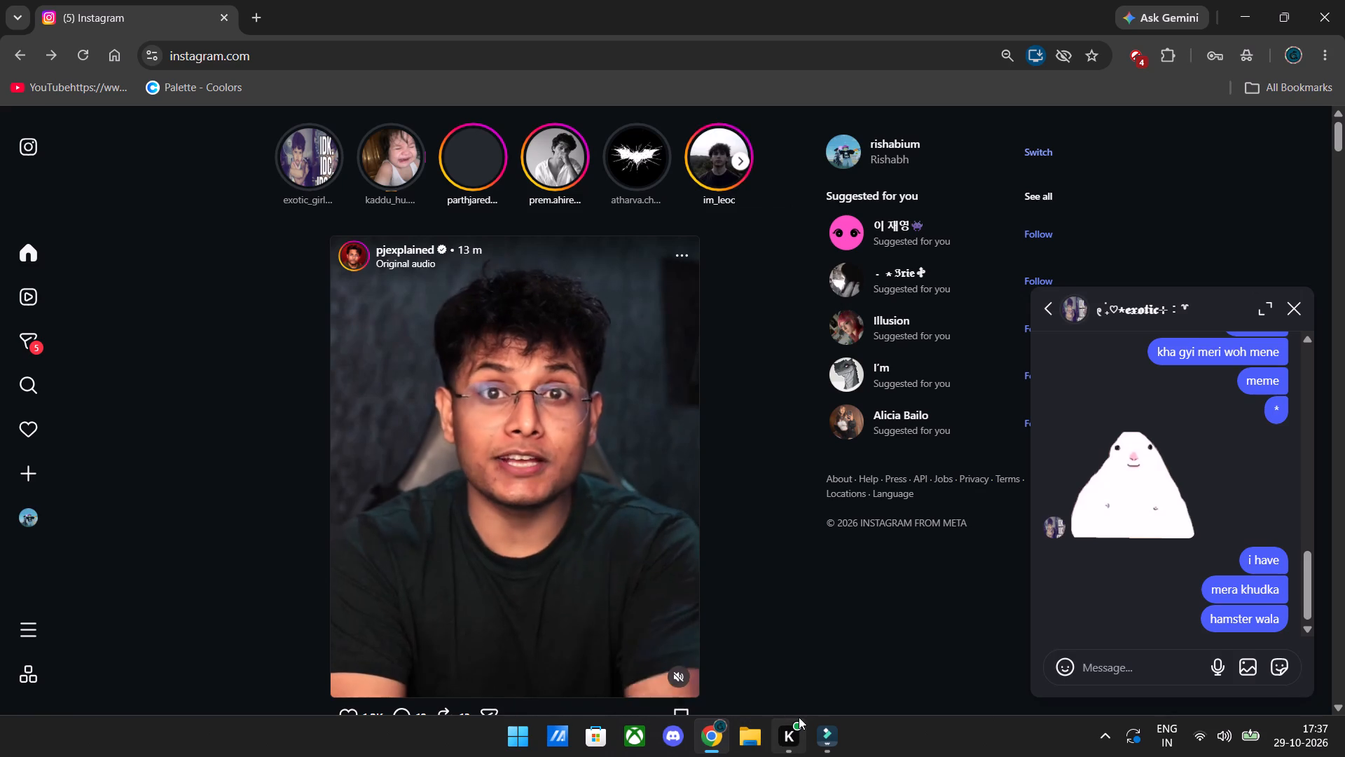
# Return to Filmora, scrub the police van footage between about 00:00:10 and 00:00:27, and play it from about 00:00:12.
pyautogui.click(818, 725)
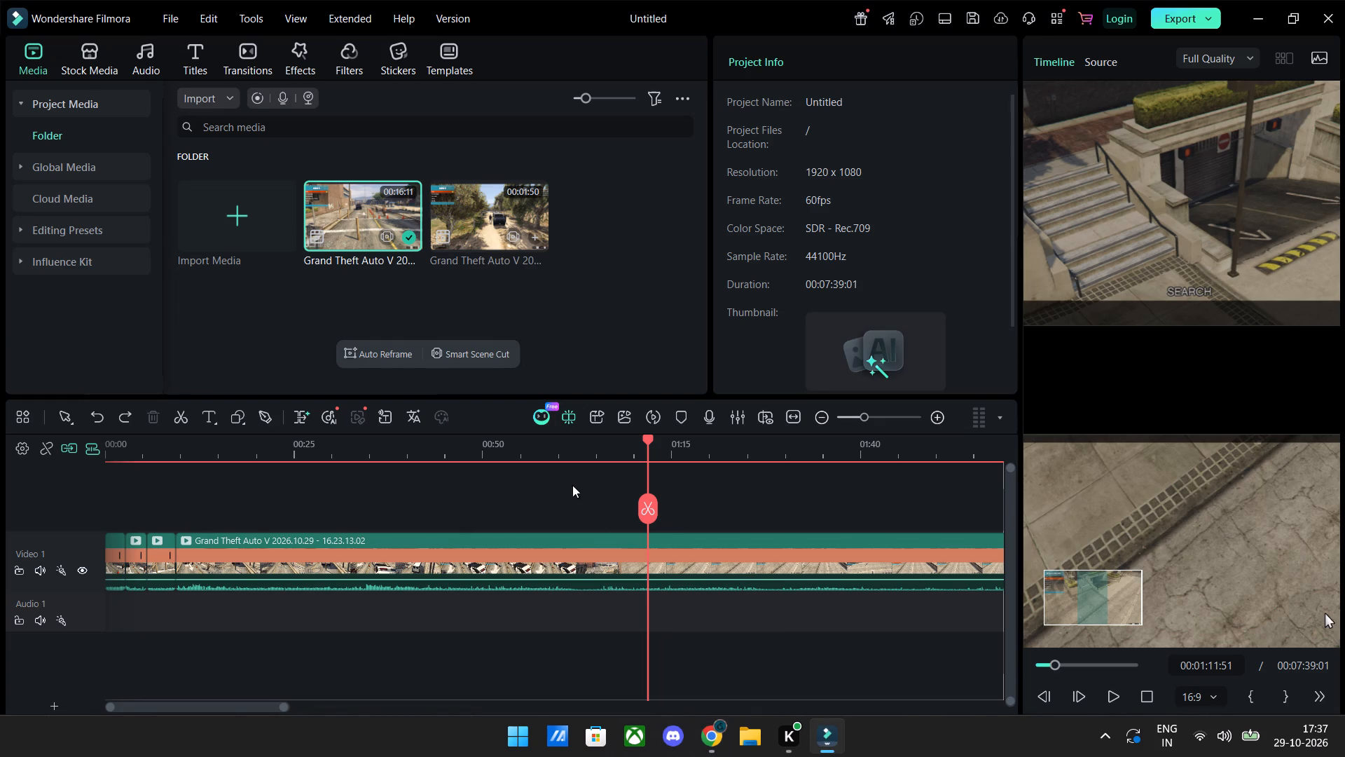
pyautogui.moveTo(649, 440); pyautogui.dragTo(221, 500)
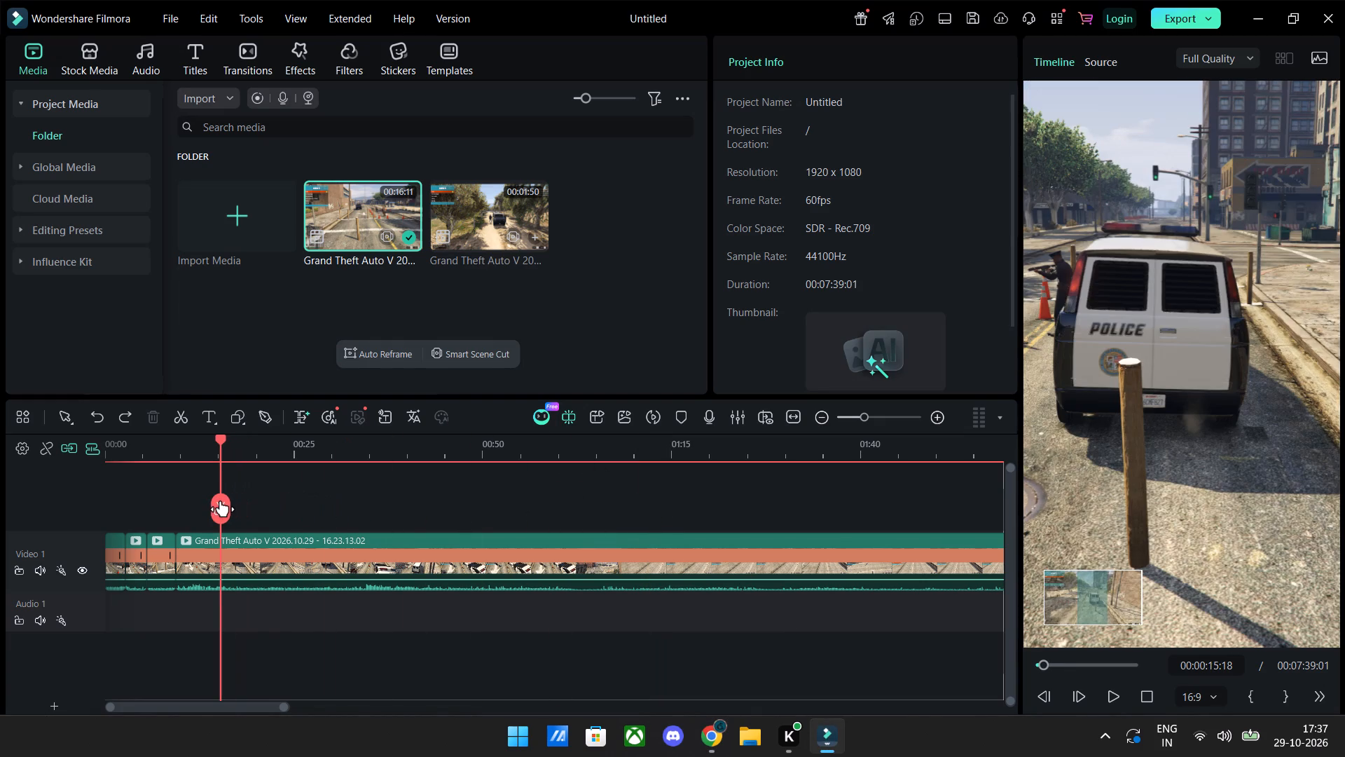
pyautogui.moveTo(221, 500); pyautogui.dragTo(185, 514)
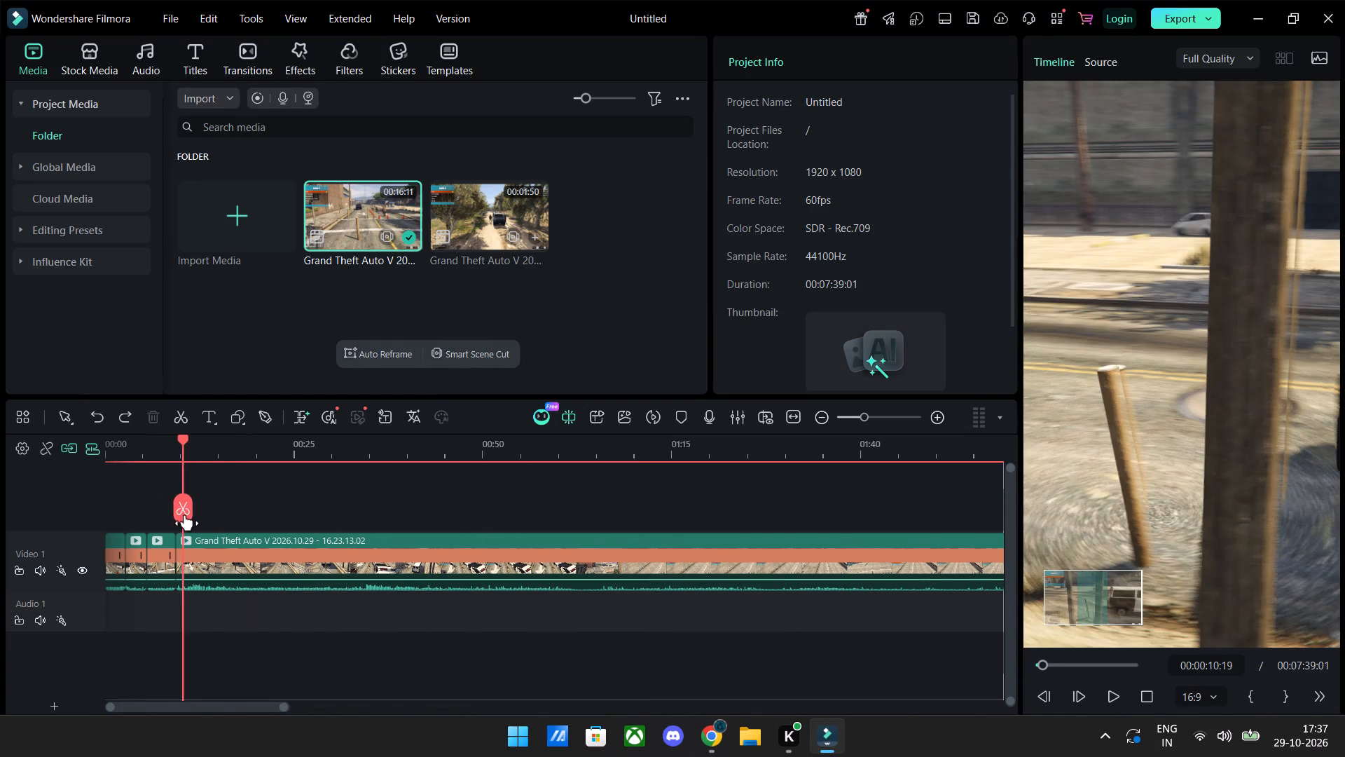
pyautogui.moveTo(185, 514); pyautogui.dragTo(244, 523)
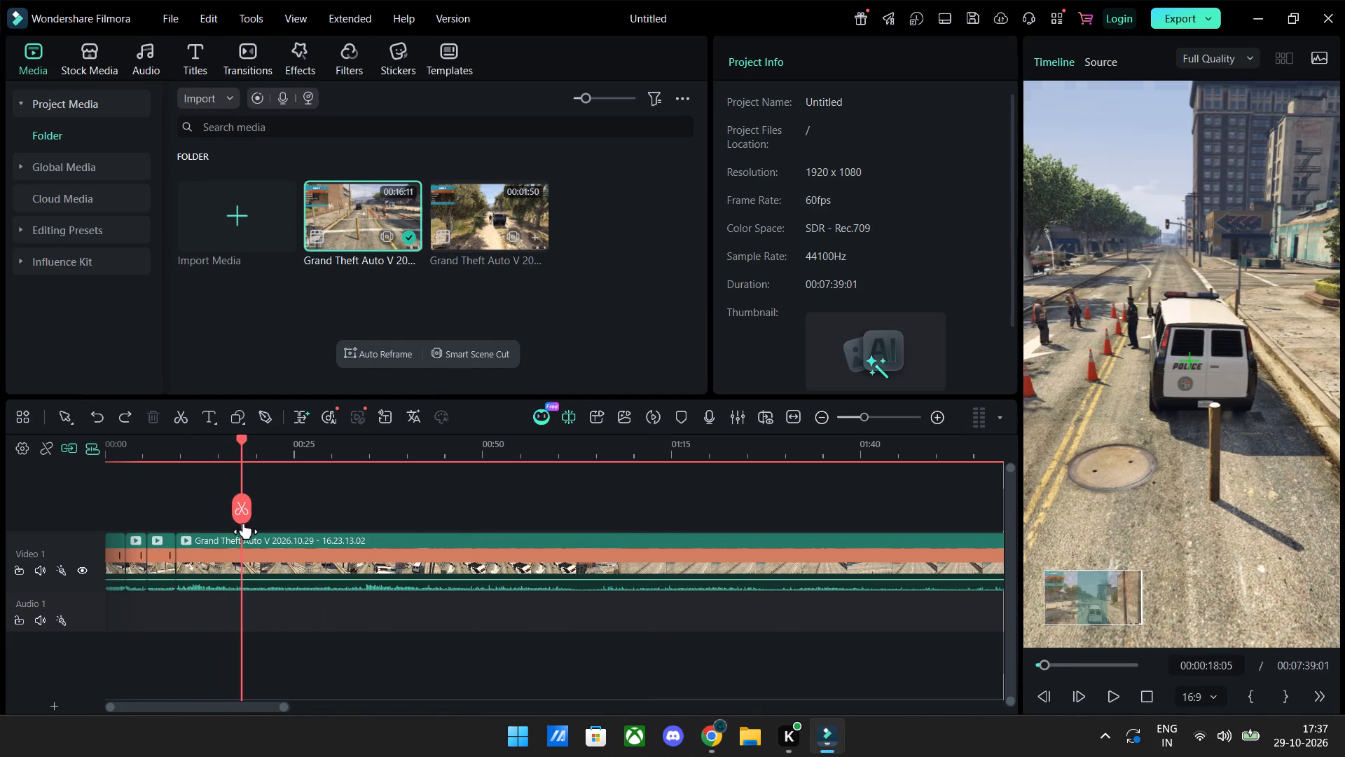
pyautogui.moveTo(244, 523); pyautogui.dragTo(287, 526)
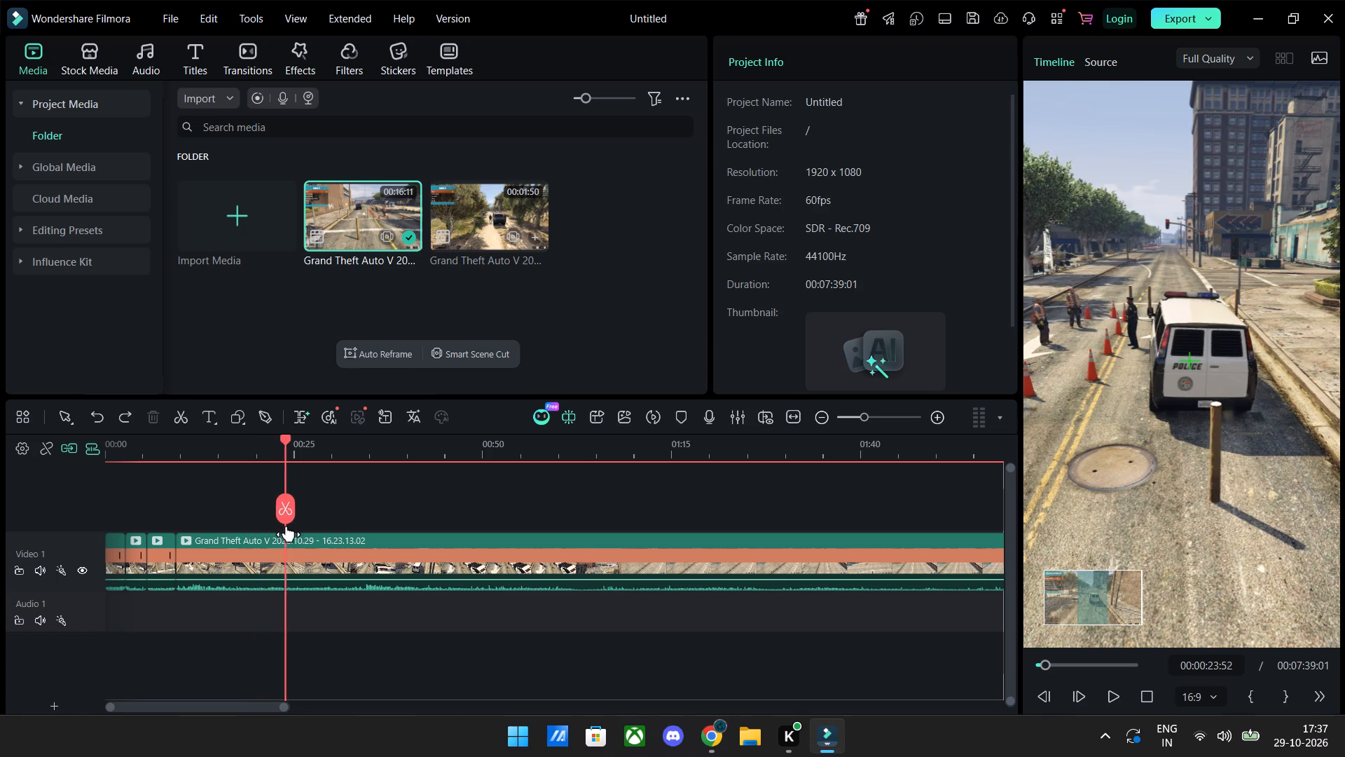
pyautogui.moveTo(287, 526); pyautogui.dragTo(313, 528)
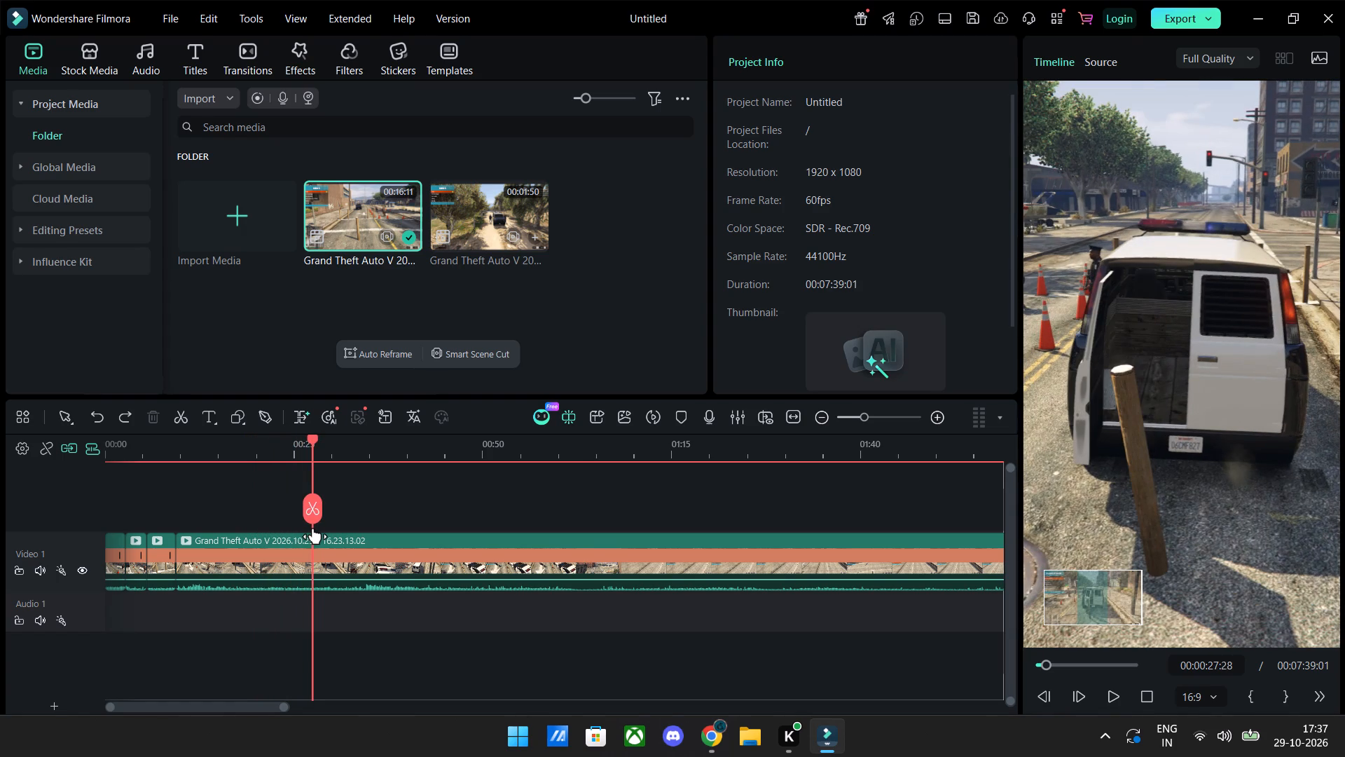
pyautogui.moveTo(313, 528); pyautogui.dragTo(189, 530)
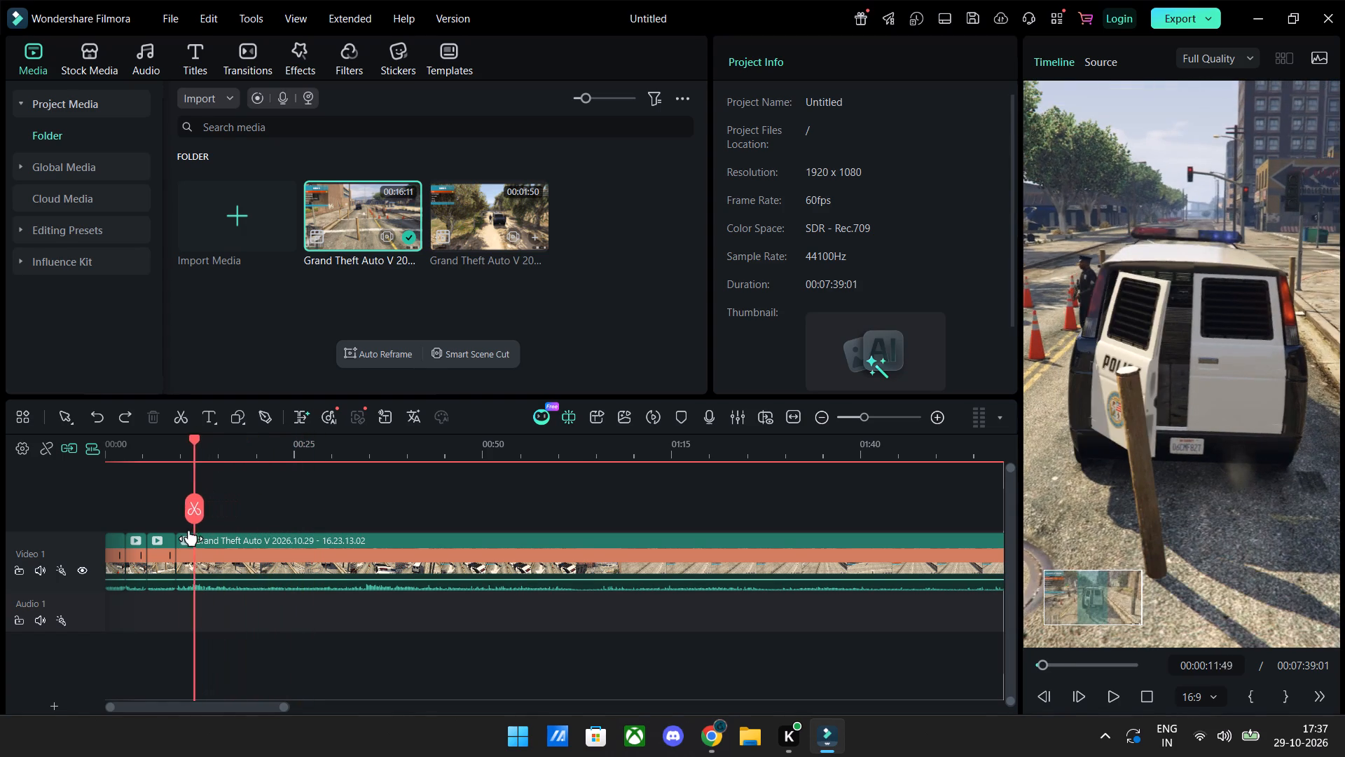
pyautogui.moveTo(189, 530); pyautogui.dragTo(230, 526)
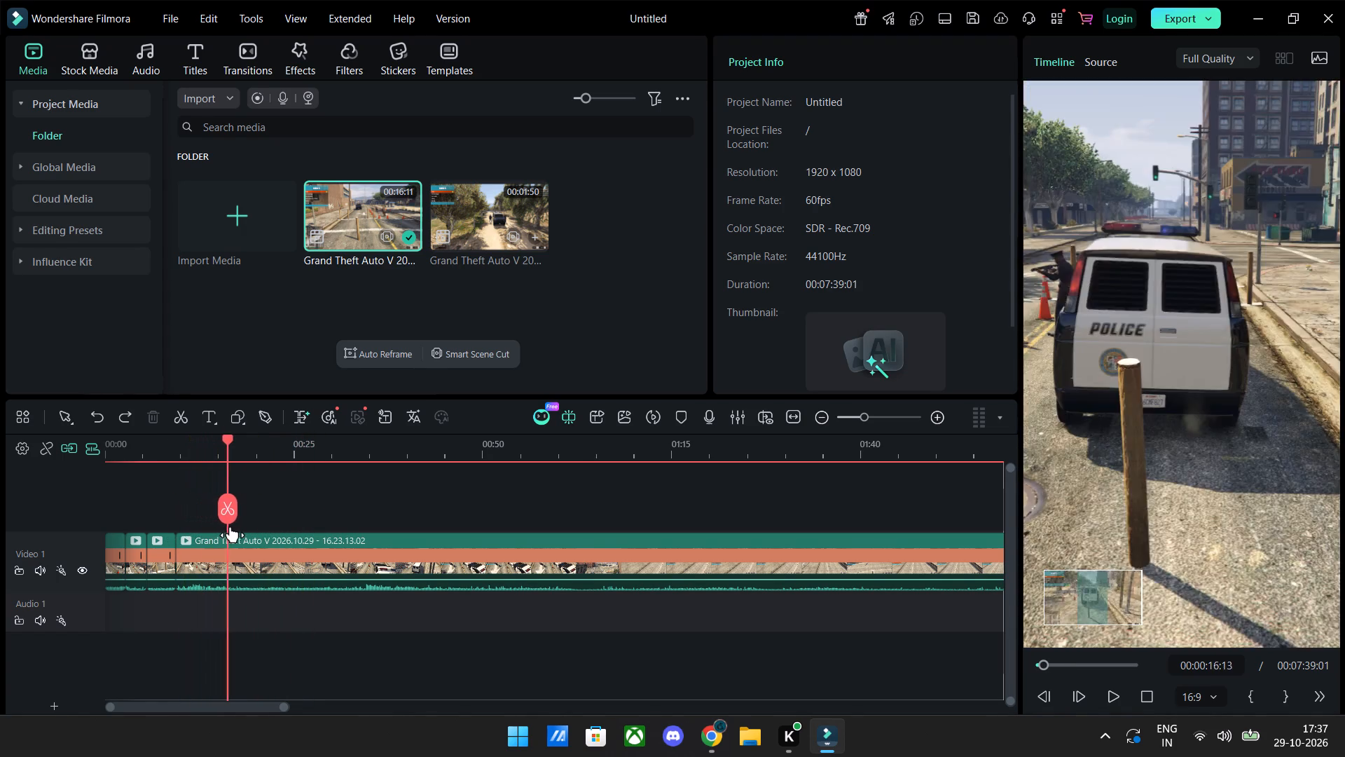
pyautogui.moveTo(230, 526); pyautogui.dragTo(233, 529)
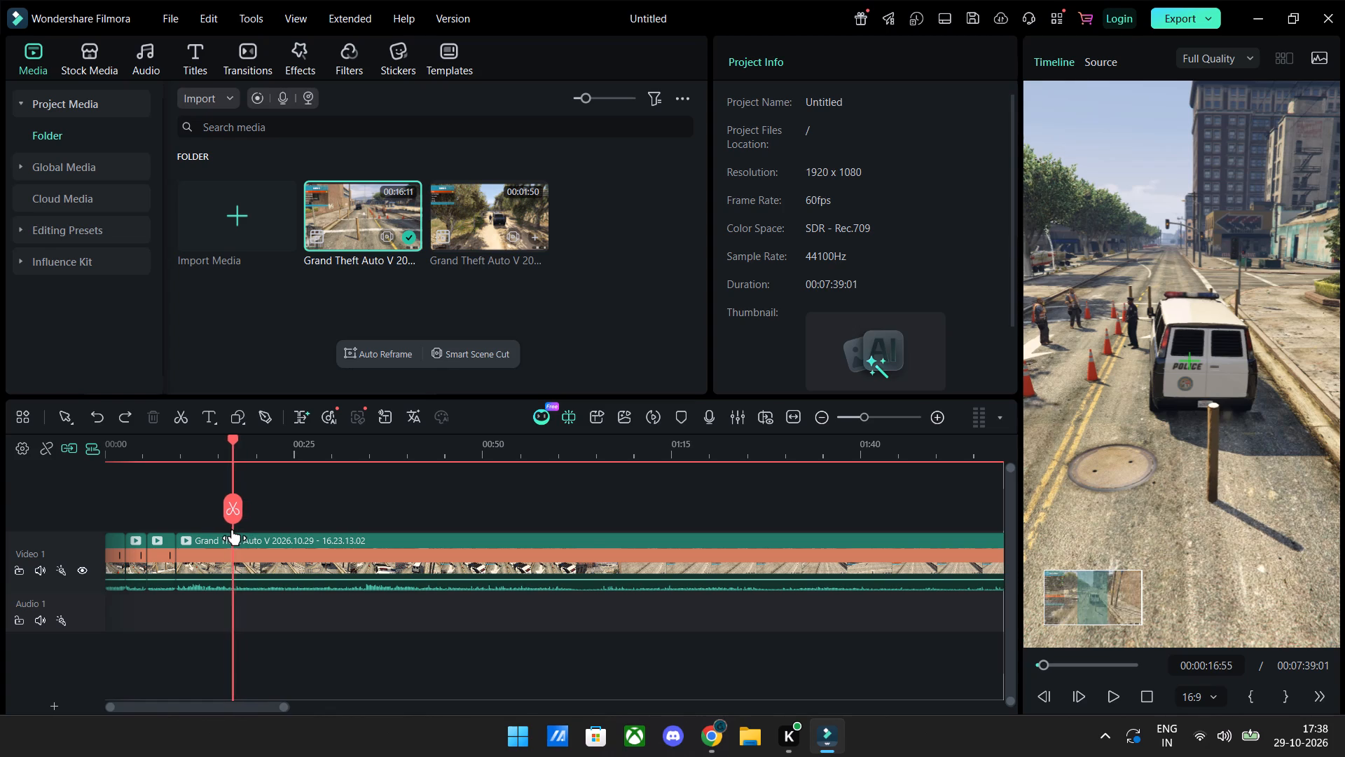
pyautogui.moveTo(233, 529); pyautogui.dragTo(226, 530)
pyautogui.moveTo(224, 436); pyautogui.dragTo(201, 448)
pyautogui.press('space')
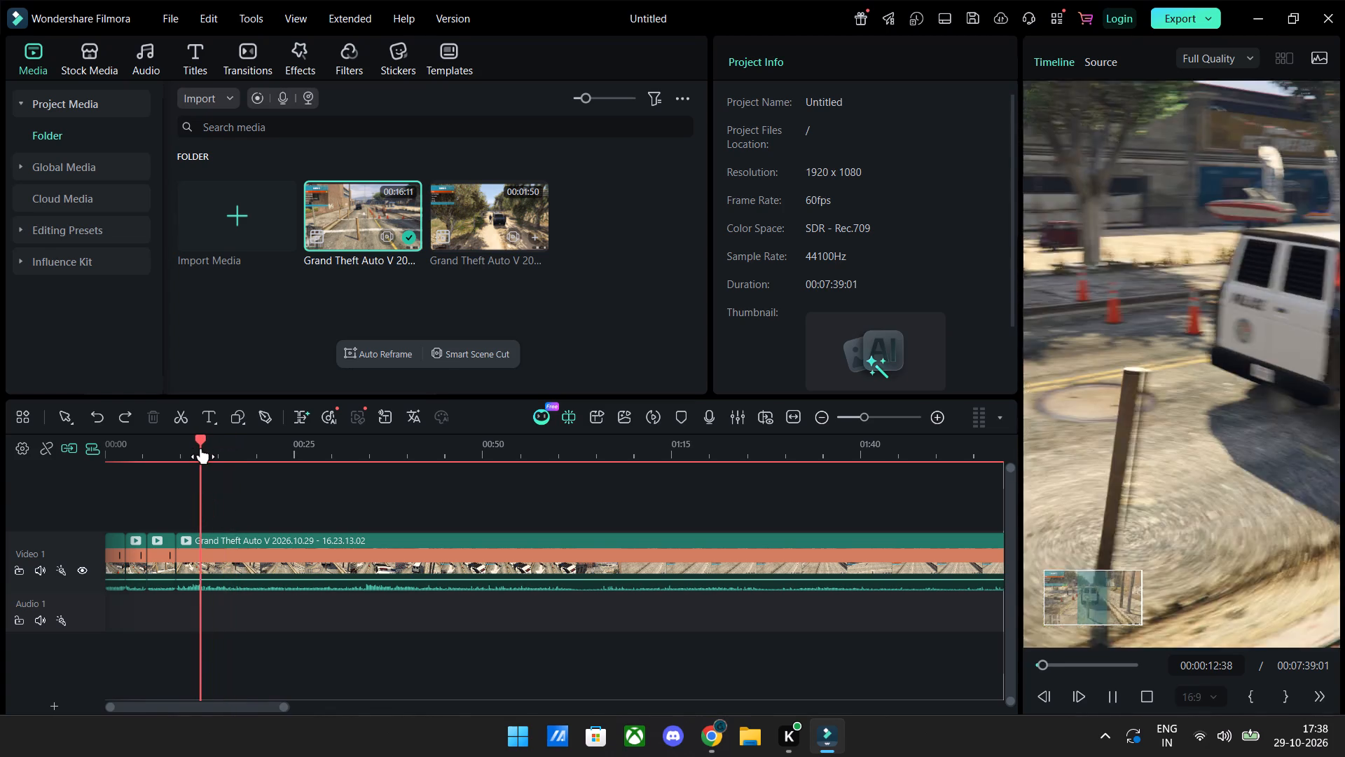
# Split the long clip at 00:00:14:44 and 00:00:25:30 on the rear view of the police van, and delete the segment between.
pyautogui.press('space')
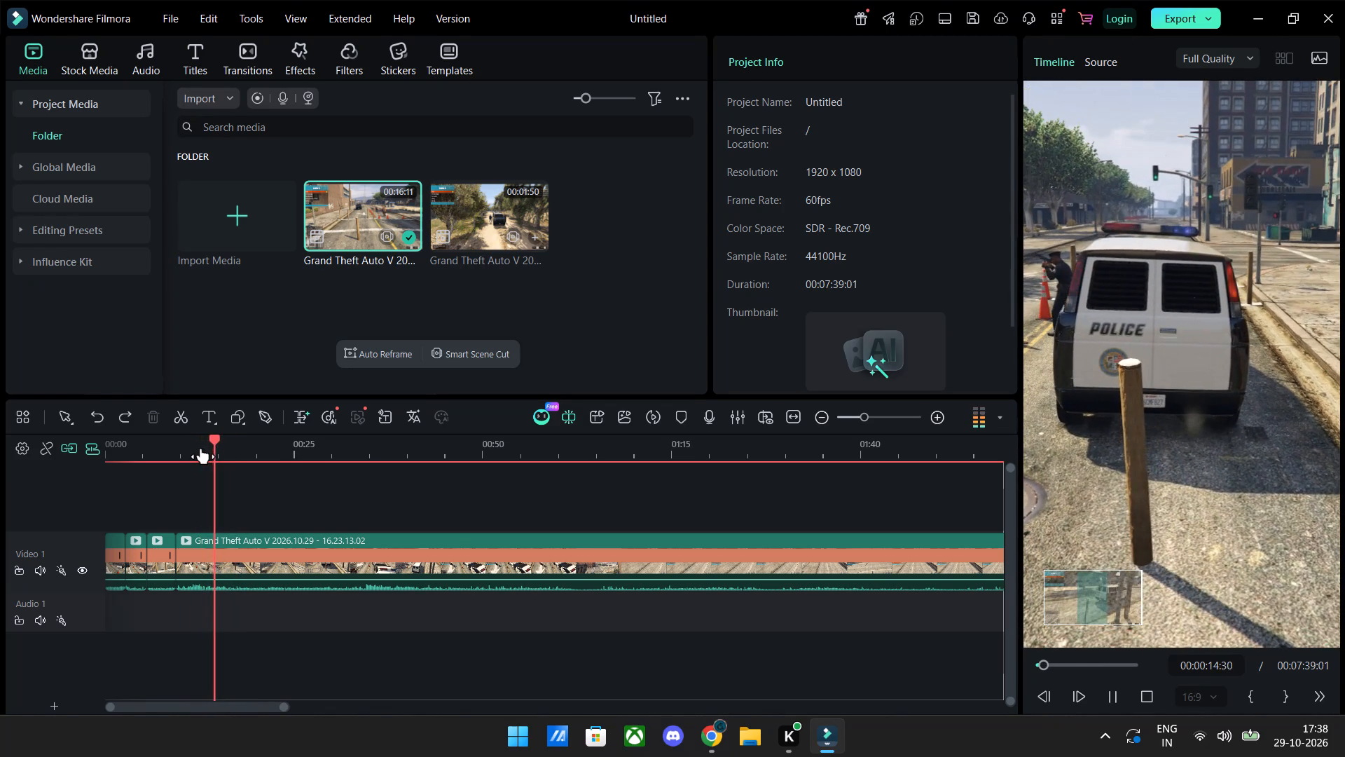
pyautogui.press('space')
pyautogui.press('space')
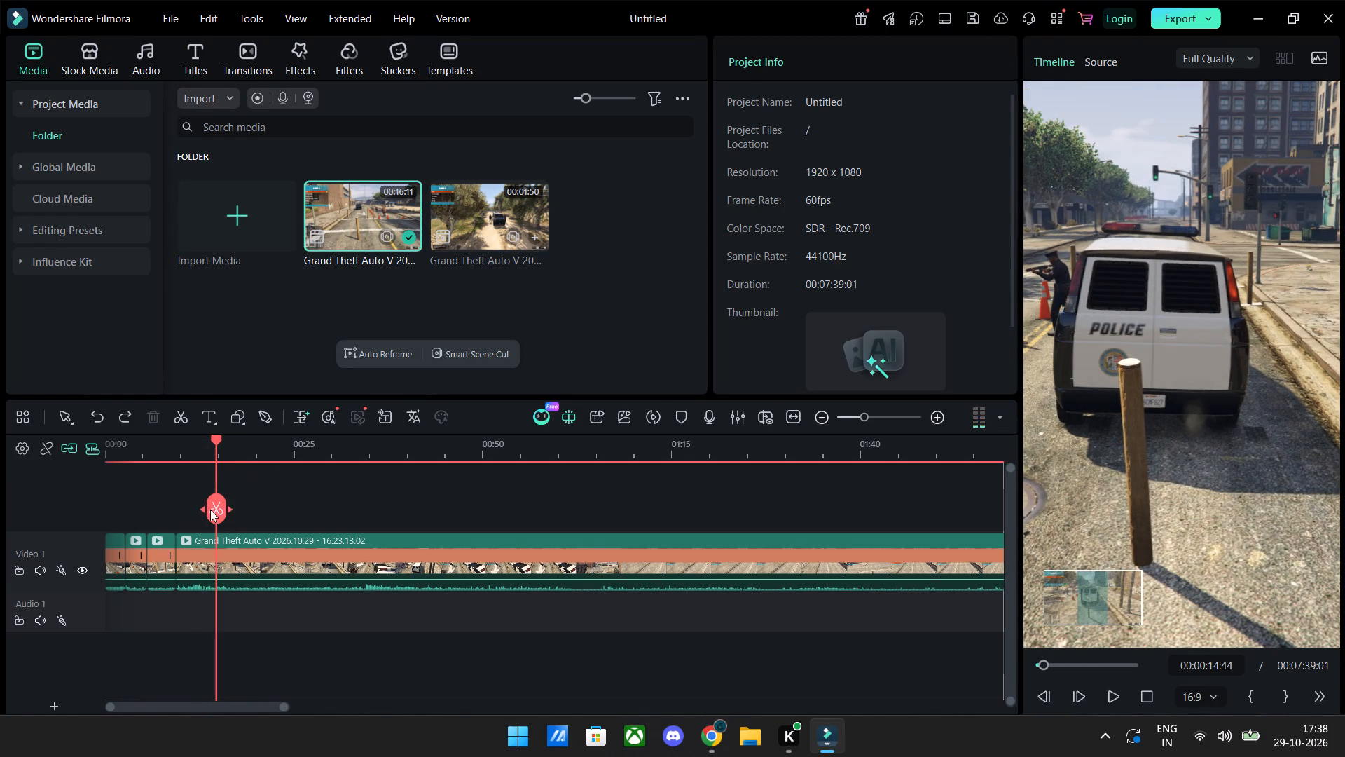
pyautogui.click(209, 510)
pyautogui.moveTo(215, 439); pyautogui.dragTo(232, 444)
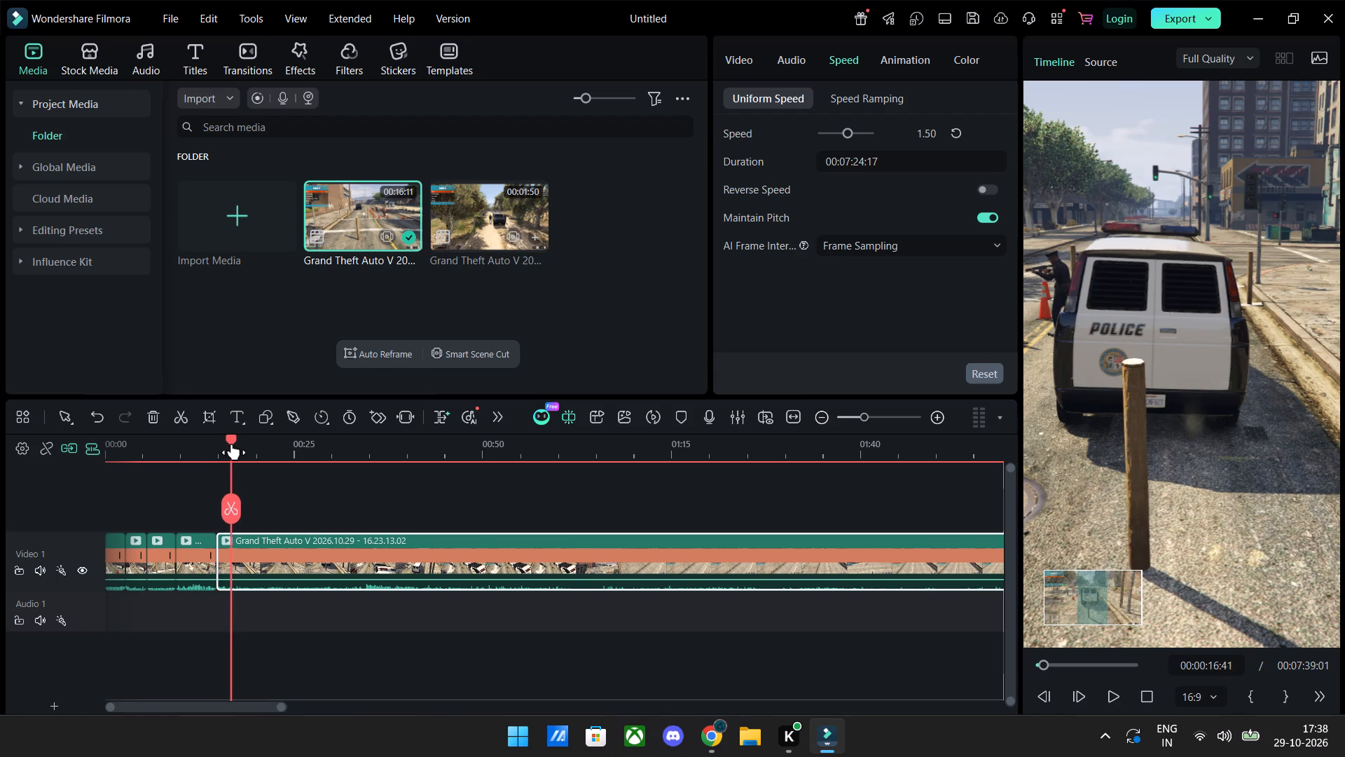
pyautogui.moveTo(232, 444); pyautogui.dragTo(305, 465)
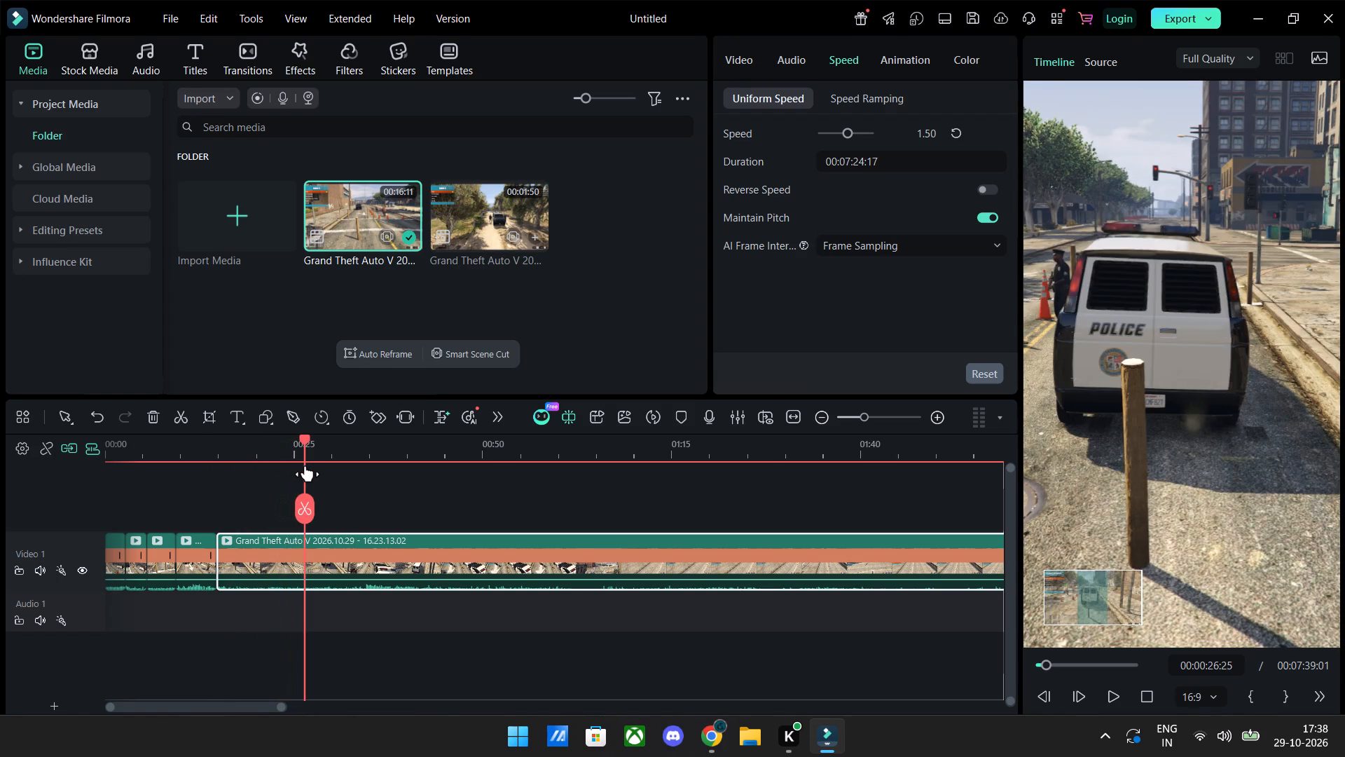
pyautogui.moveTo(305, 465); pyautogui.dragTo(298, 467)
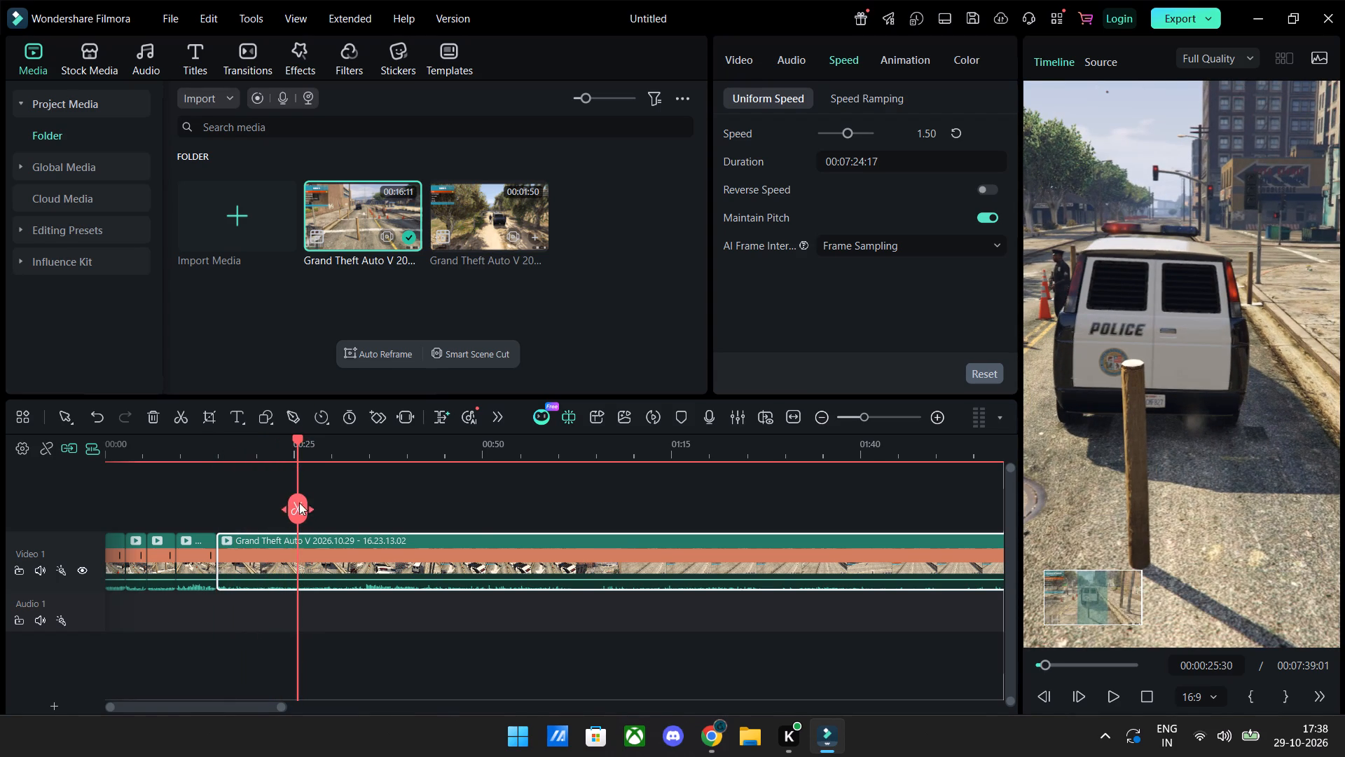
pyautogui.click(298, 506)
pyautogui.click(273, 542)
pyautogui.press('Delete')
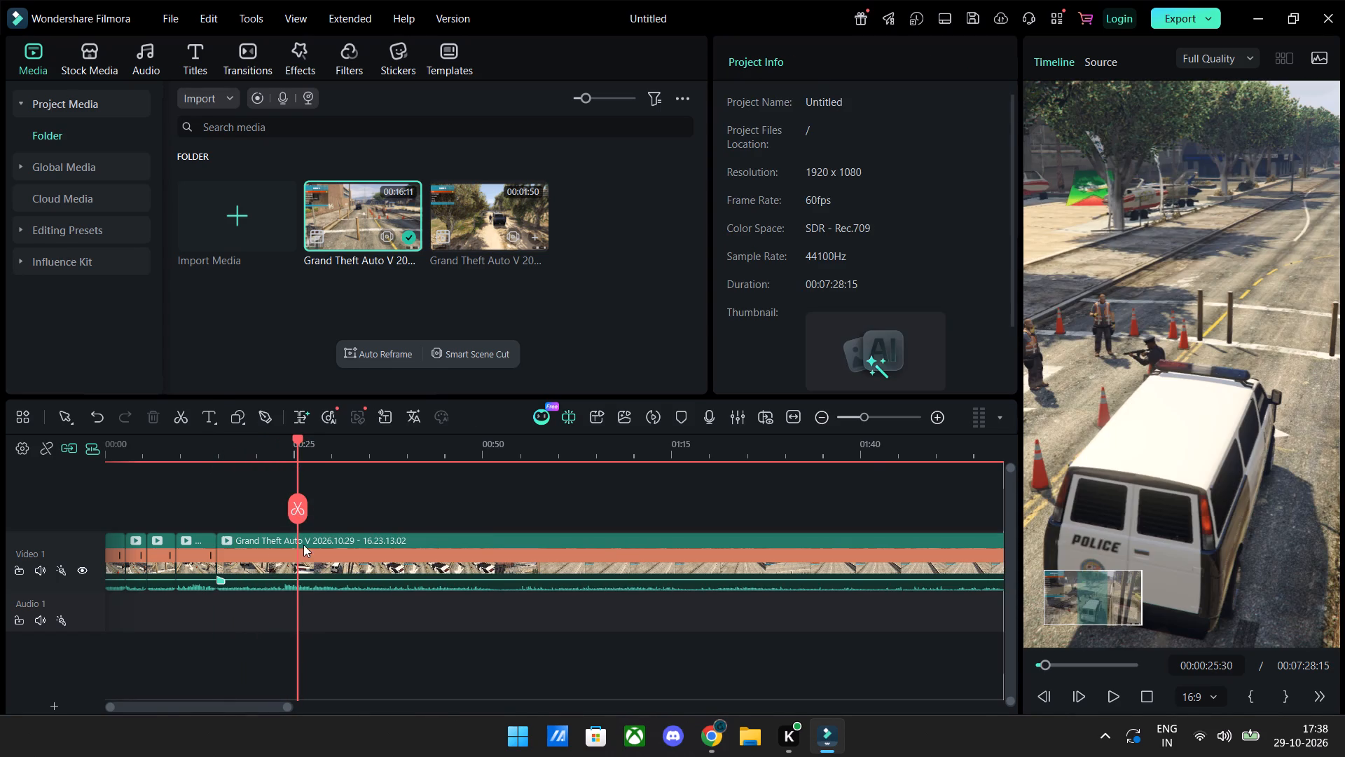
# Play back the new join from about 00:00:13 to 00:00:19 to check the transition and the footage that follows.
pyautogui.click(205, 453)
pyautogui.press('space')
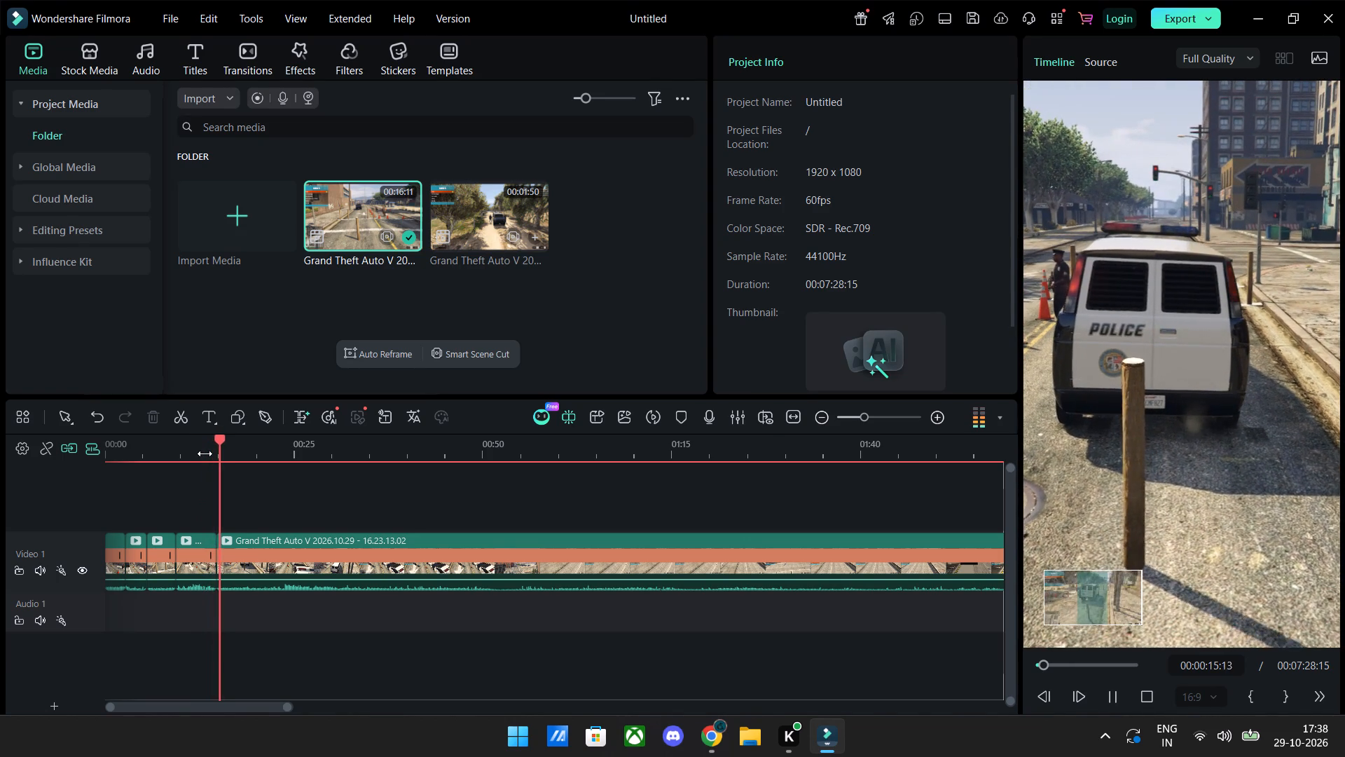
pyautogui.press('space')
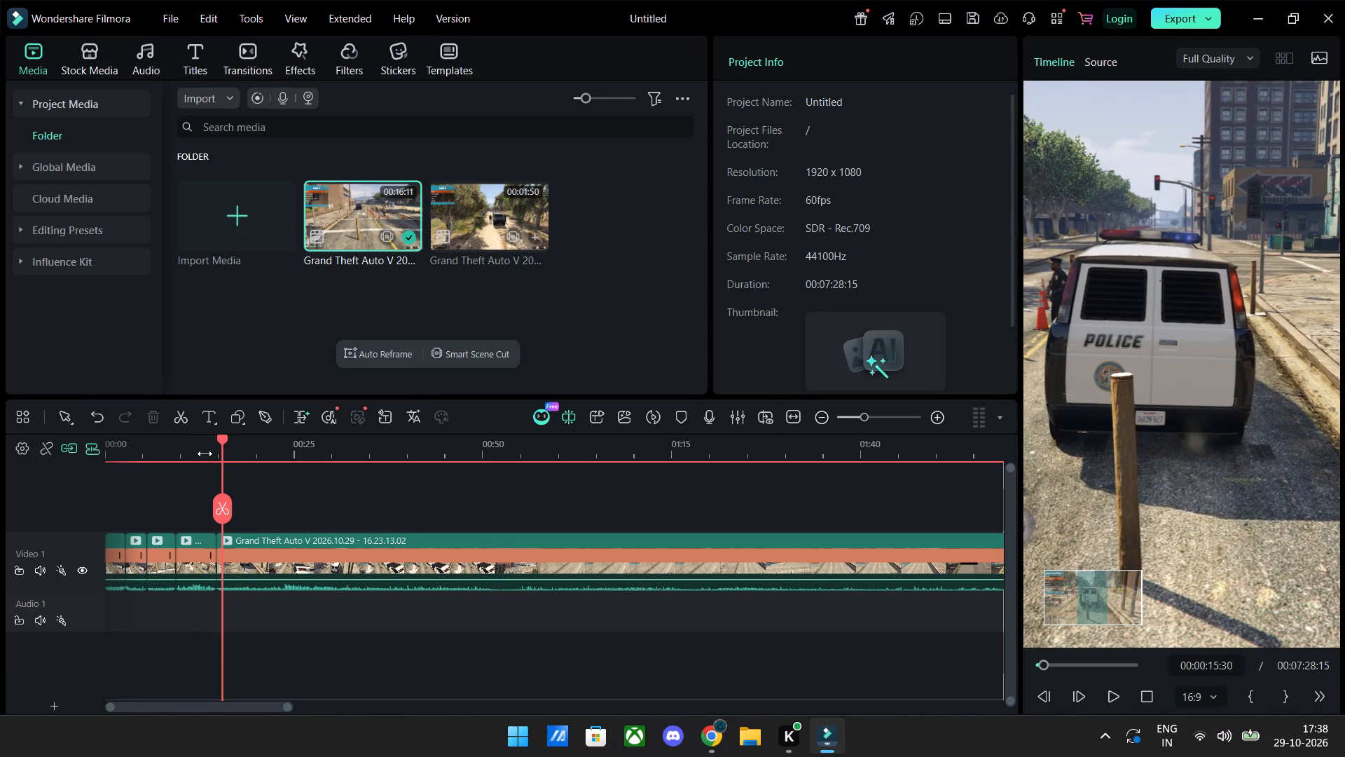
pyautogui.press('space')
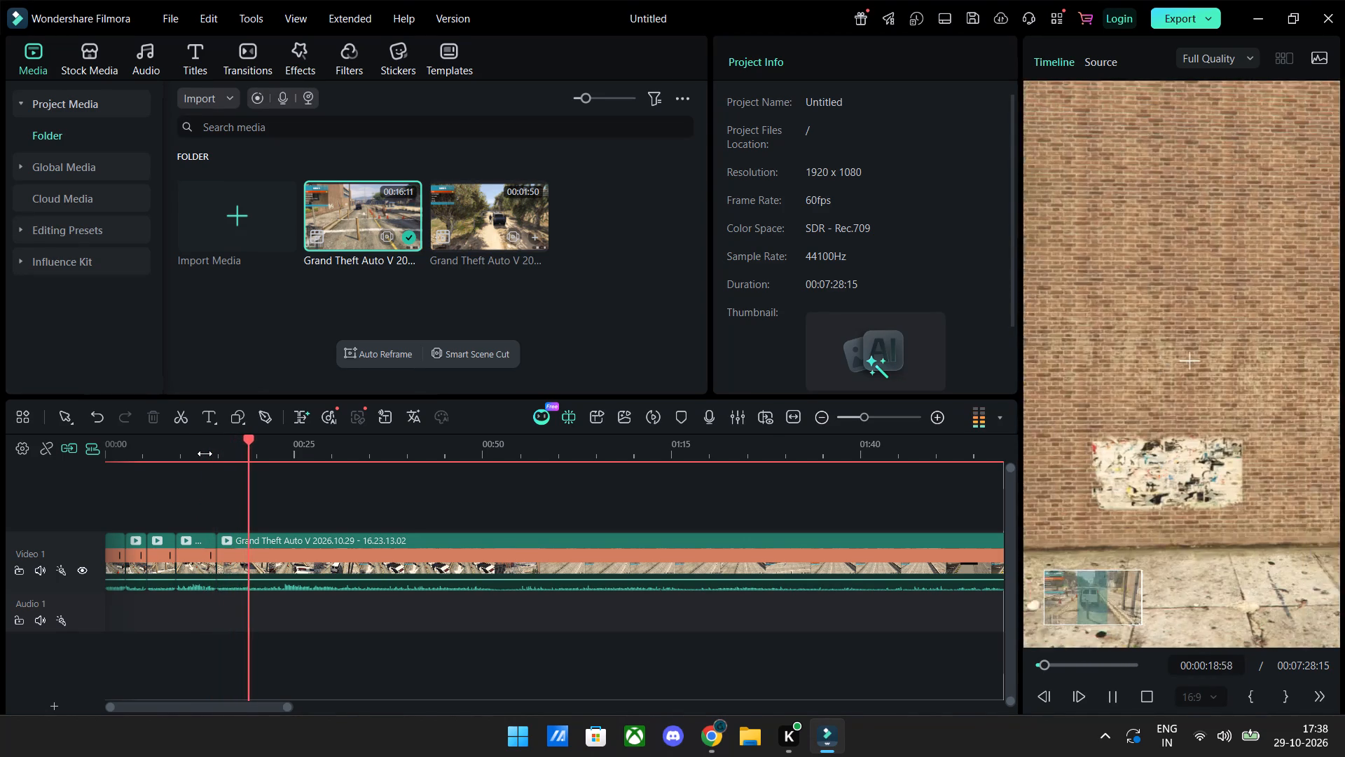
pyautogui.press('space')
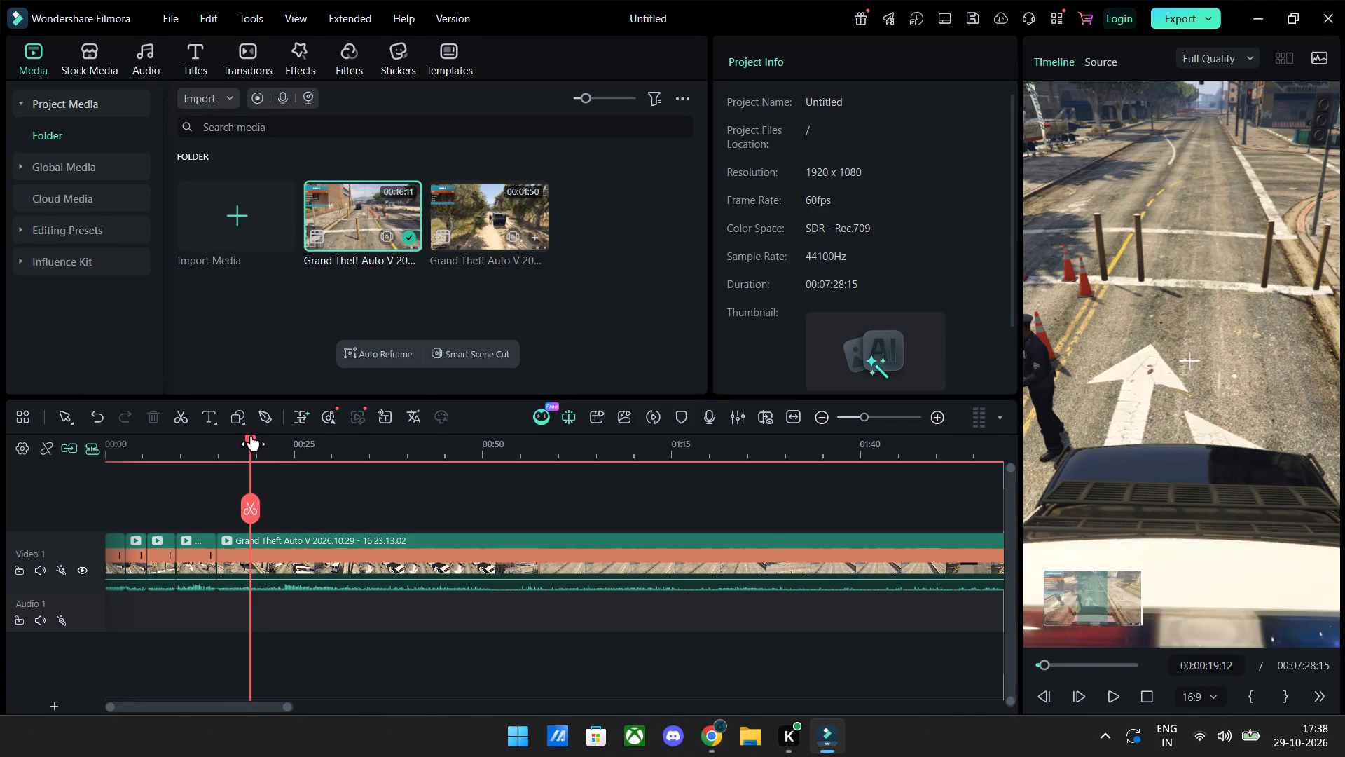
# Split the long clip at 00:00:18:44, on the rear view of the police van.
pyautogui.moveTo(251, 436); pyautogui.dragTo(245, 448)
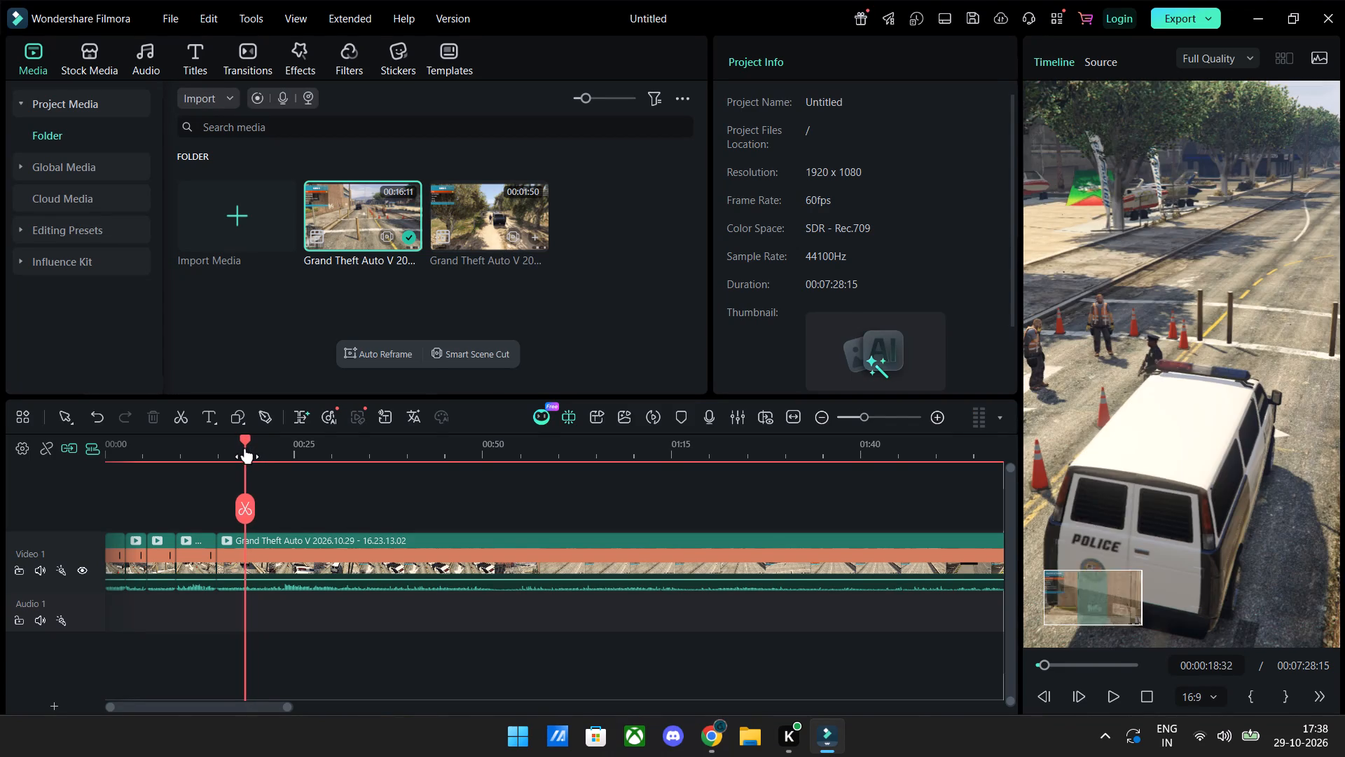
pyautogui.moveTo(245, 448); pyautogui.dragTo(242, 454)
pyautogui.press('space')
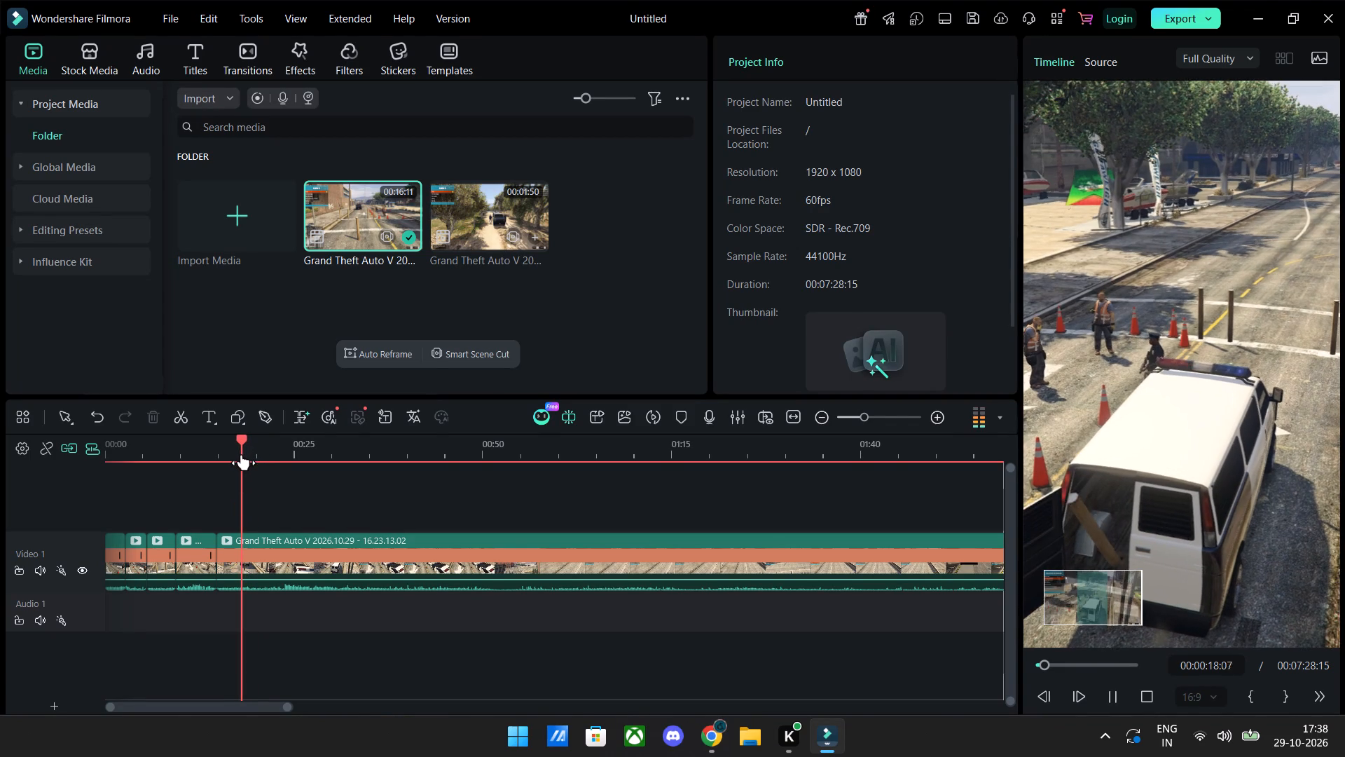
pyautogui.press('space')
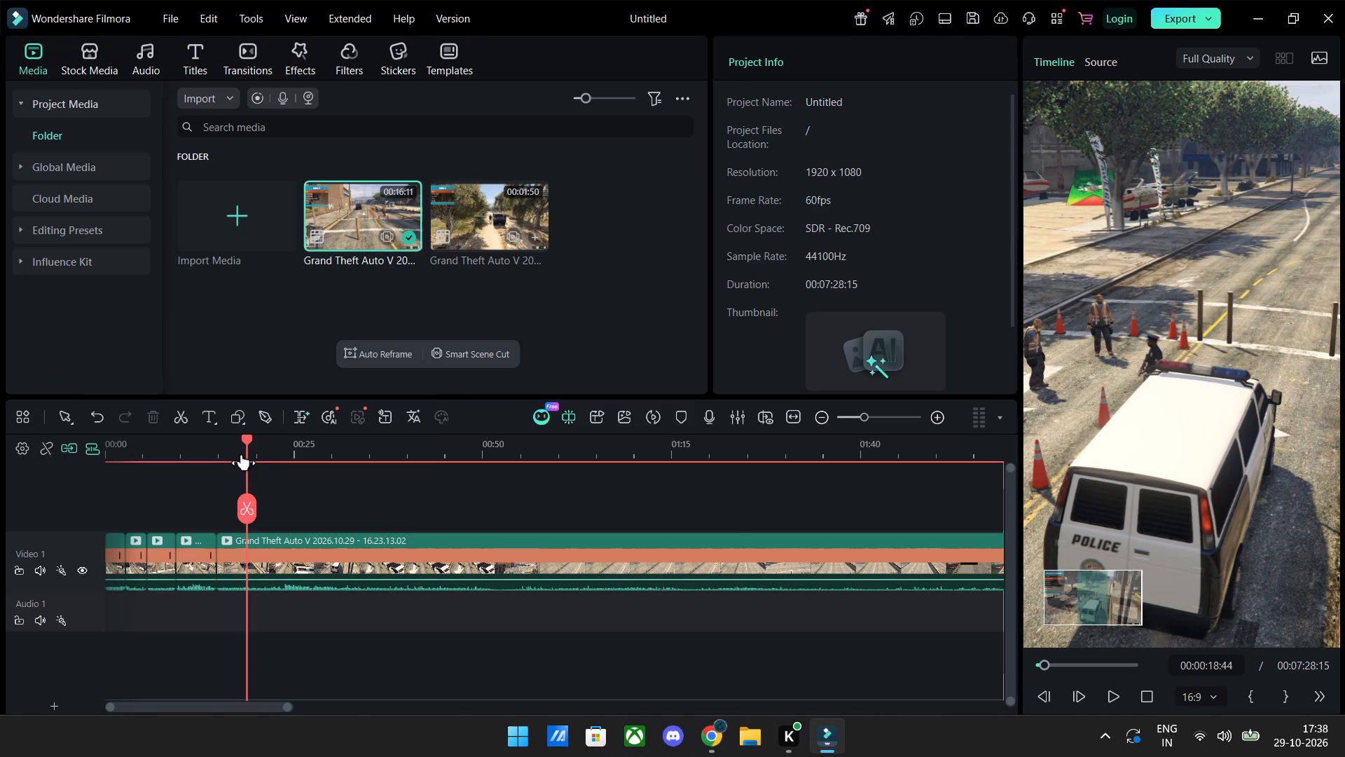
pyautogui.click(241, 508)
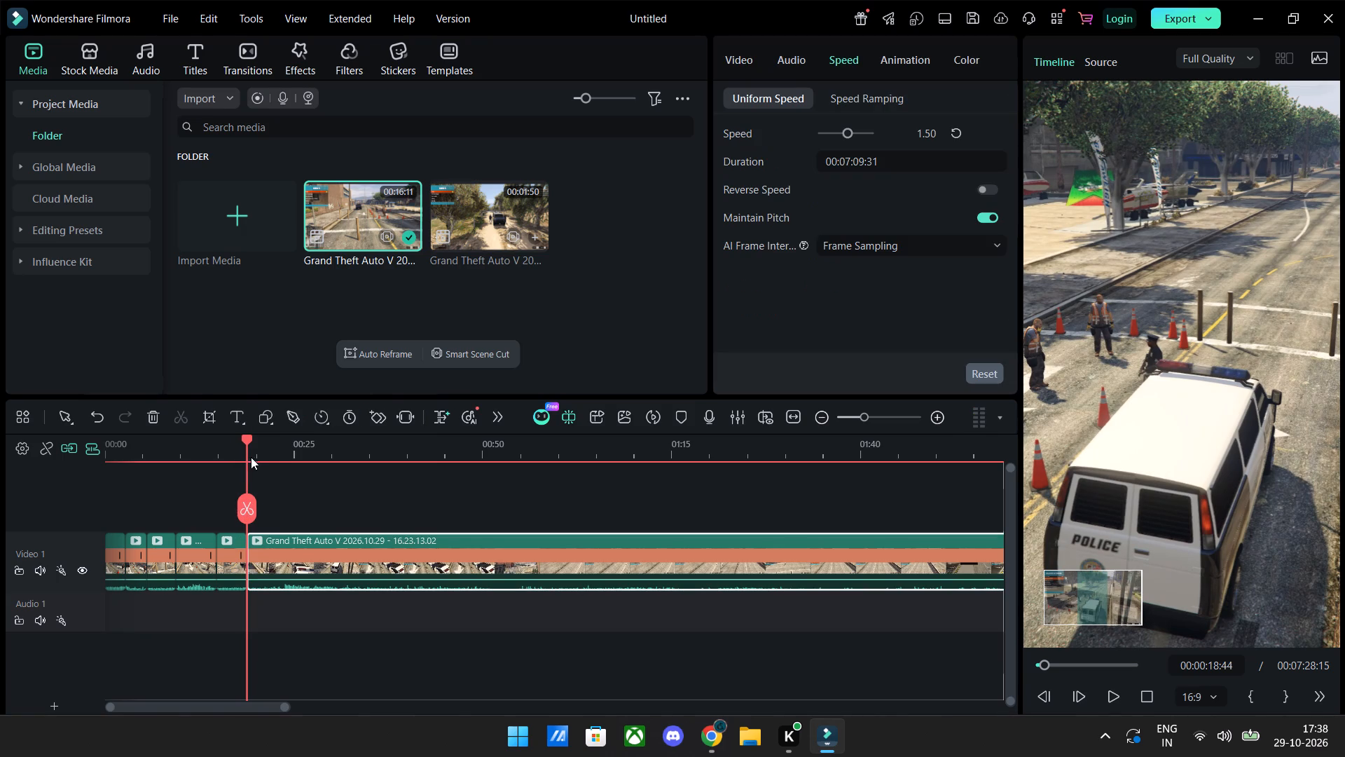
# Find the end of the unwanted section, split the long clip at 00:03:33:50 on the police van's rear view, and delete the segment before it.
pyautogui.moveTo(246, 439); pyautogui.dragTo(338, 453)
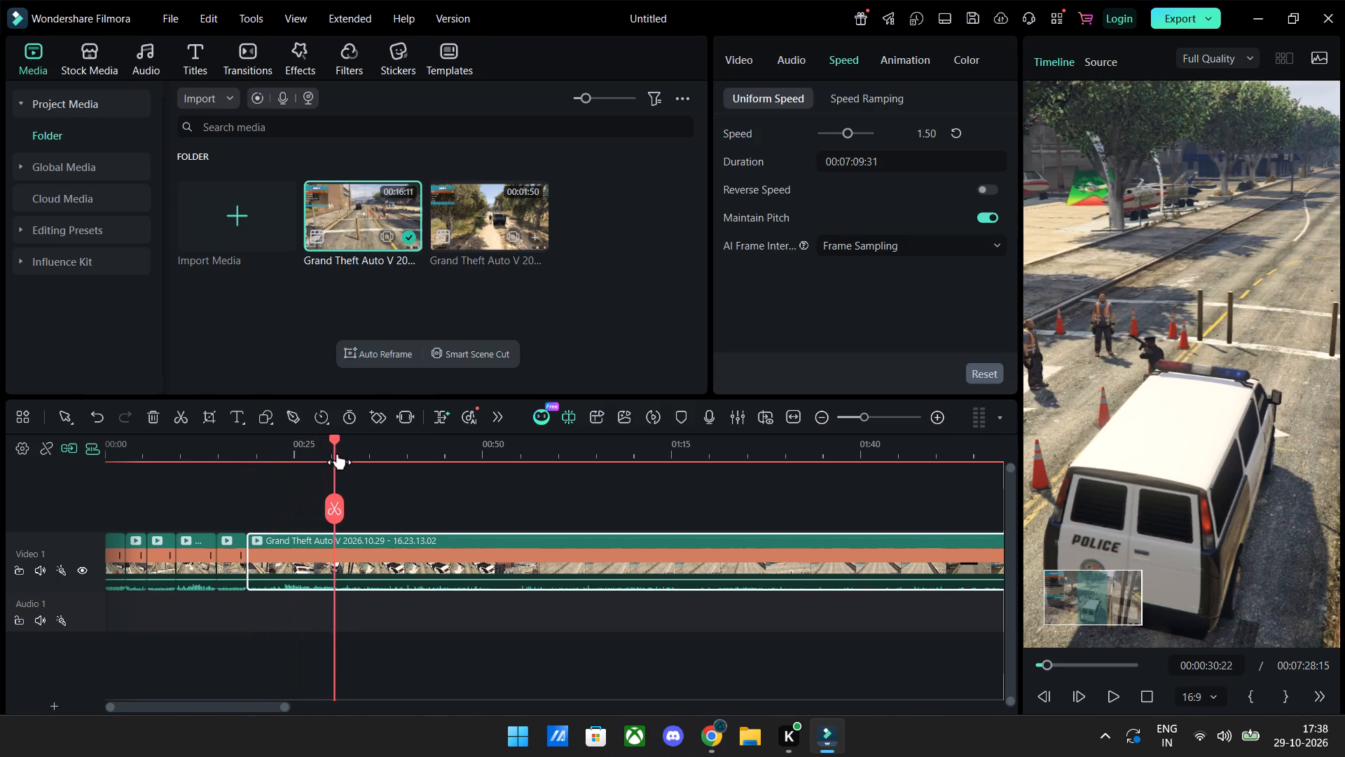
pyautogui.moveTo(338, 453); pyautogui.dragTo(389, 465)
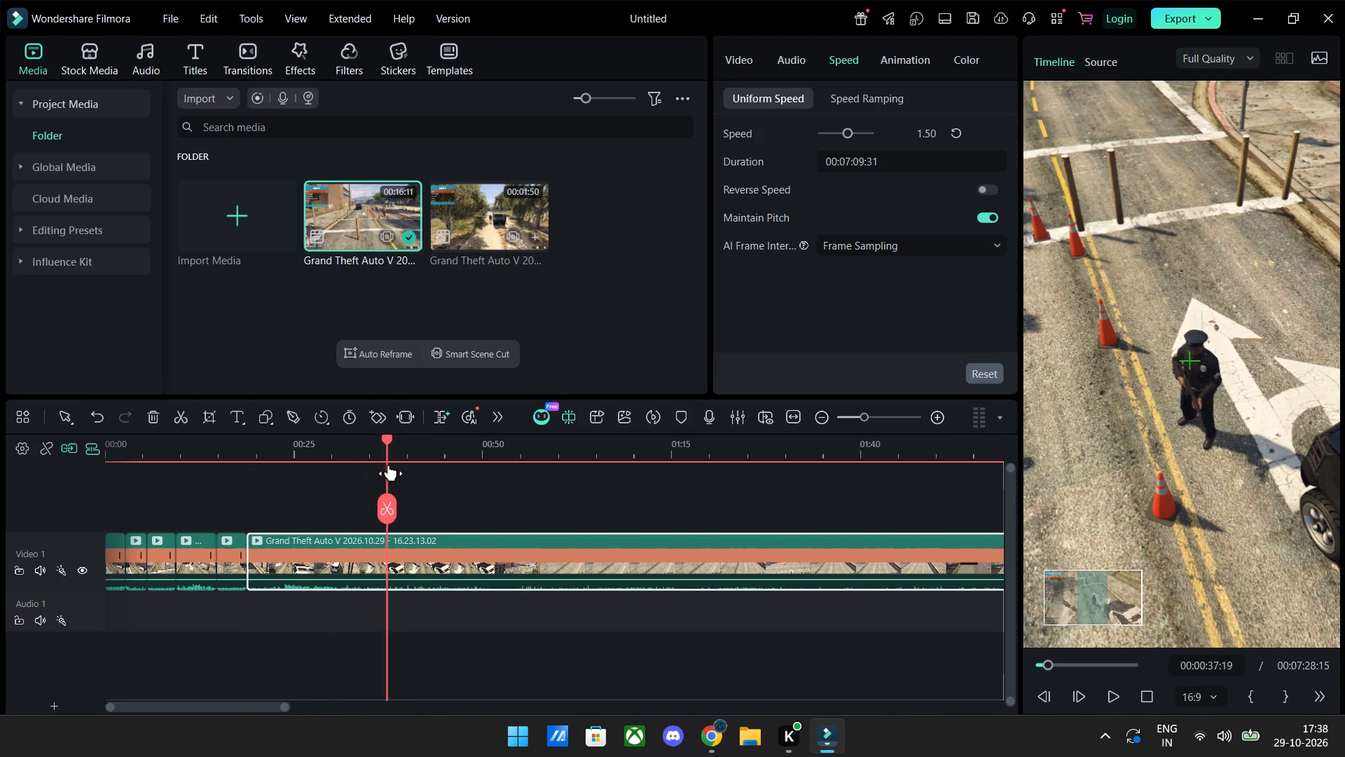
pyautogui.moveTo(389, 465); pyautogui.dragTo(597, 483)
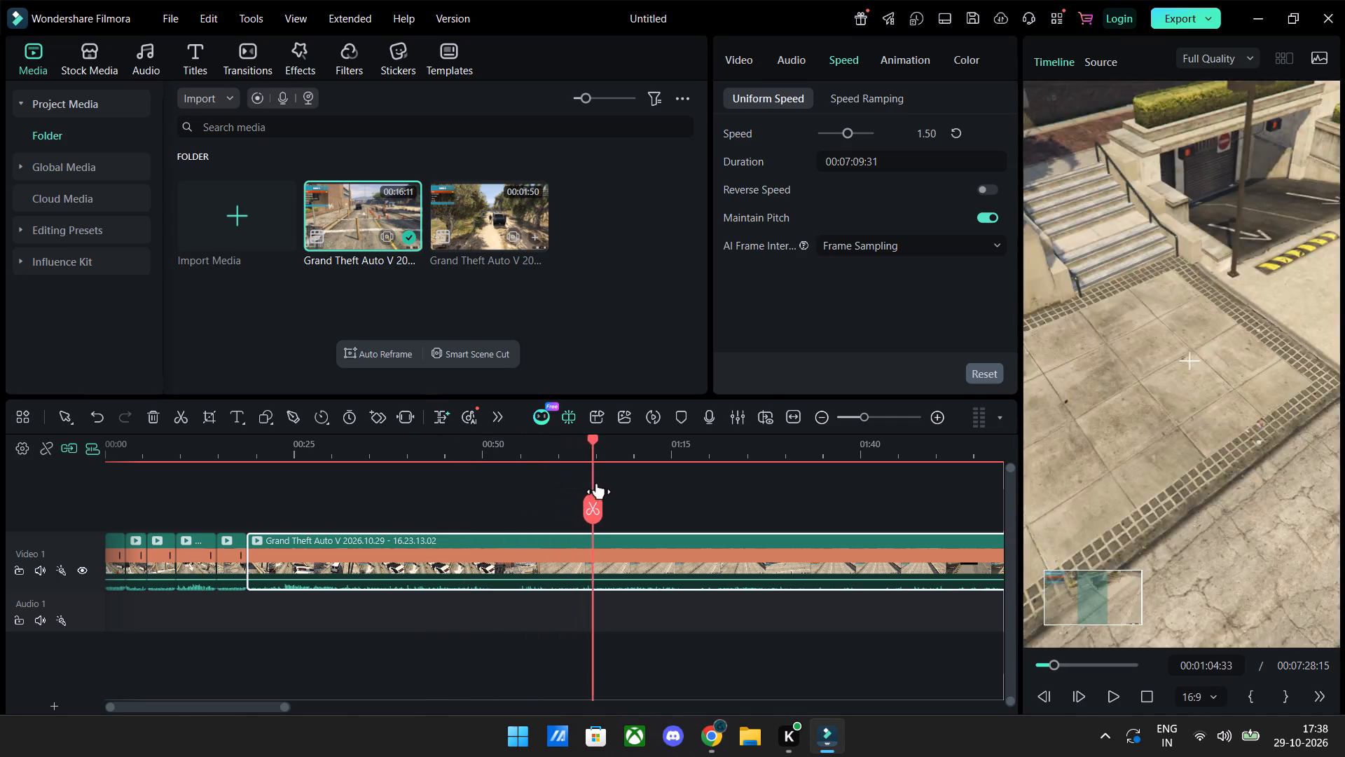
pyautogui.moveTo(597, 483); pyautogui.dragTo(643, 487)
pyautogui.keyDown('ctrl'); pyautogui.scroll(-6, 470, 496); pyautogui.keyUp('ctrl')
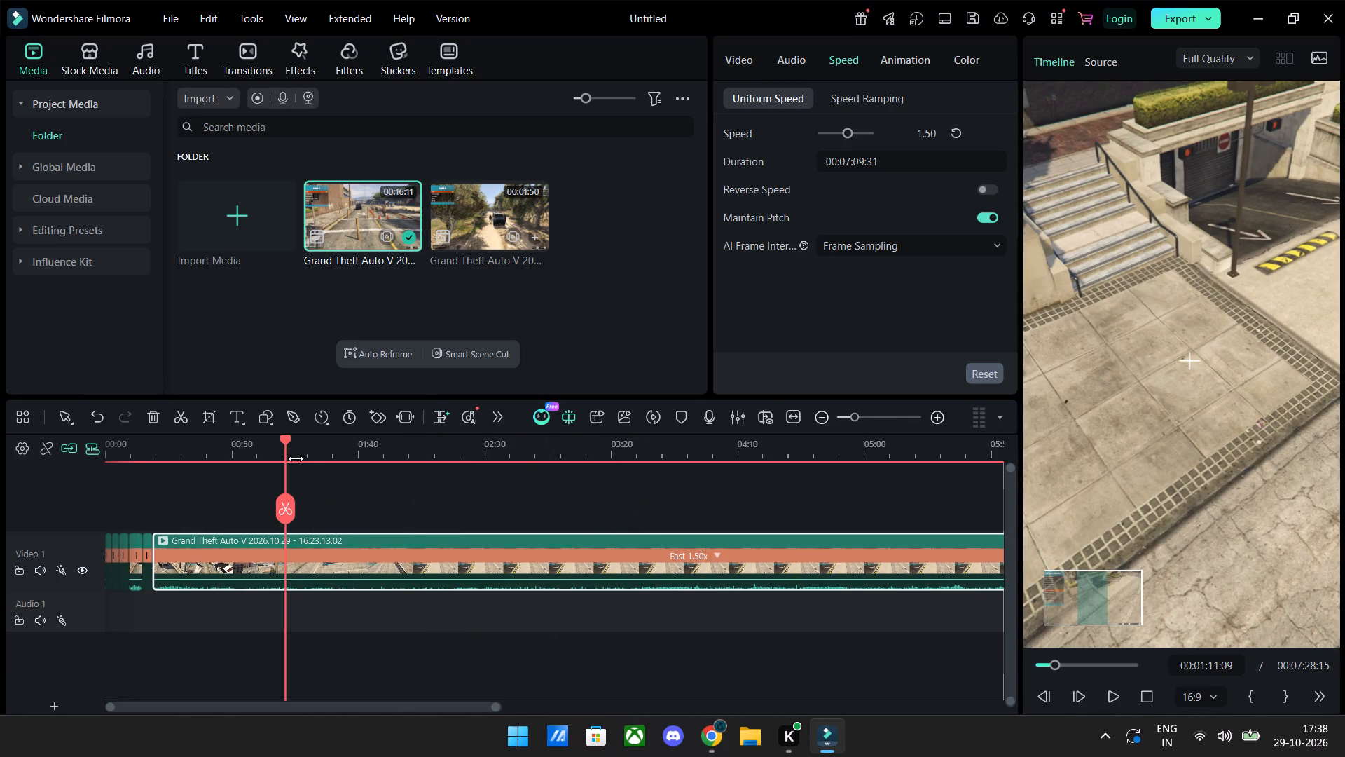
pyautogui.moveTo(289, 439); pyautogui.dragTo(399, 447)
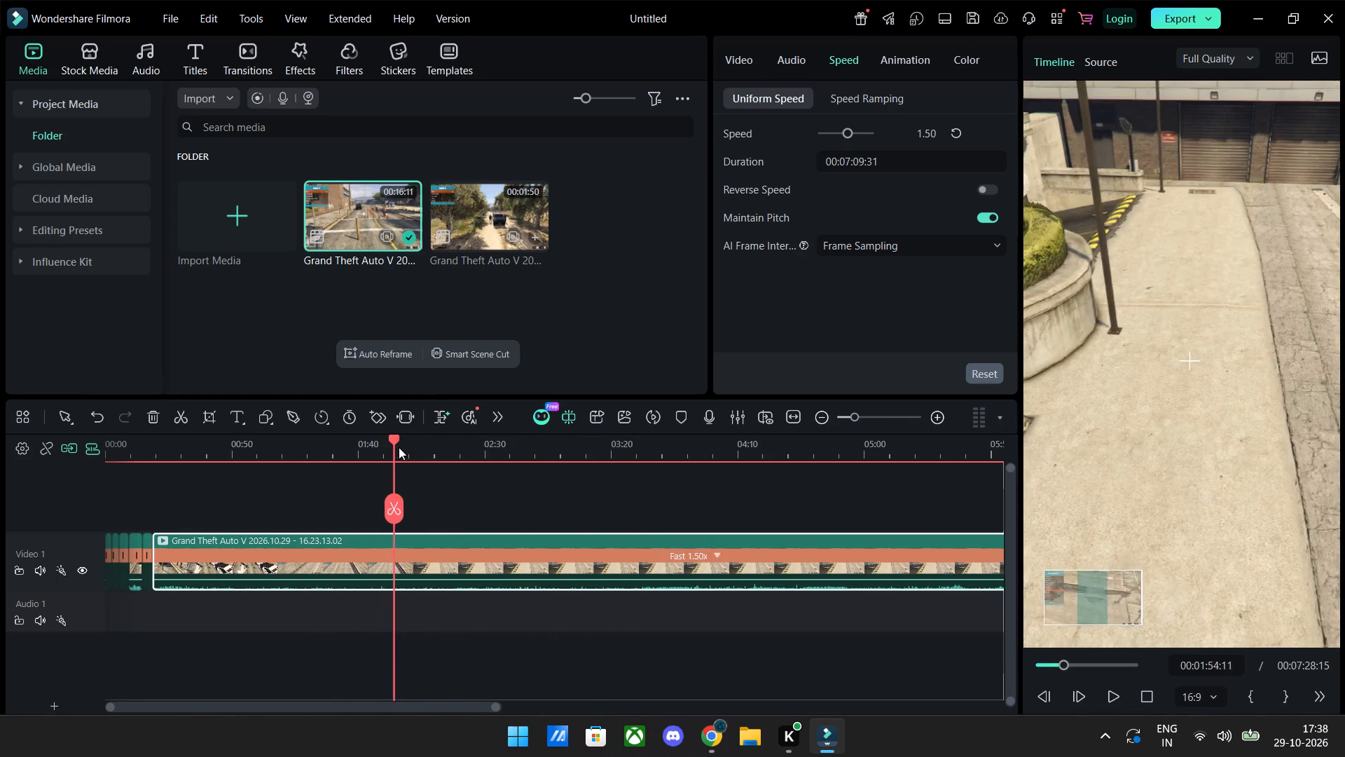
pyautogui.moveTo(399, 447); pyautogui.dragTo(614, 461)
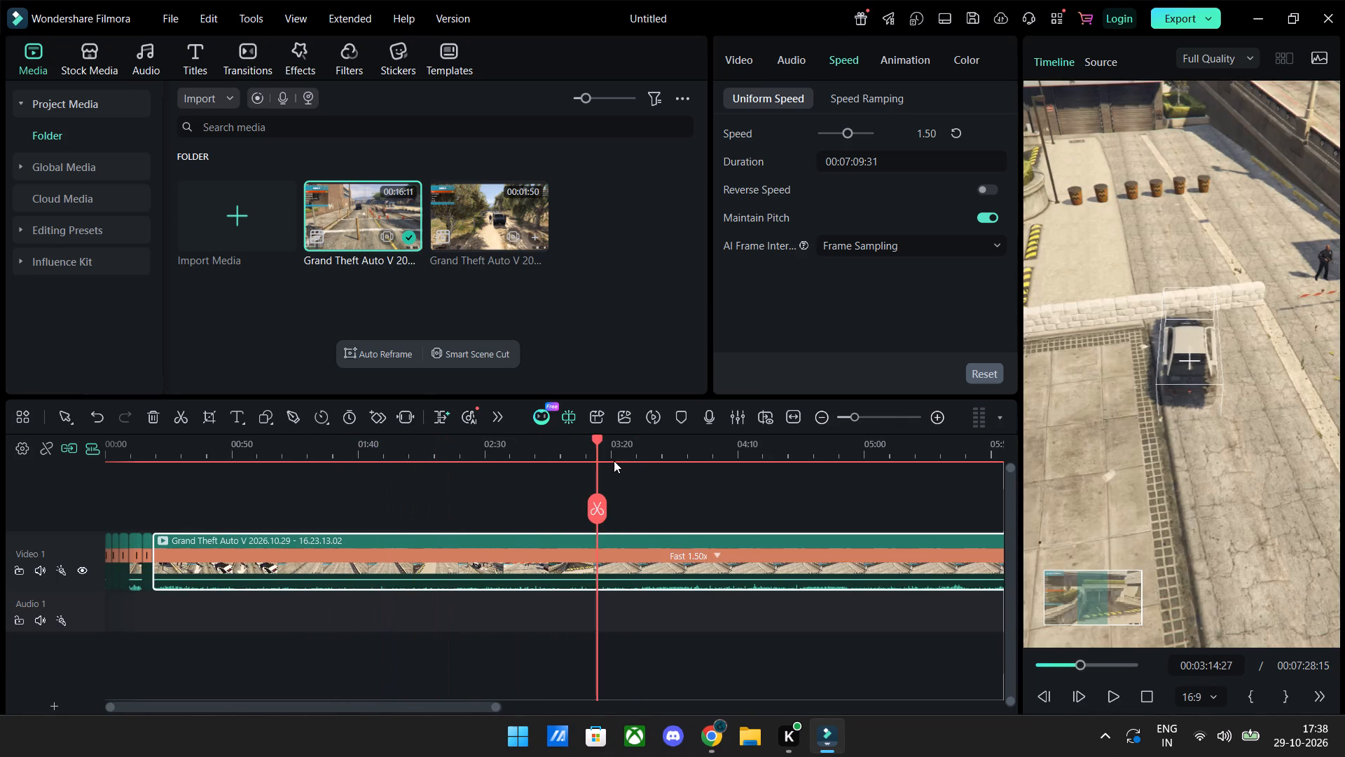
pyautogui.moveTo(614, 461); pyautogui.dragTo(780, 466)
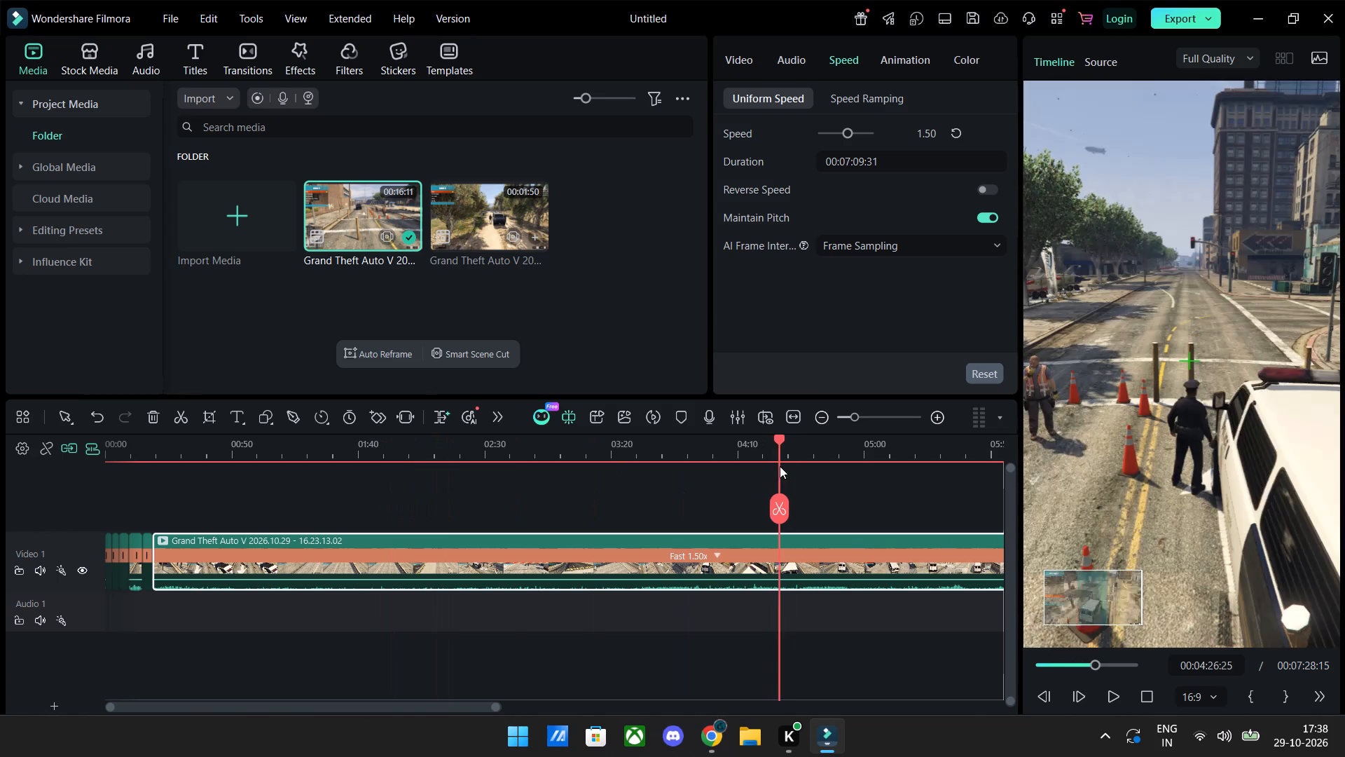
pyautogui.moveTo(780, 466); pyautogui.dragTo(799, 472)
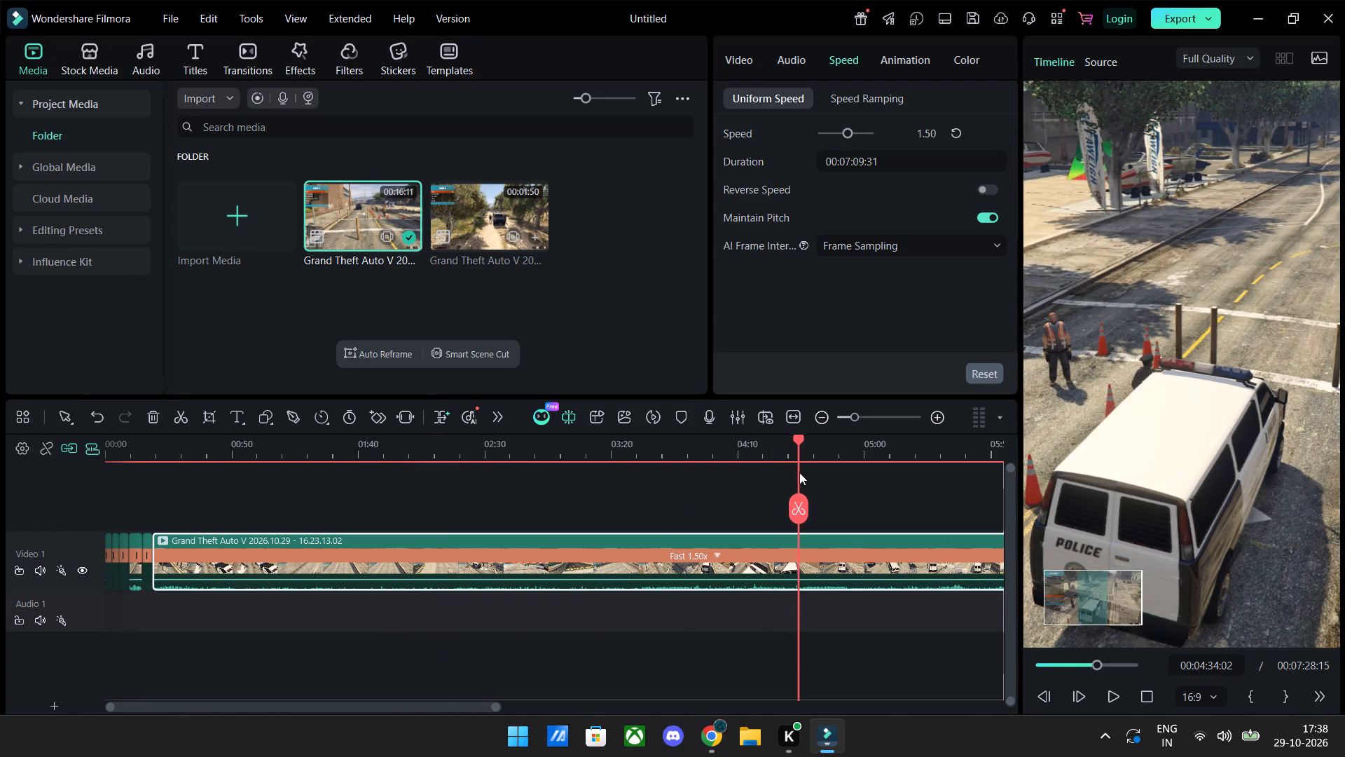
pyautogui.moveTo(799, 472); pyautogui.dragTo(764, 475)
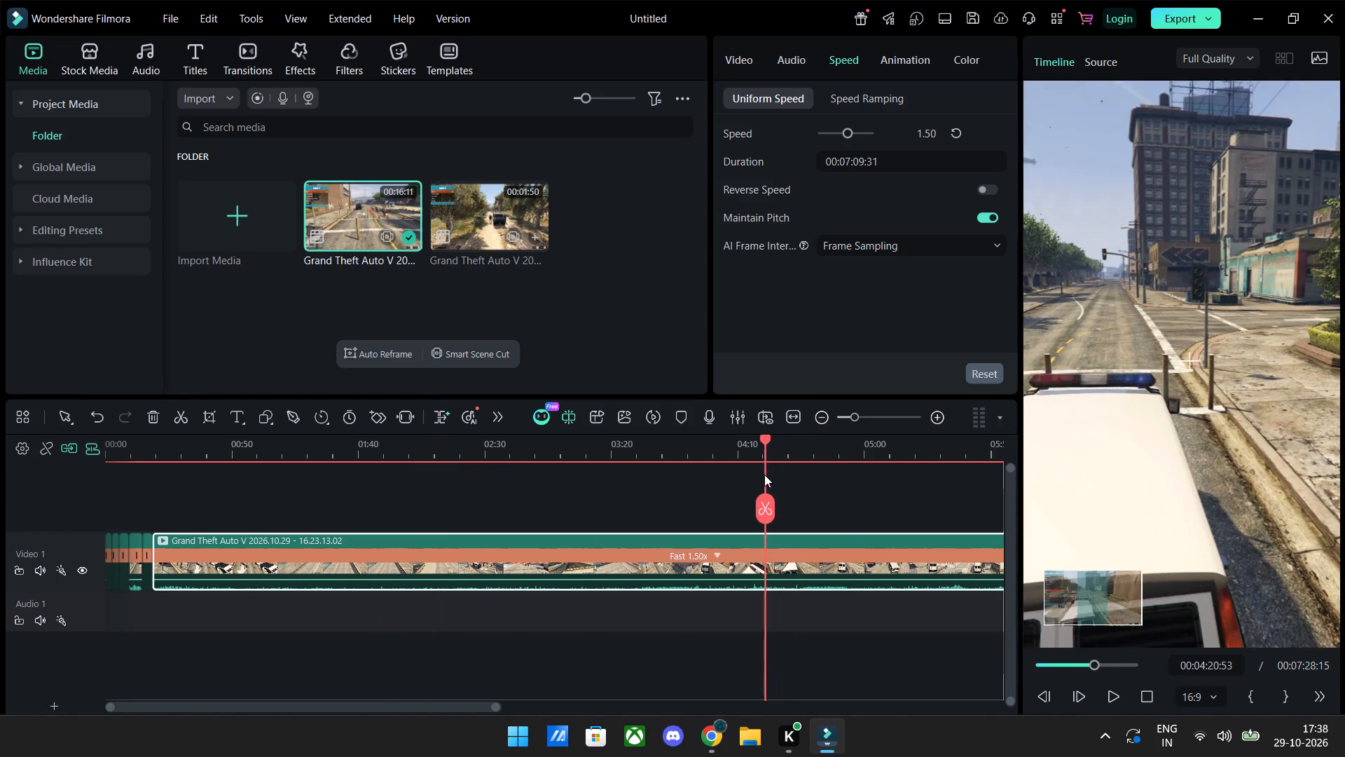
pyautogui.moveTo(764, 475); pyautogui.dragTo(764, 476)
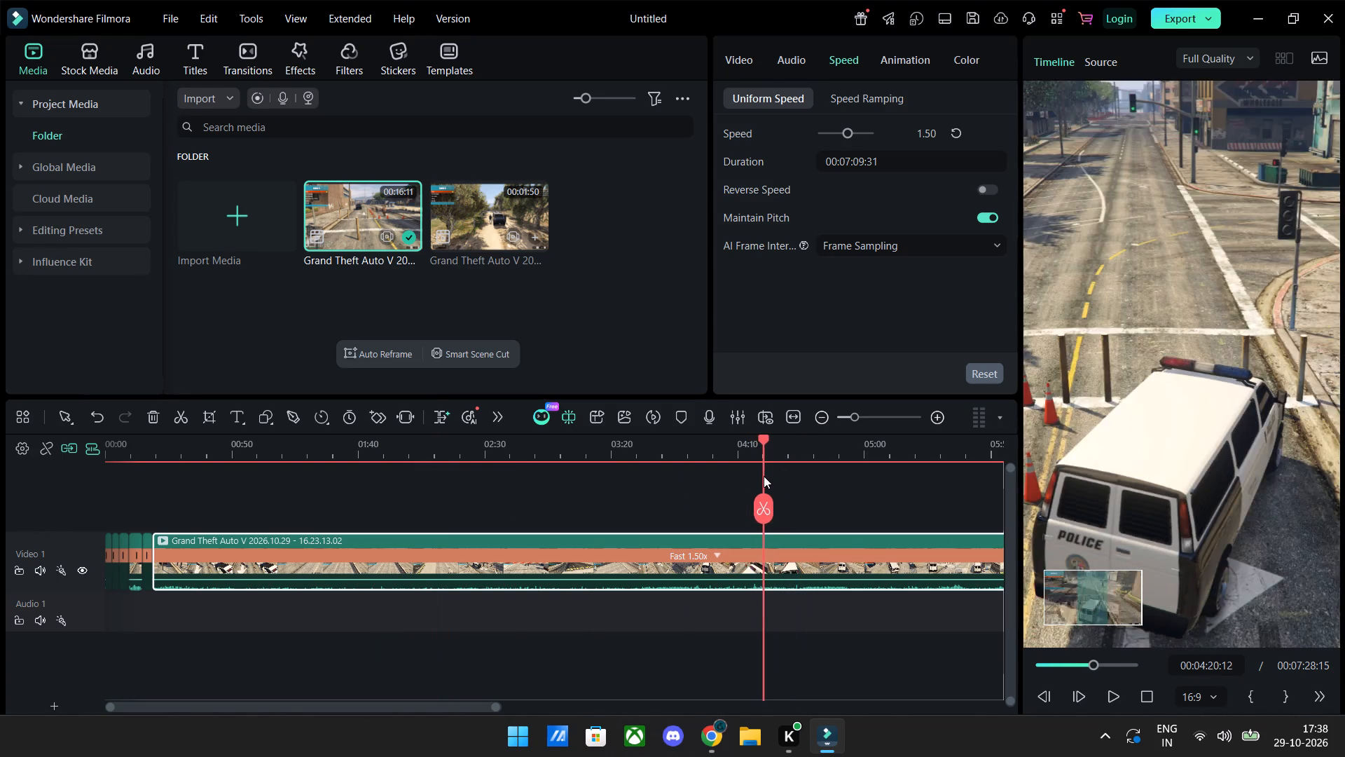
pyautogui.moveTo(764, 476); pyautogui.dragTo(688, 473)
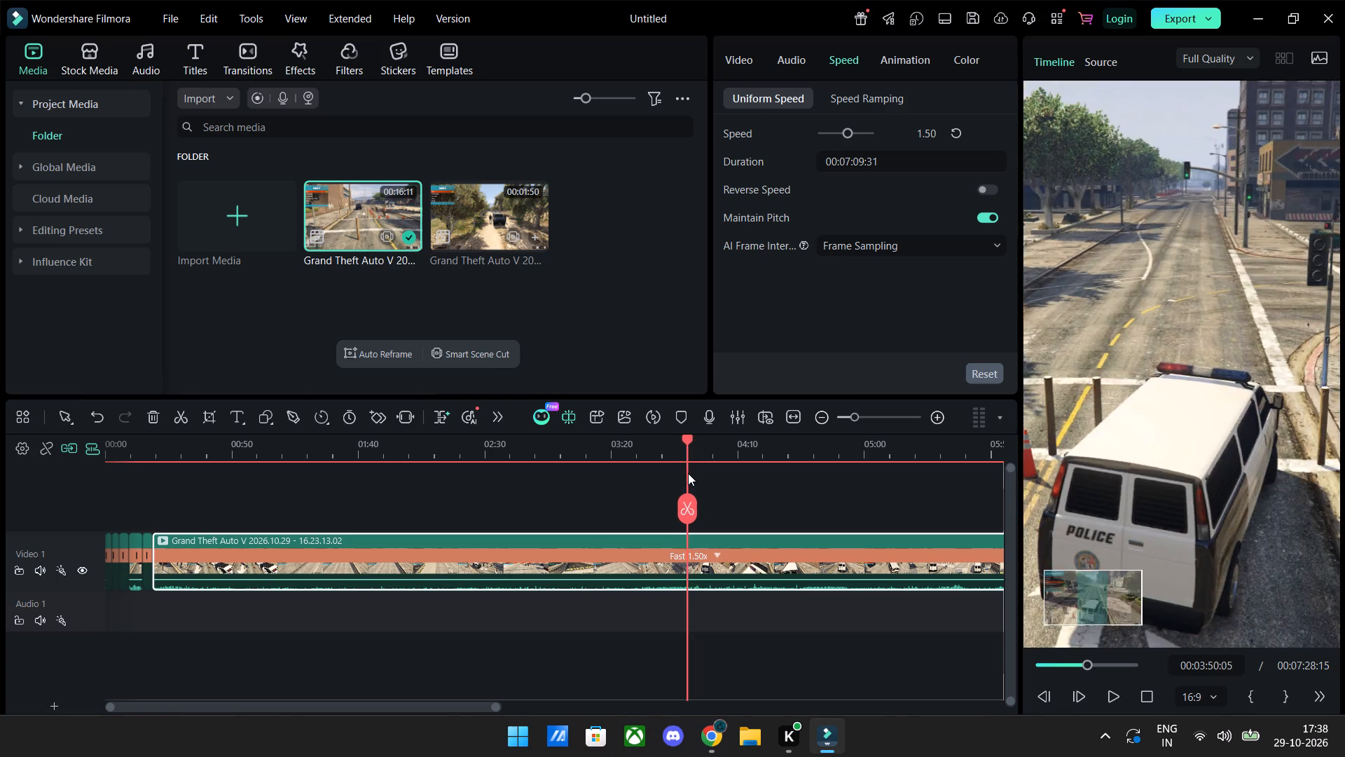
pyautogui.moveTo(688, 473); pyautogui.dragTo(627, 475)
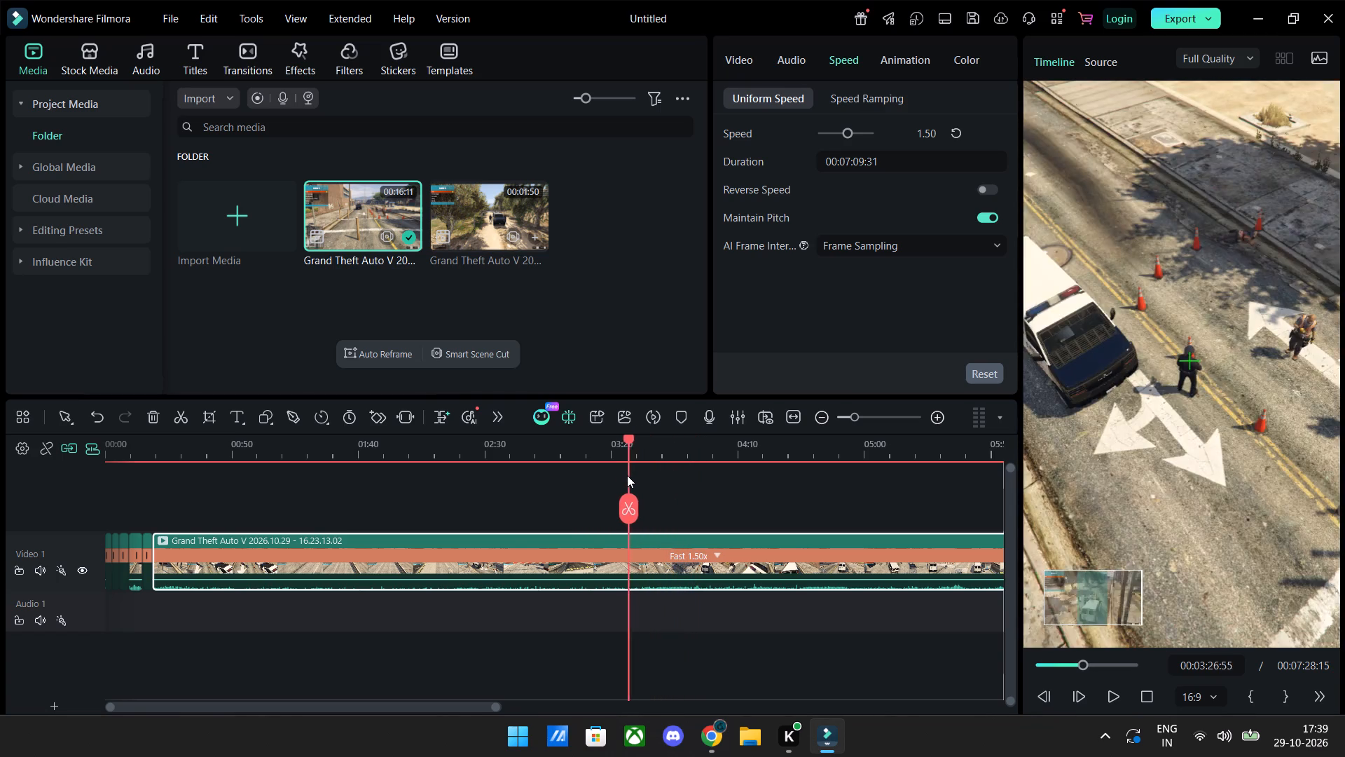
pyautogui.moveTo(627, 475); pyautogui.dragTo(648, 477)
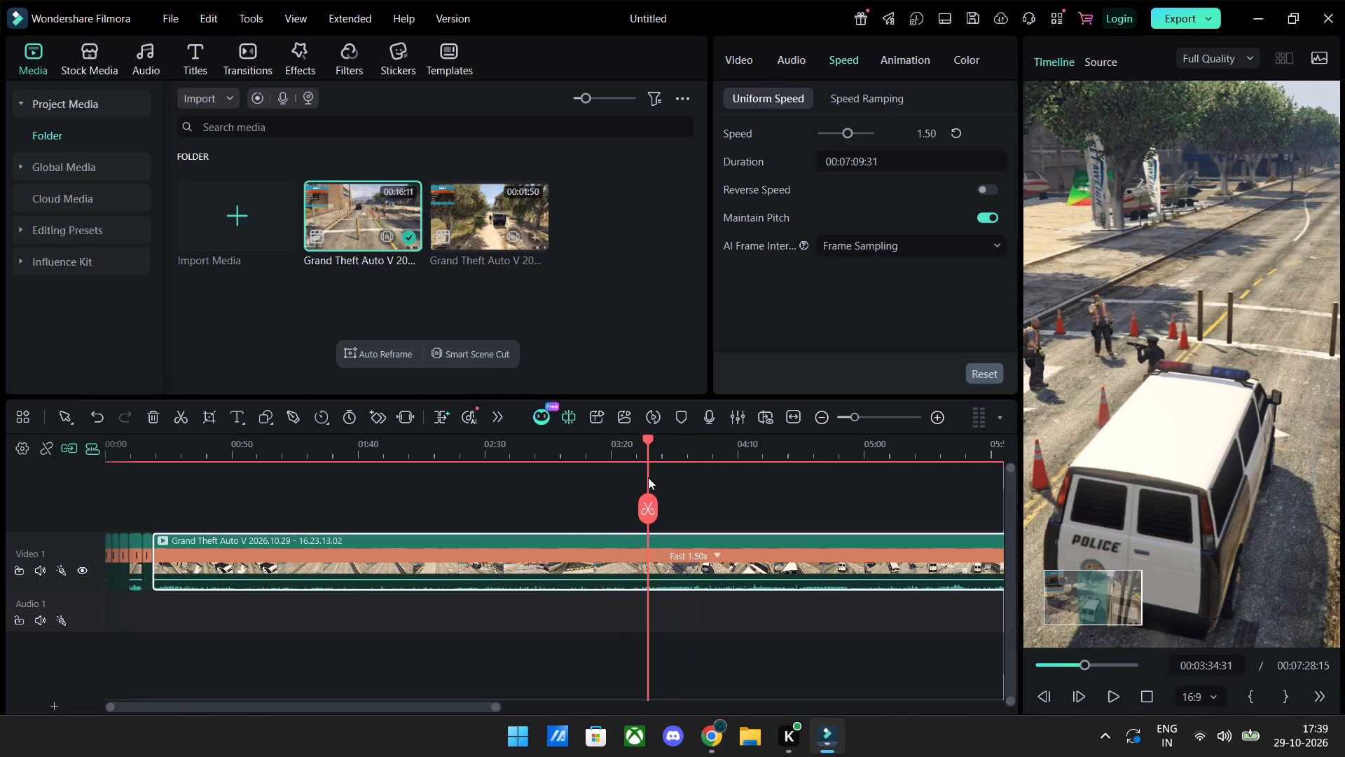
pyautogui.moveTo(648, 477); pyautogui.dragTo(647, 479)
pyautogui.click(645, 510)
pyautogui.click(598, 551)
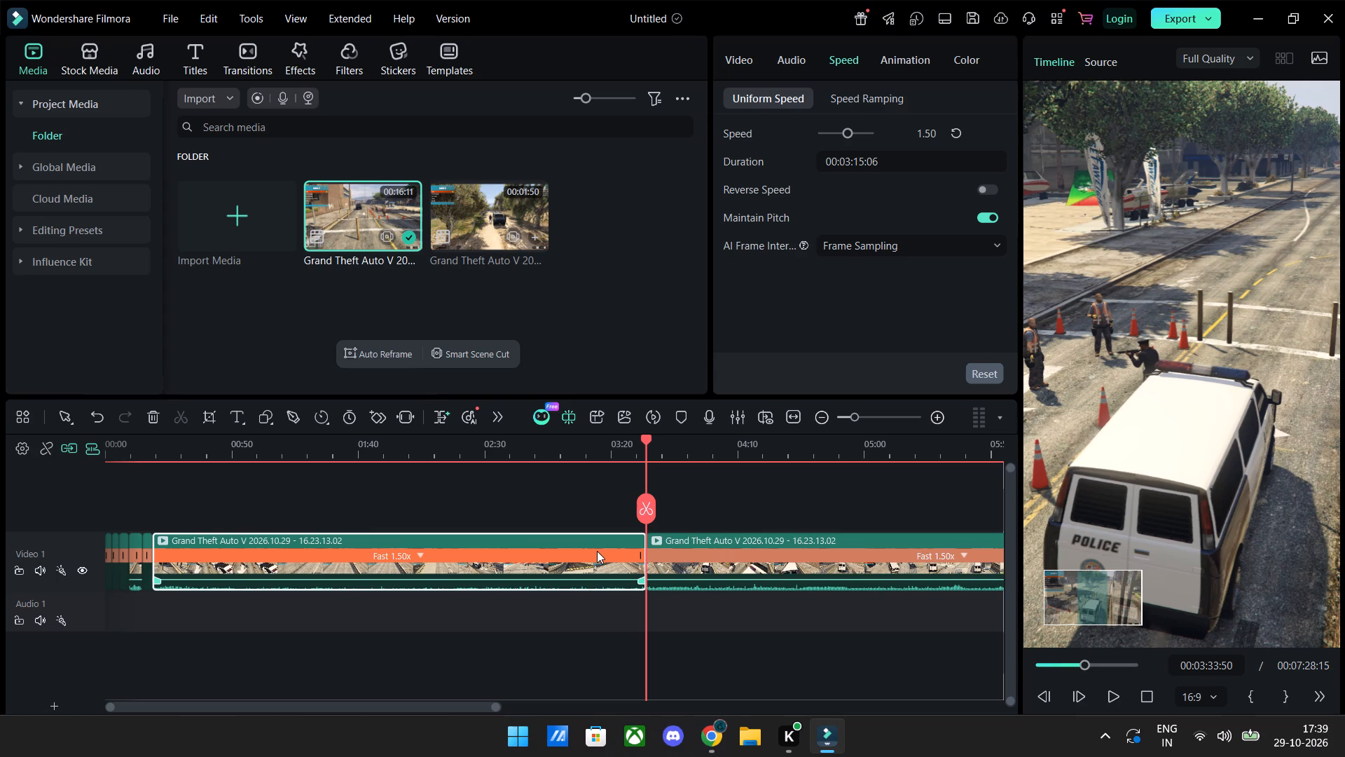
pyautogui.press('Delete')
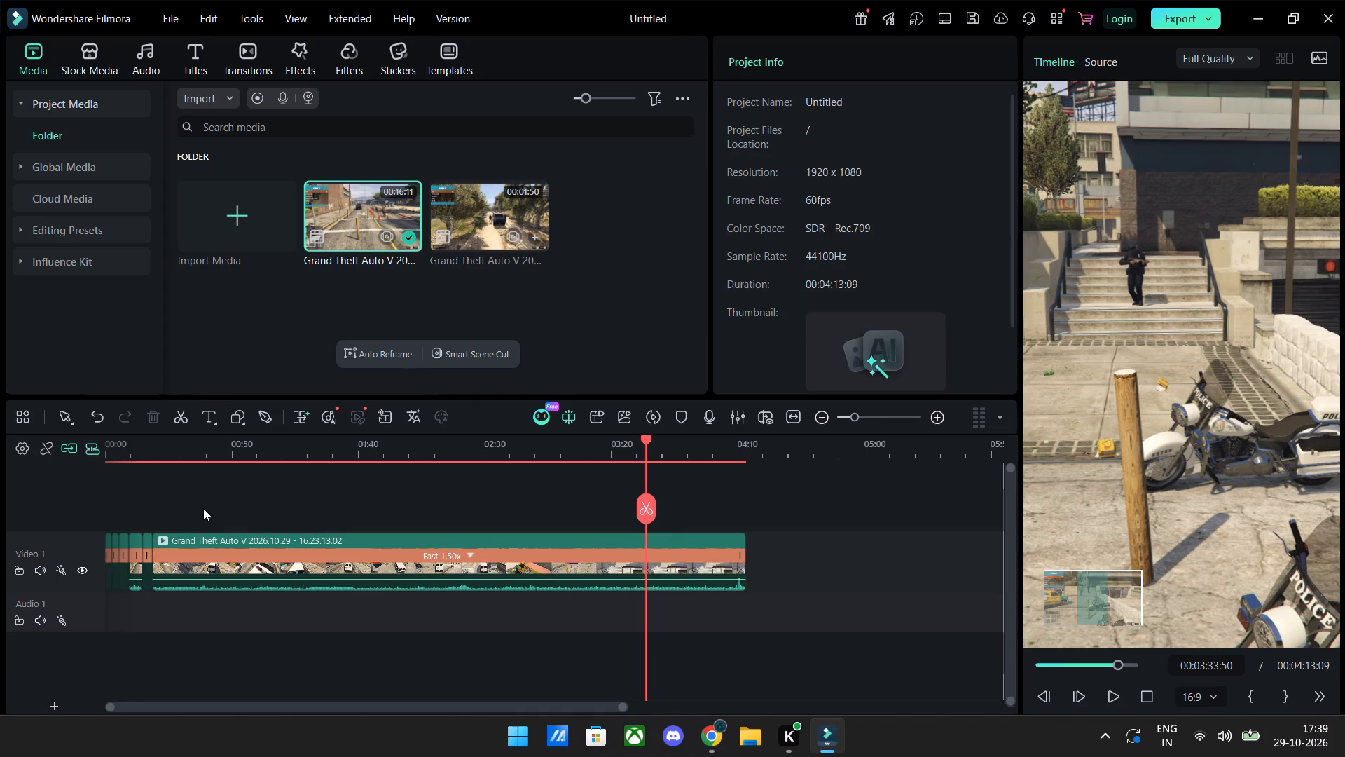
# Play back the new join from about 00:00:18 to 00:00:20 to check the transition.
pyautogui.keyDown('ctrl'); pyautogui.scroll(9, 208, 507); pyautogui.keyUp('ctrl')
pyautogui.moveTo(649, 707); pyautogui.dragTo(147, 707)
pyautogui.click(338, 438)
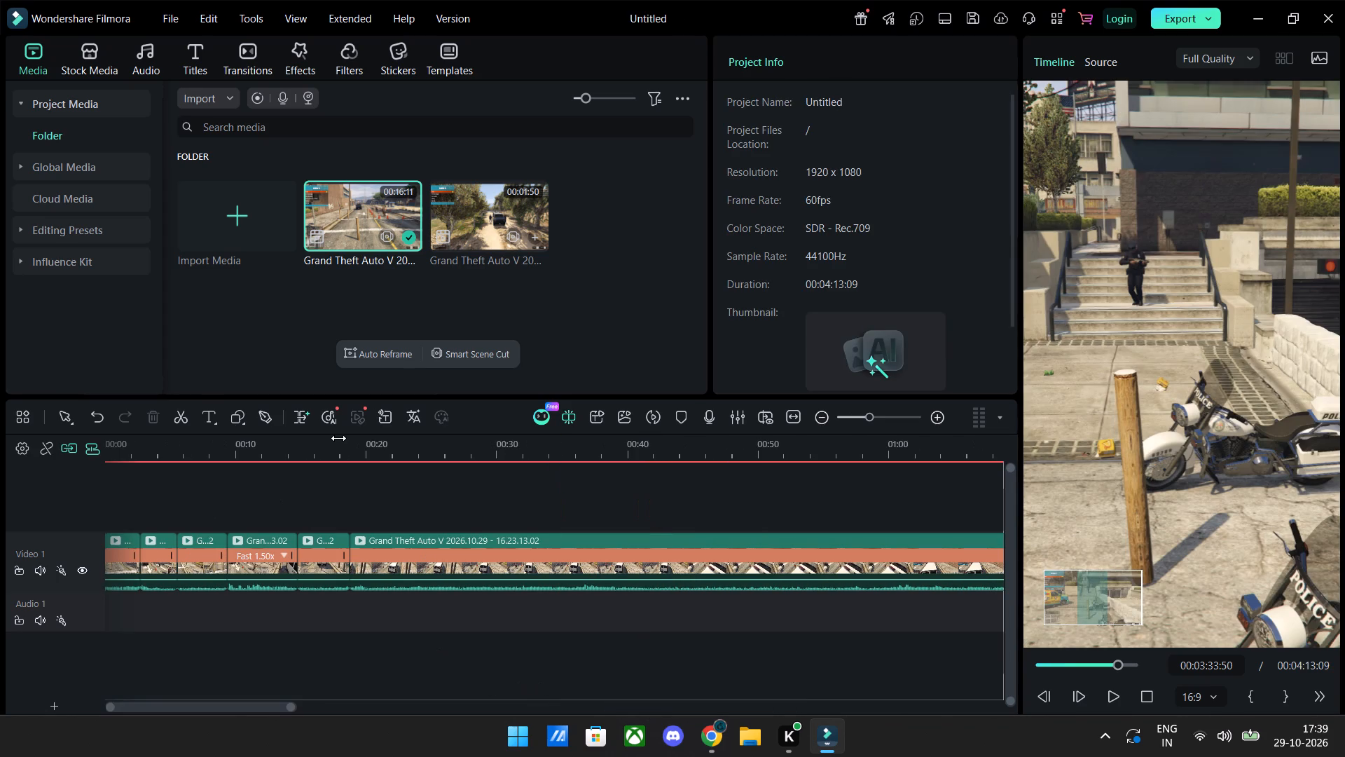
pyautogui.press('space')
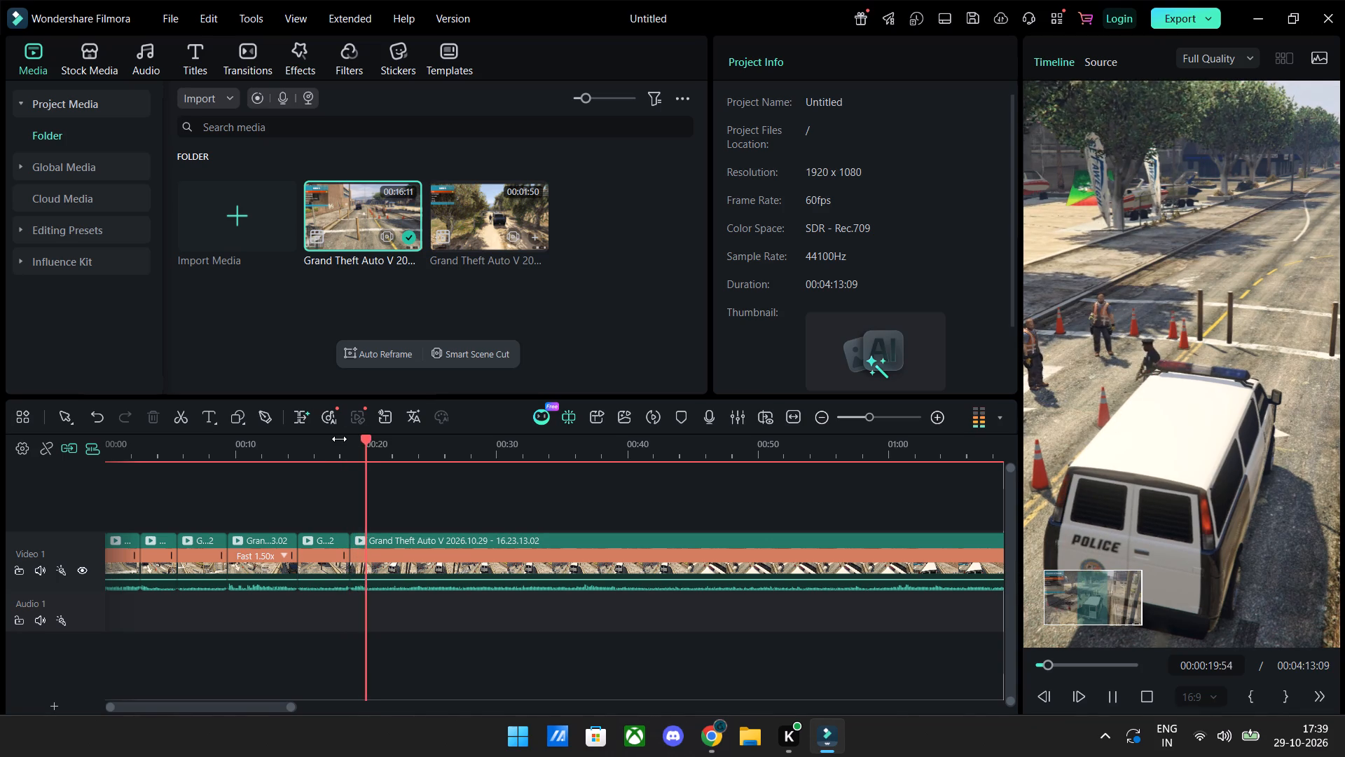
pyautogui.press('space')
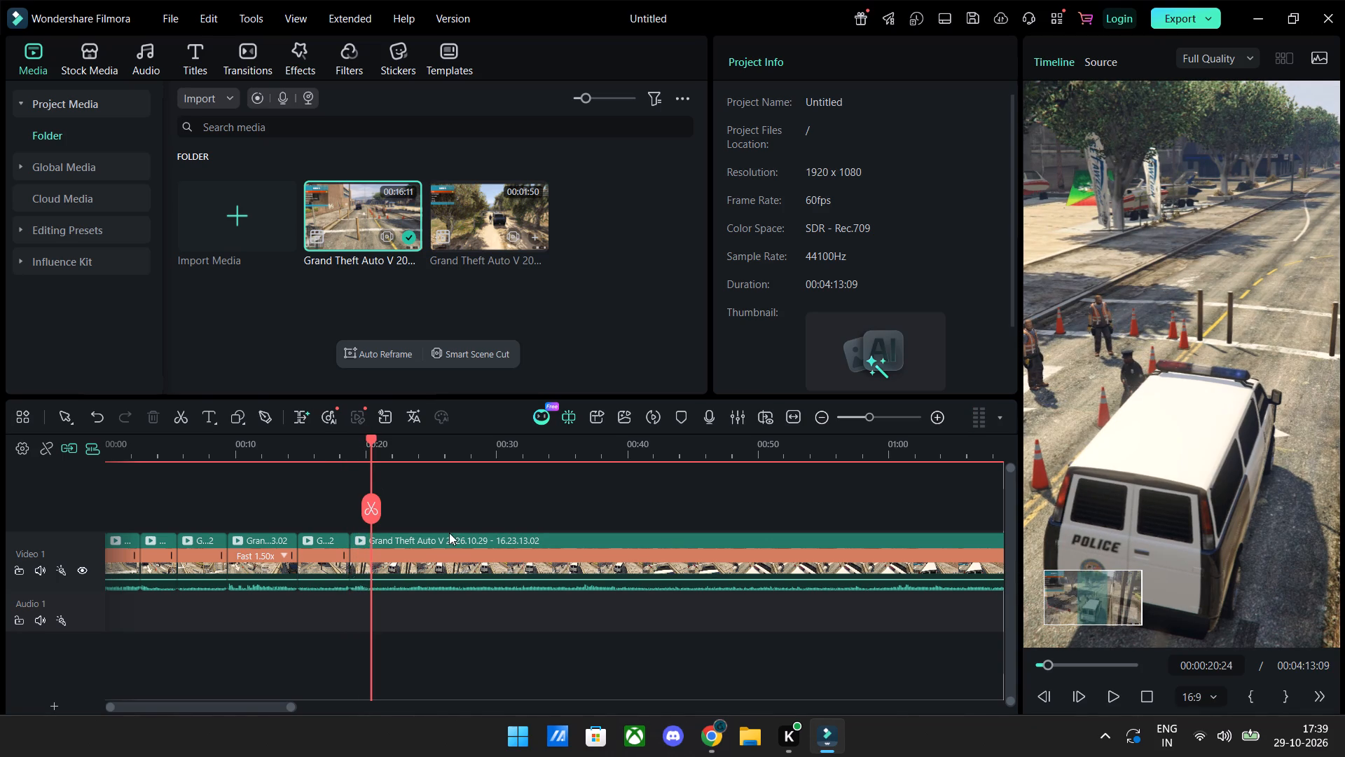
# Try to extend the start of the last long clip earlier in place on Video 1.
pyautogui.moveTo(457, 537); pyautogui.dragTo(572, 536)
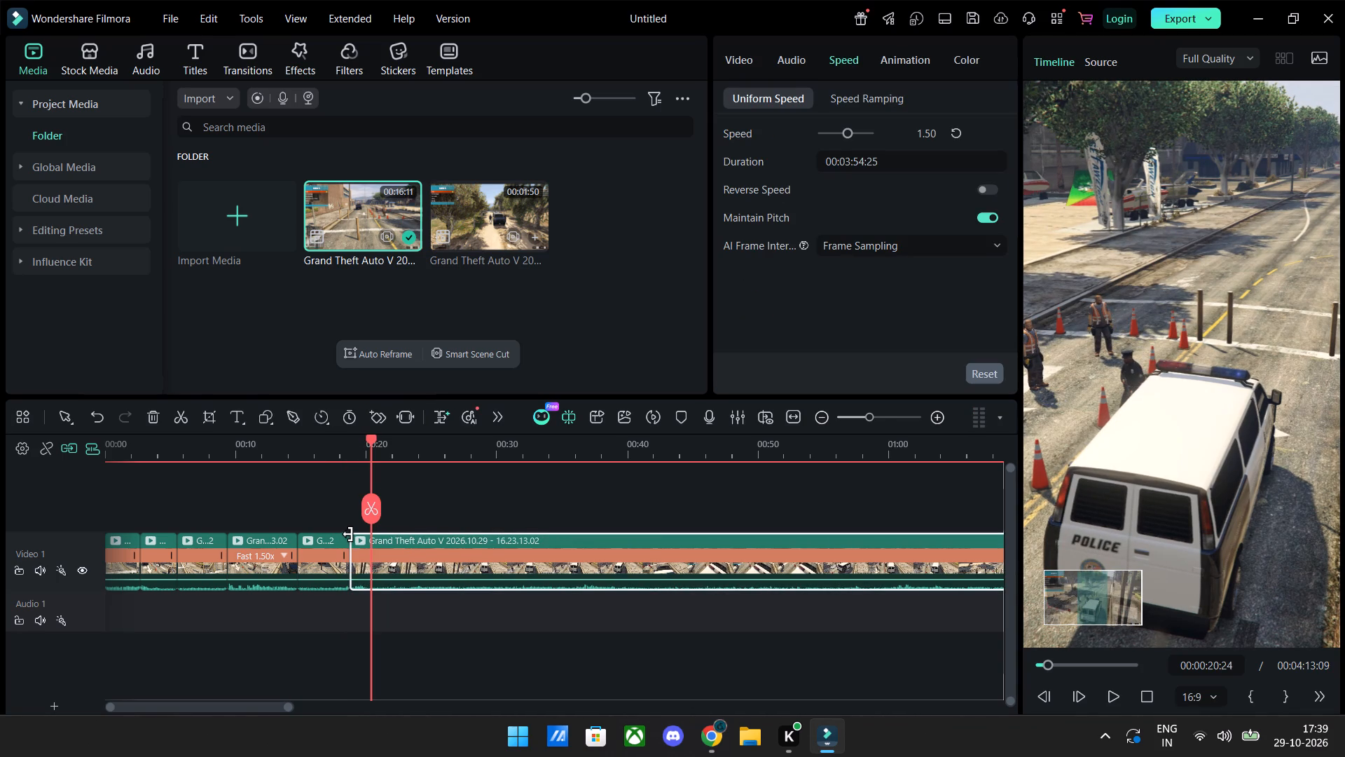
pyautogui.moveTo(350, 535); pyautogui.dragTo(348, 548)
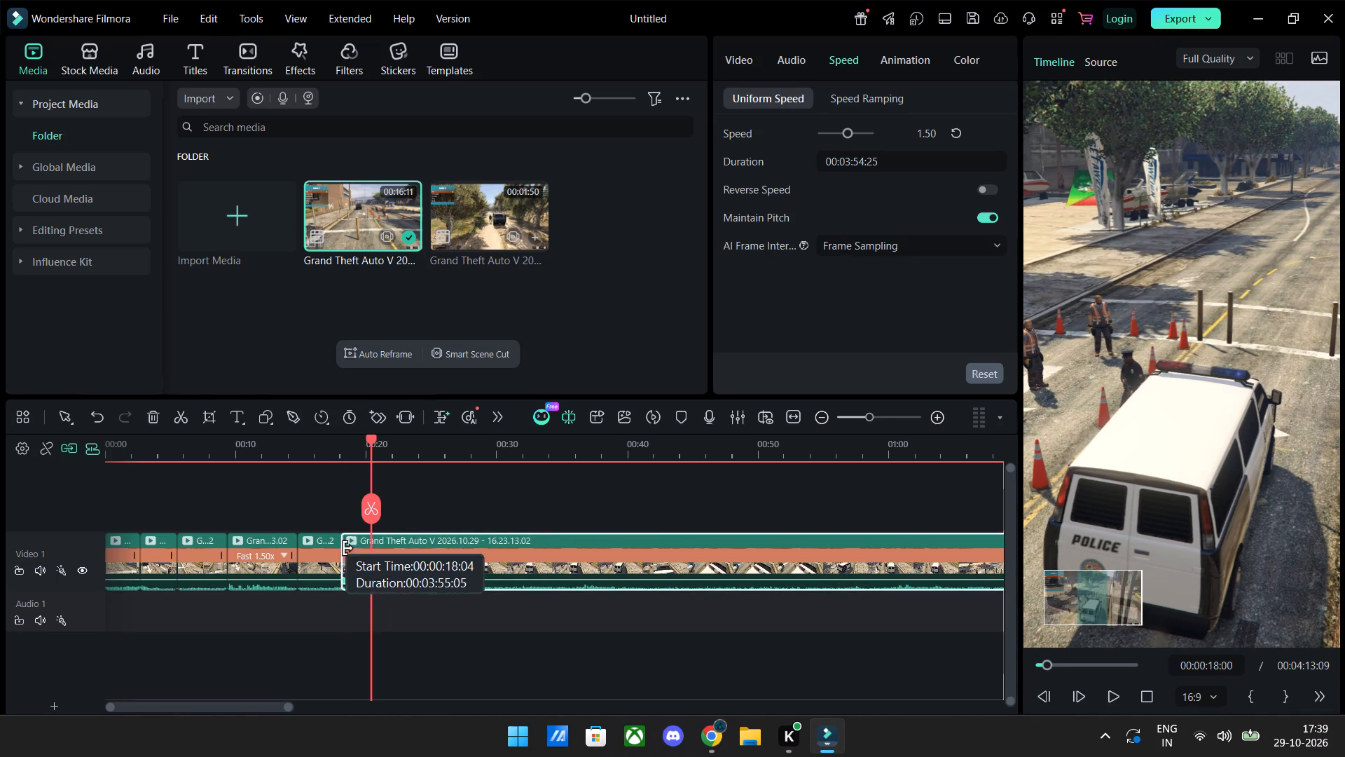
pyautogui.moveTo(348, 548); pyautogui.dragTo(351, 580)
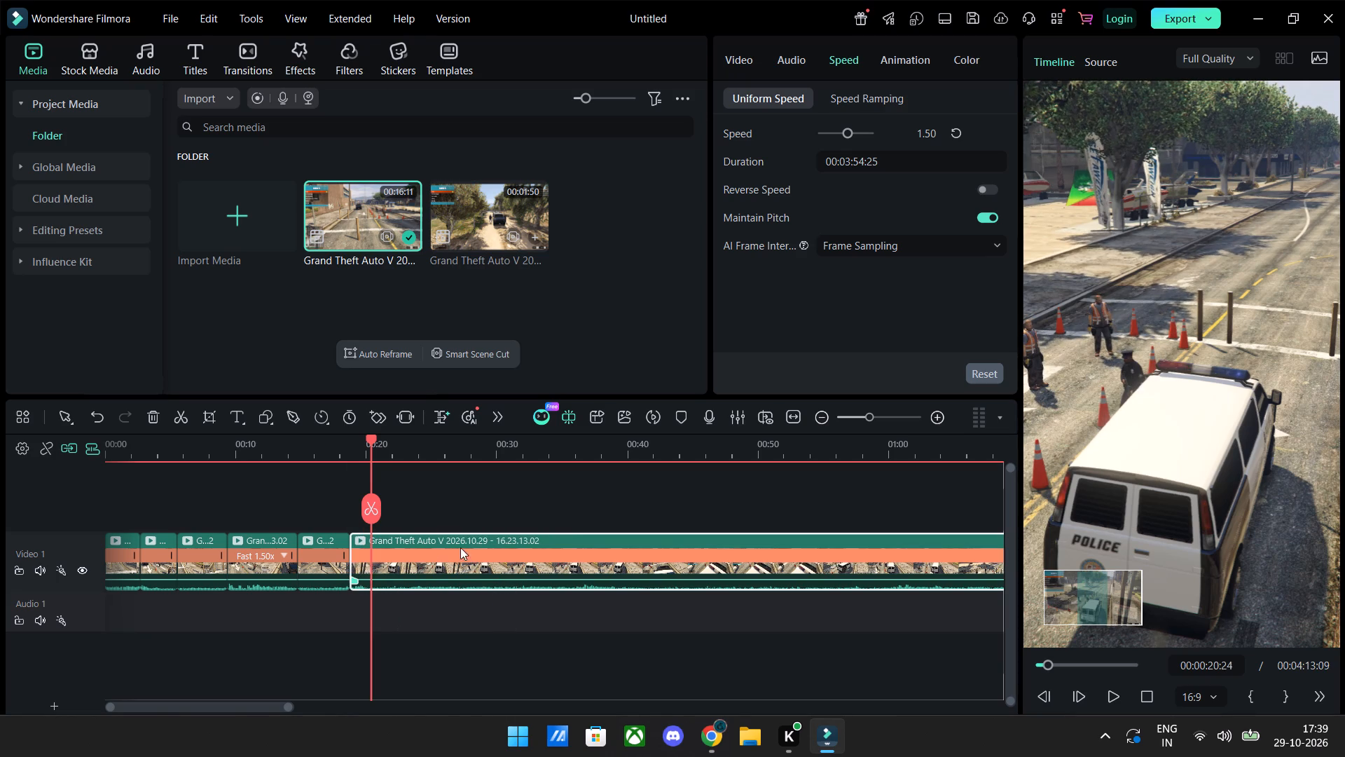
# Place the last clip on a separate track, extend its start to a 00:04:00:31 duration, and return it to Video 1 directly after the preceding clip.
pyautogui.moveTo(469, 536); pyautogui.dragTo(472, 525)
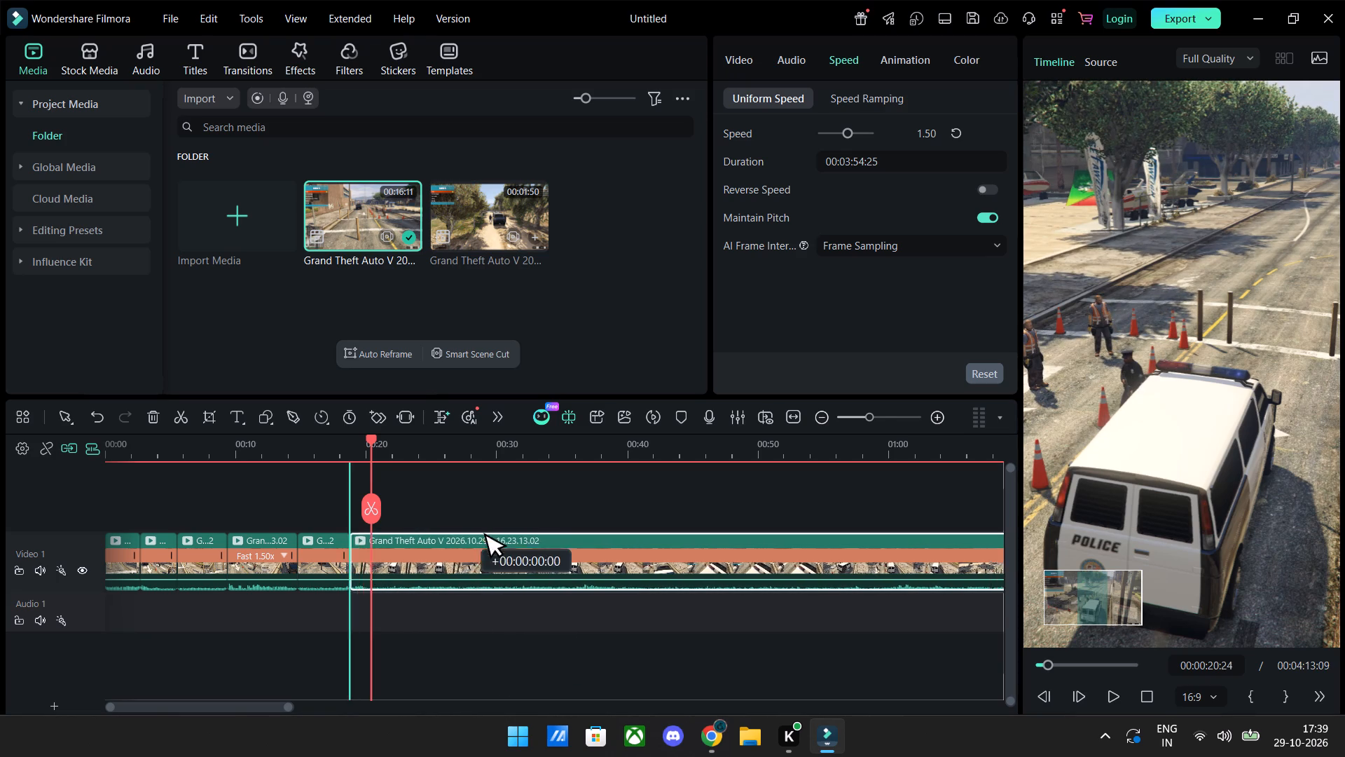
pyautogui.moveTo(472, 525); pyautogui.dragTo(474, 486)
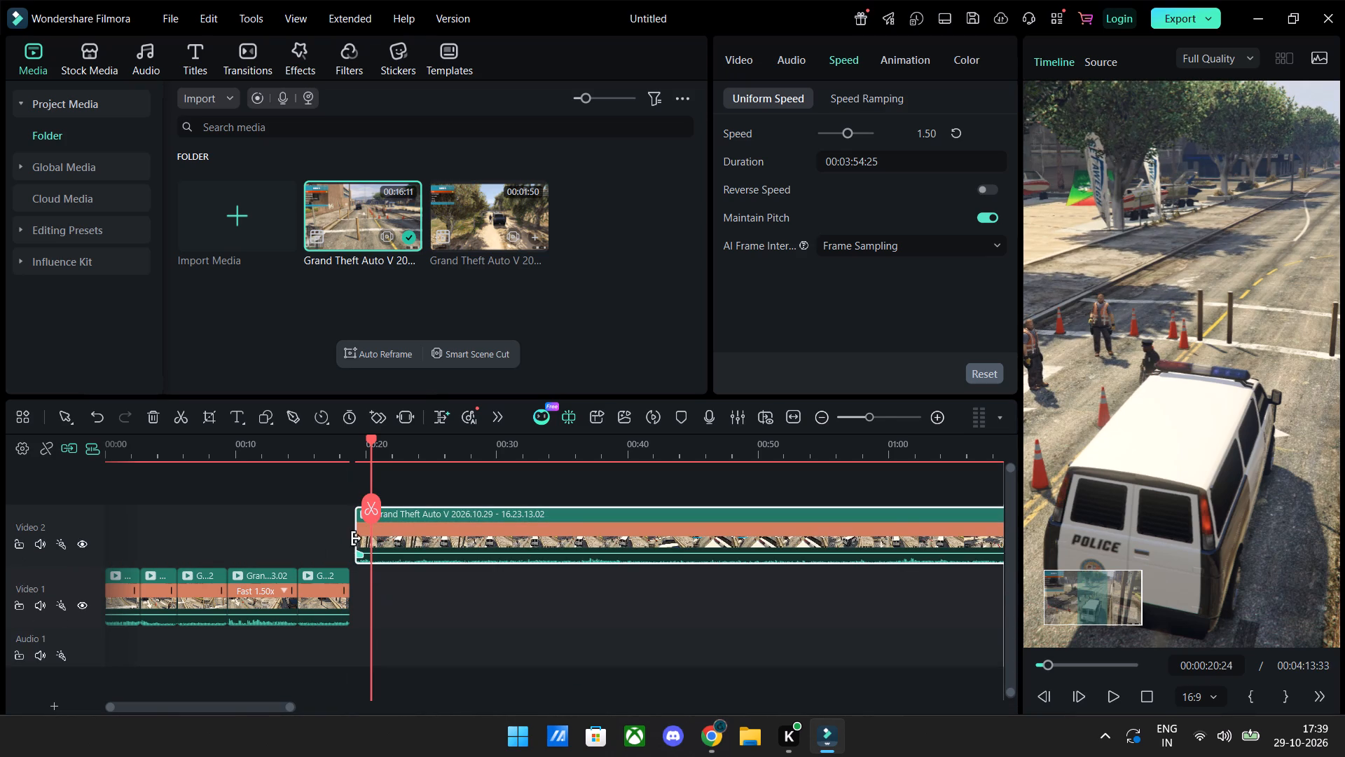
pyautogui.moveTo(357, 538); pyautogui.dragTo(277, 550)
pyautogui.moveTo(427, 507); pyautogui.dragTo(451, 517)
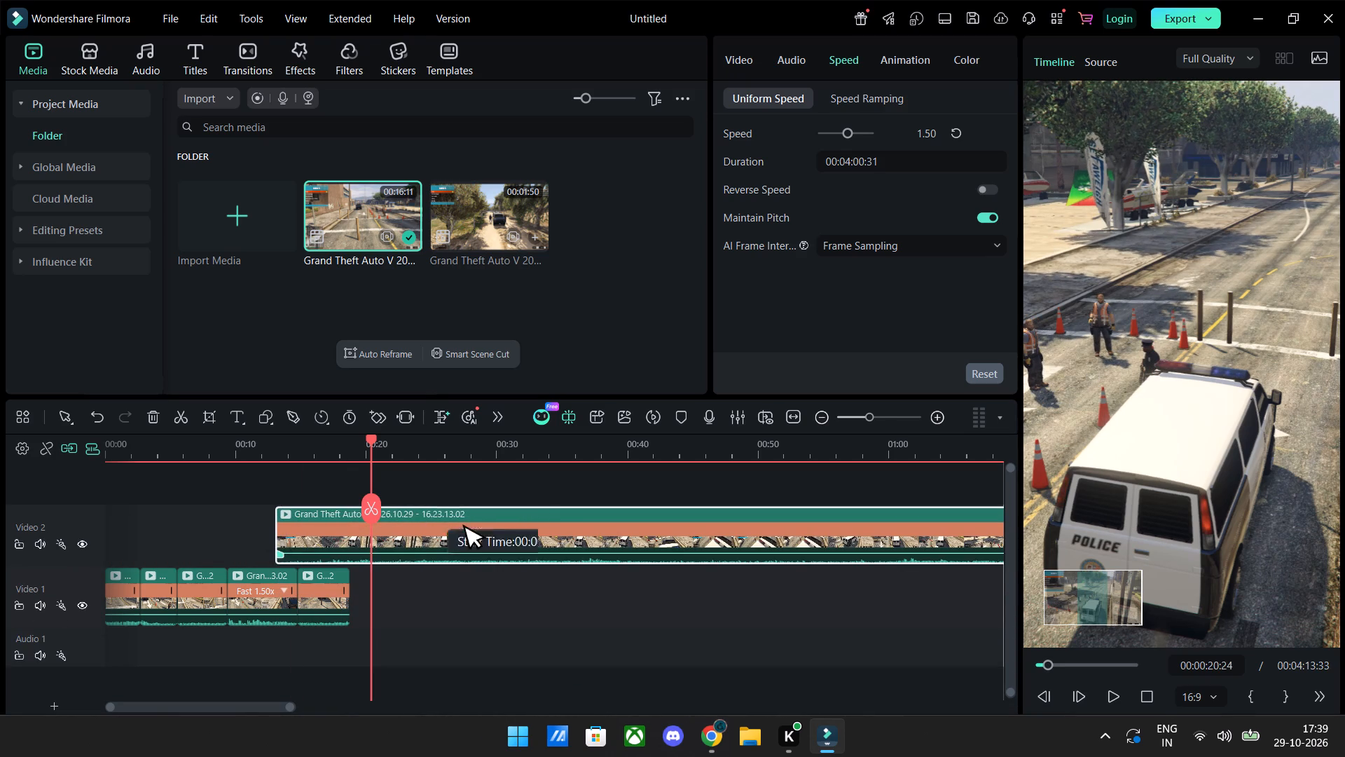
pyautogui.moveTo(451, 517); pyautogui.dragTo(501, 586)
# Split the extended clip at 00:00:22:55, on the rear view of the police van, and delete the short segment before the split.
pyautogui.press('space')
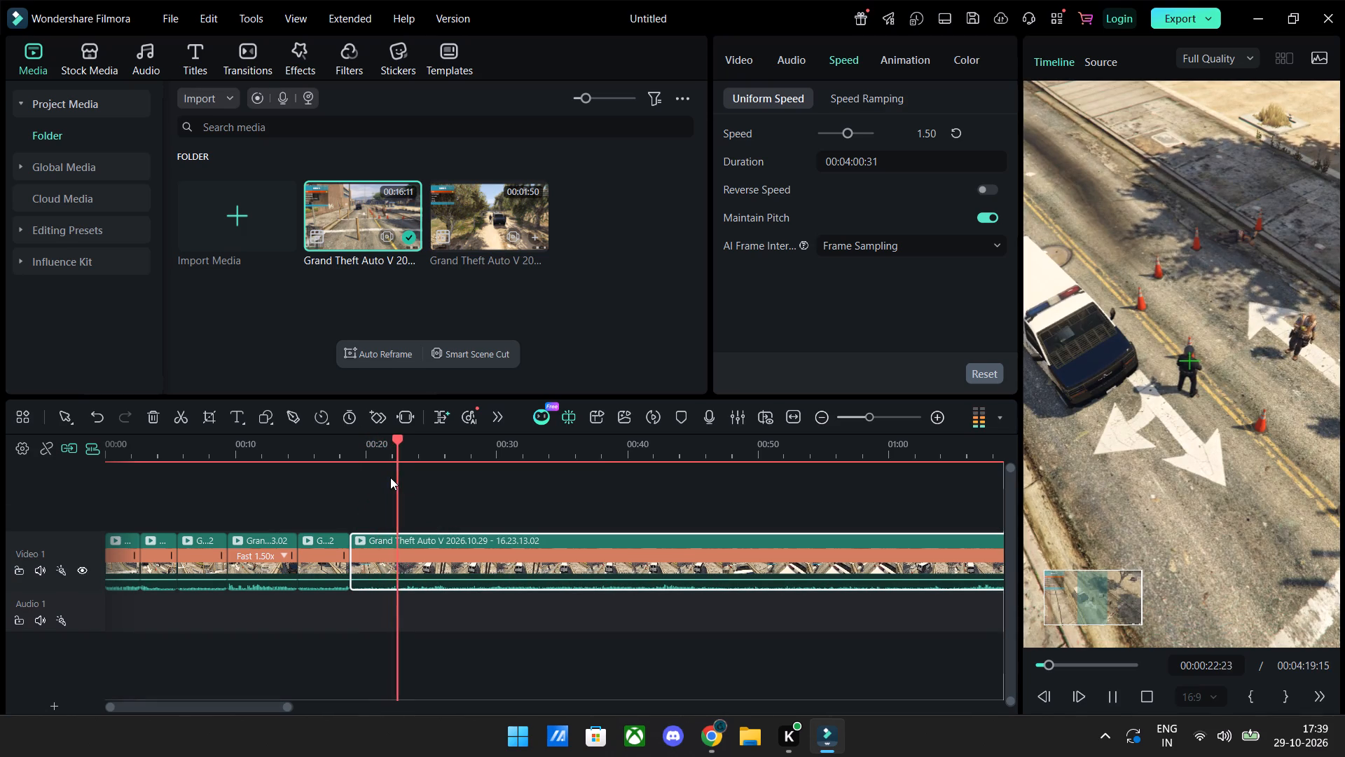
pyautogui.press('space')
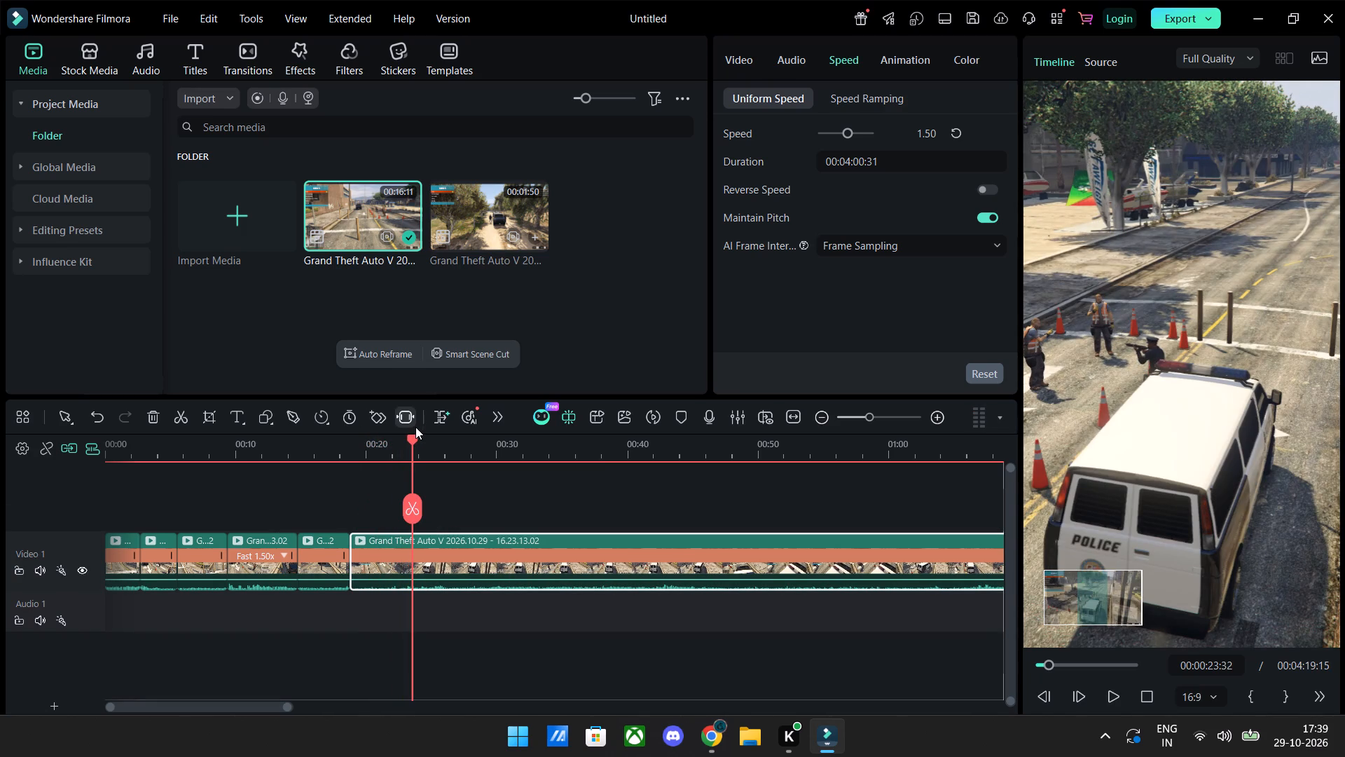
pyautogui.press('Left')
pyautogui.press('Left')
pyautogui.press('Left')
pyautogui.press('Left')
pyautogui.press('Left')
pyautogui.press('Left')
pyautogui.press('Left')
pyautogui.press('Left')
pyautogui.press('Left')
pyautogui.press('Left')
pyautogui.press('Left')
pyautogui.press('Left')
pyautogui.press('Left')
pyautogui.press('Left')
pyautogui.press('Left')
pyautogui.press('Left')
pyautogui.press('Left')
pyautogui.press('Left')
pyautogui.press('Left')
pyautogui.press('Left')
pyautogui.press('Left')
pyautogui.press('Left')
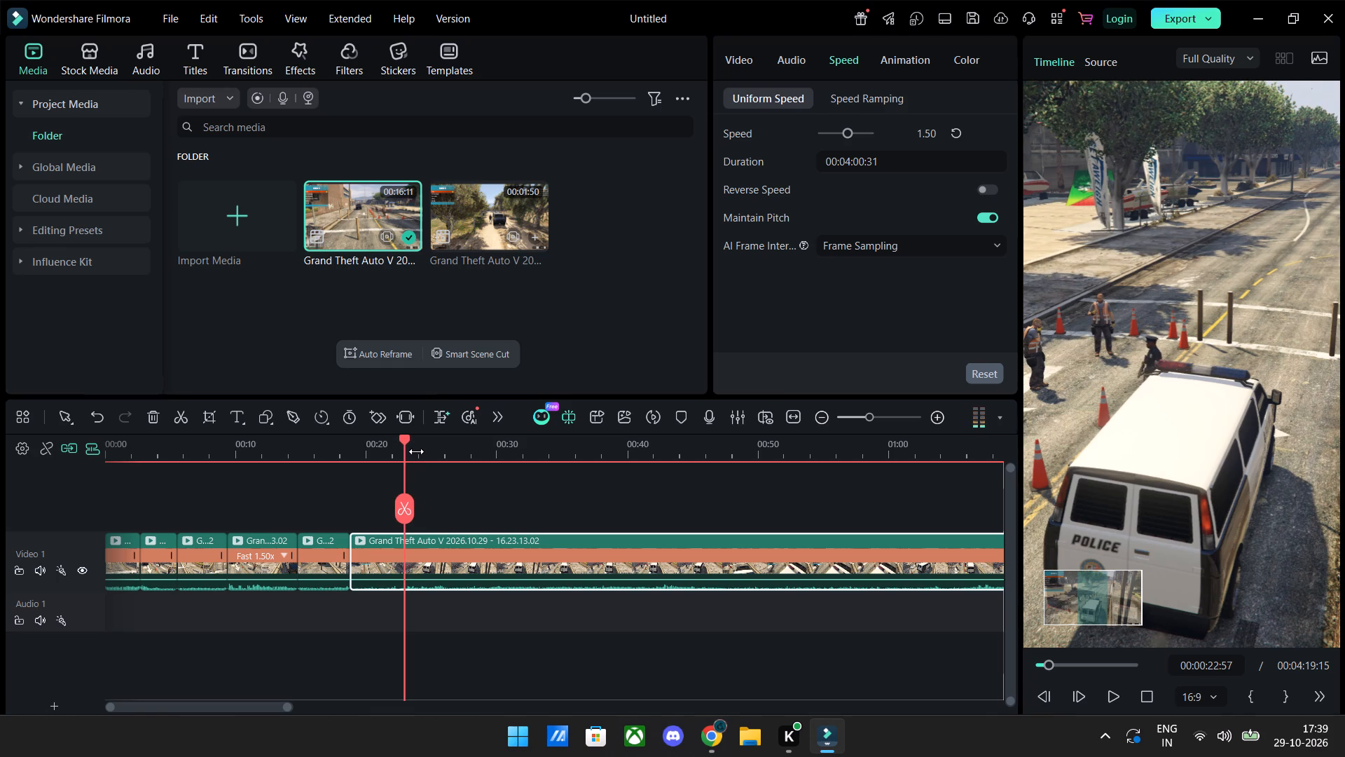
pyautogui.press('Left')
pyautogui.press('Left')
pyautogui.click(400, 506)
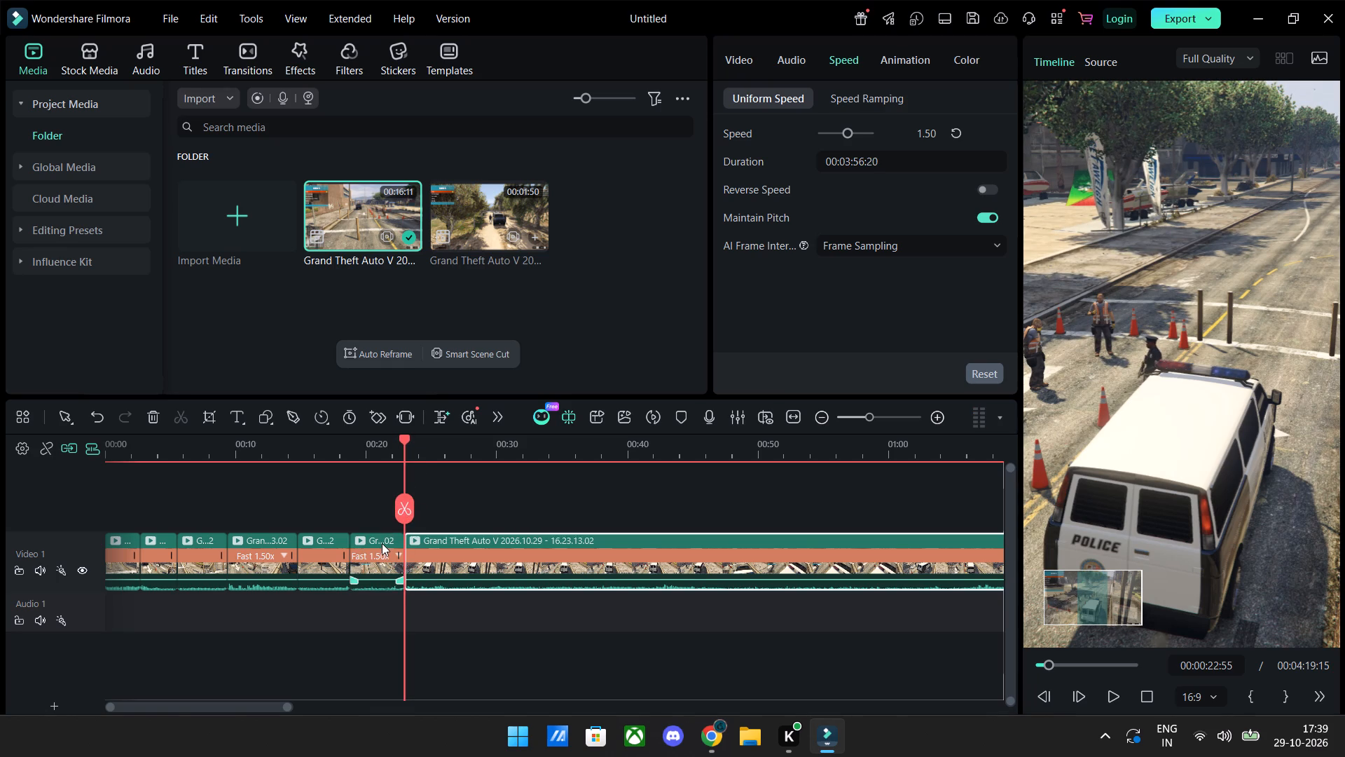
pyautogui.click(382, 544)
pyautogui.press('Delete')
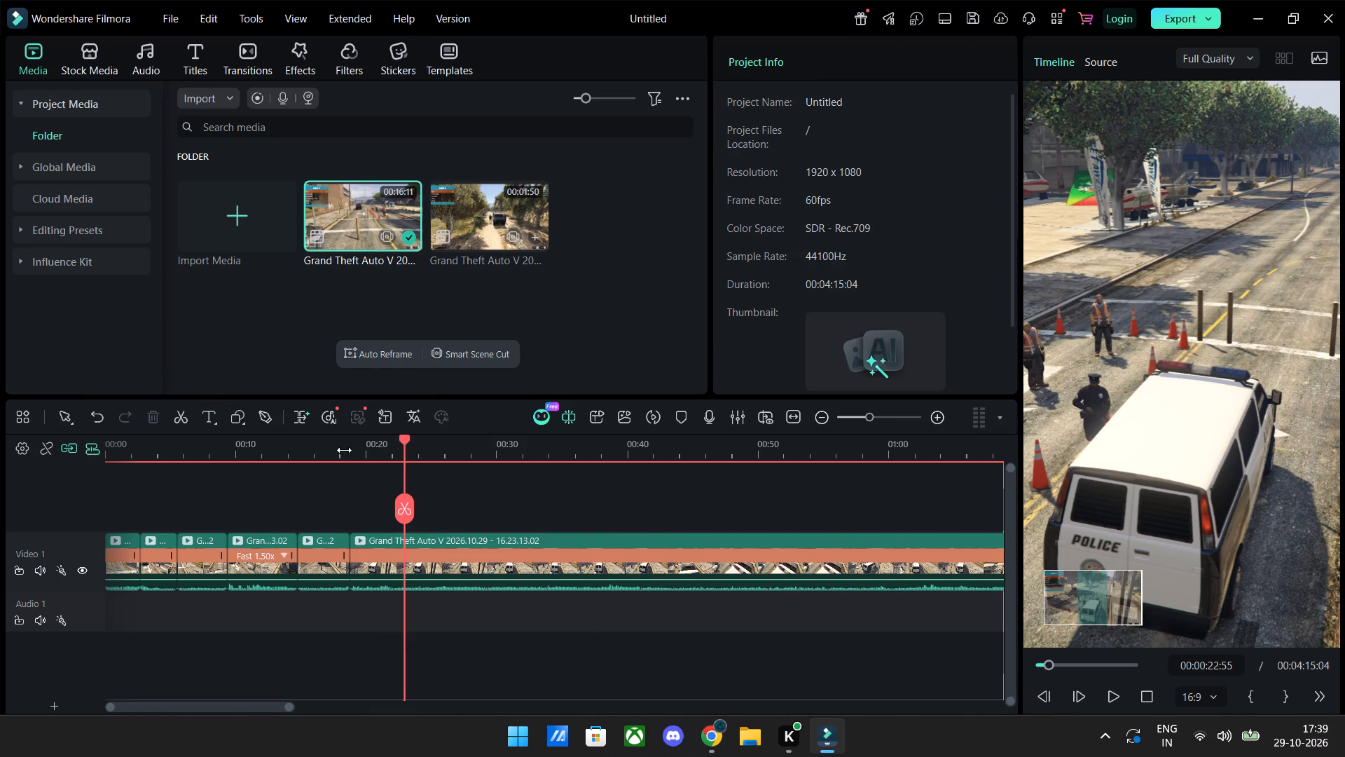
# Play back the new join from about 00:00:18 to 00:00:32 to check the transition and the police van footage that follows.
pyautogui.click(339, 451)
pyautogui.press('space')
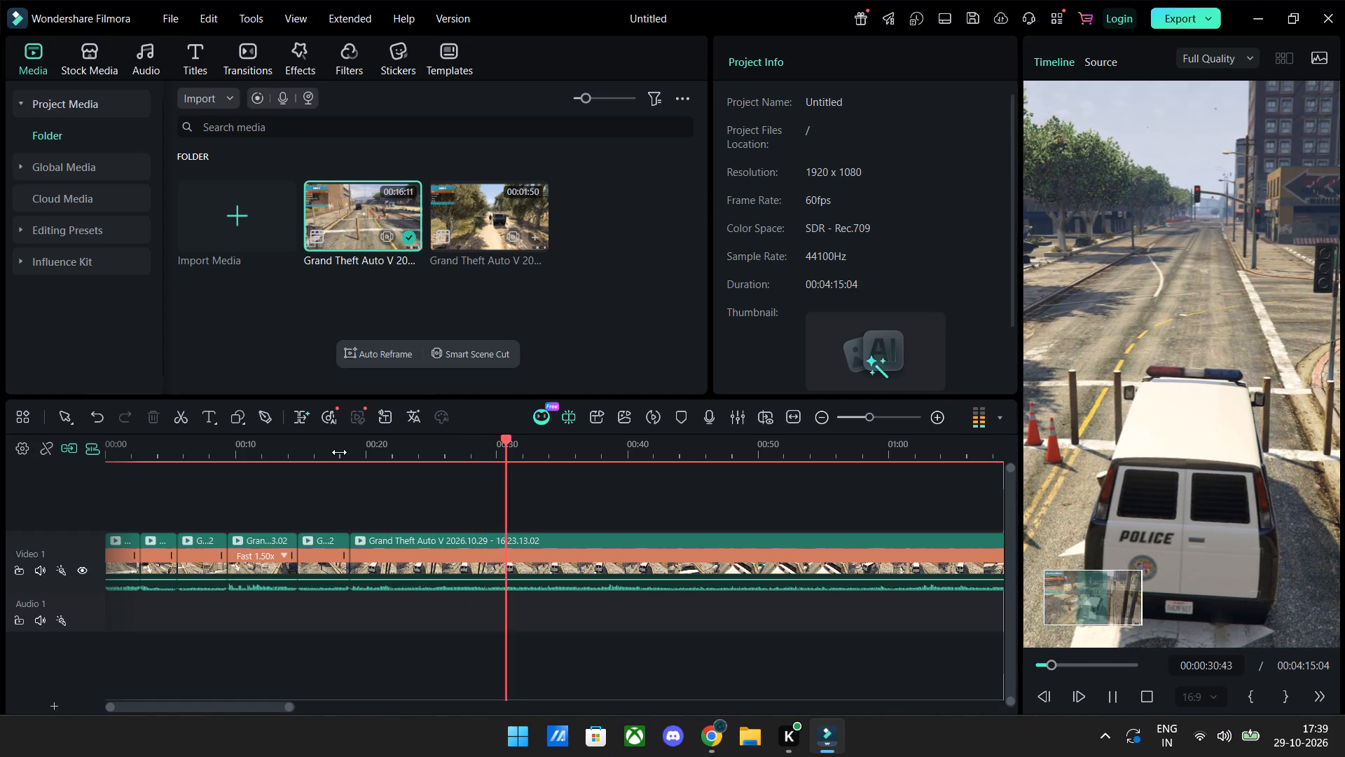
pyautogui.press('space')
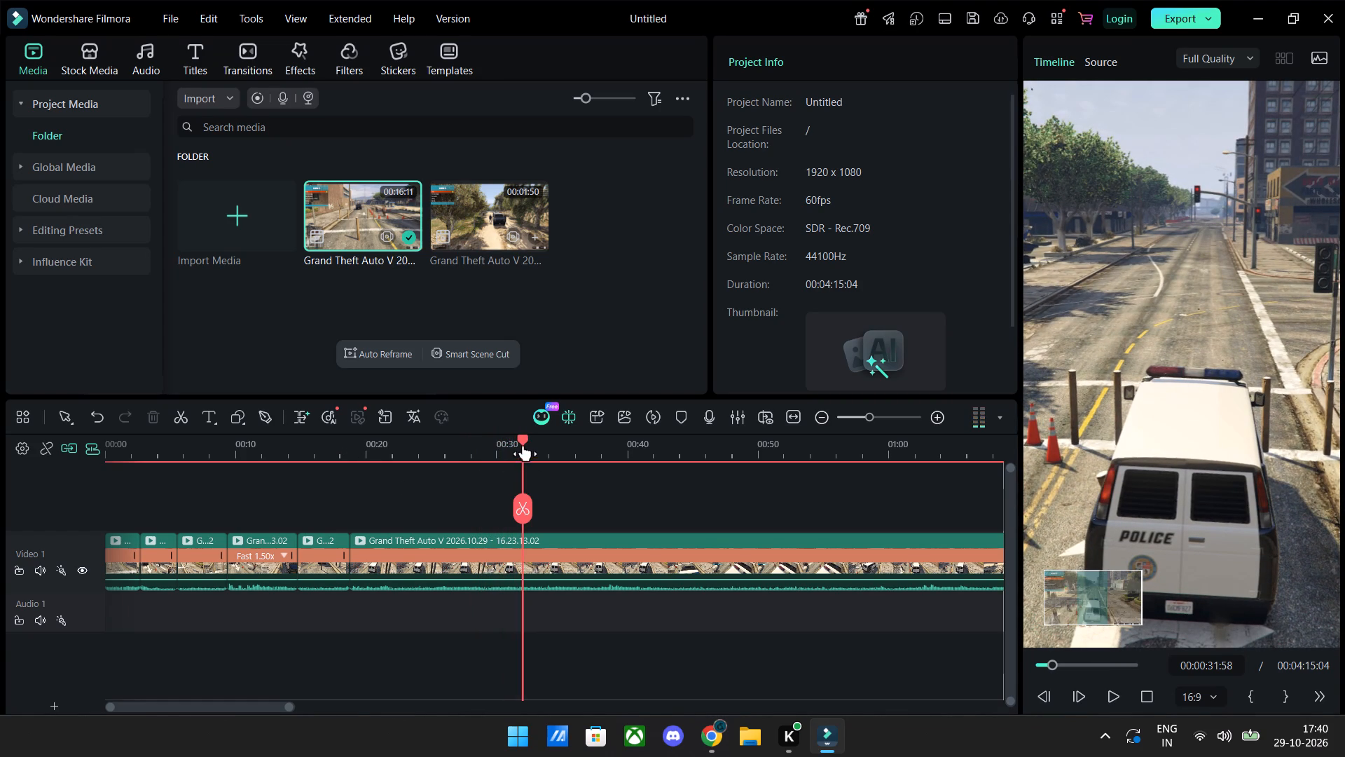
# Skim the last long clip to about 00:01:30, and play it back from about 00:00:20 to 00:00:58 to examine the police van footage.
pyautogui.moveTo(525, 436); pyautogui.dragTo(712, 447)
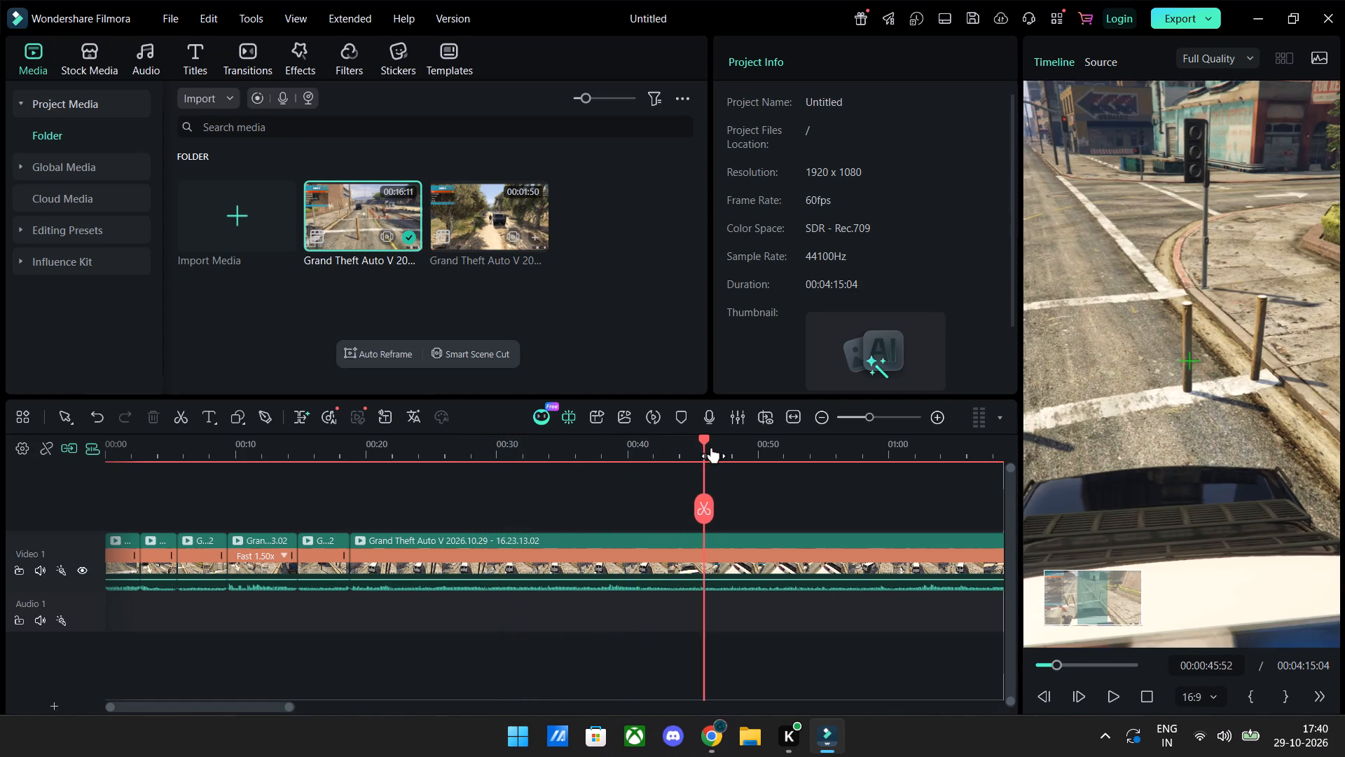
pyautogui.moveTo(712, 447); pyautogui.dragTo(832, 451)
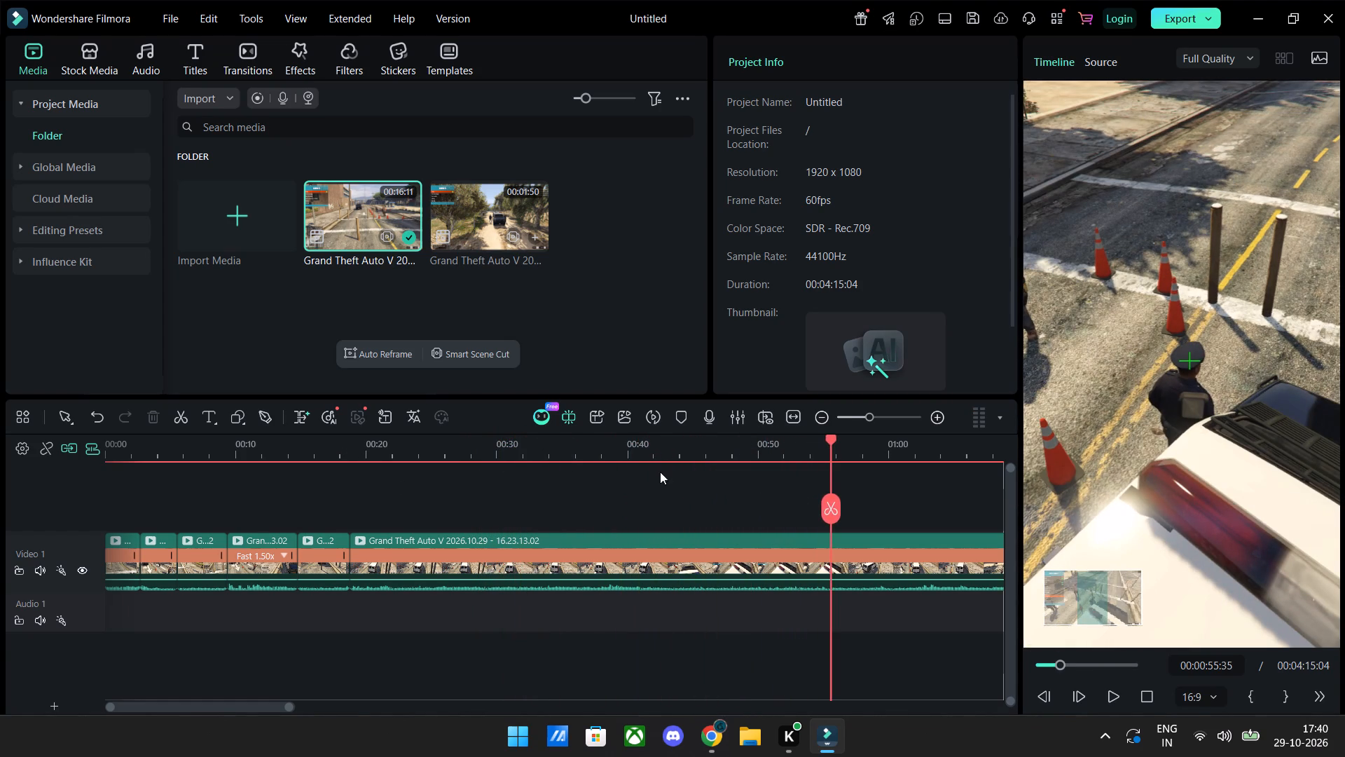
pyautogui.keyDown('ctrl'); pyautogui.scroll(-8, 659, 472); pyautogui.keyUp('ctrl')
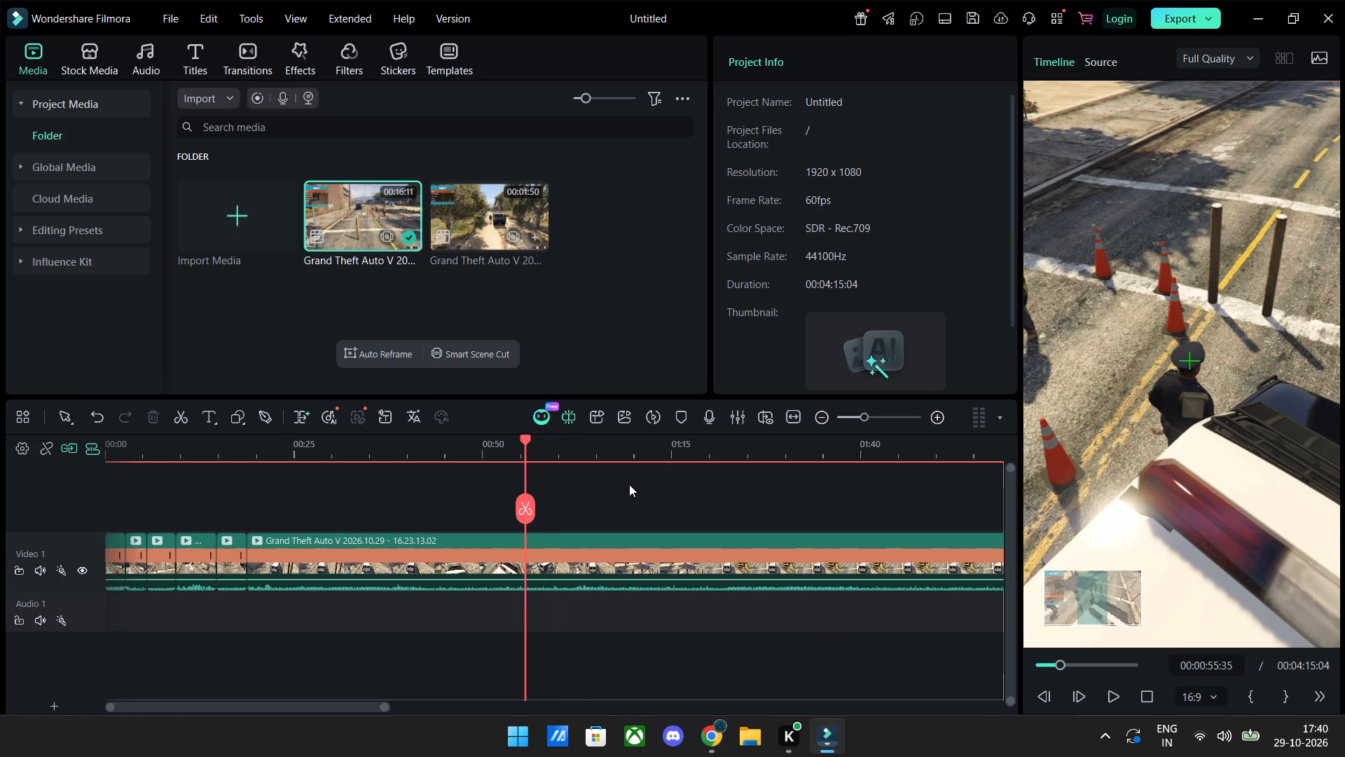
pyautogui.moveTo(272, 442); pyautogui.dragTo(386, 447)
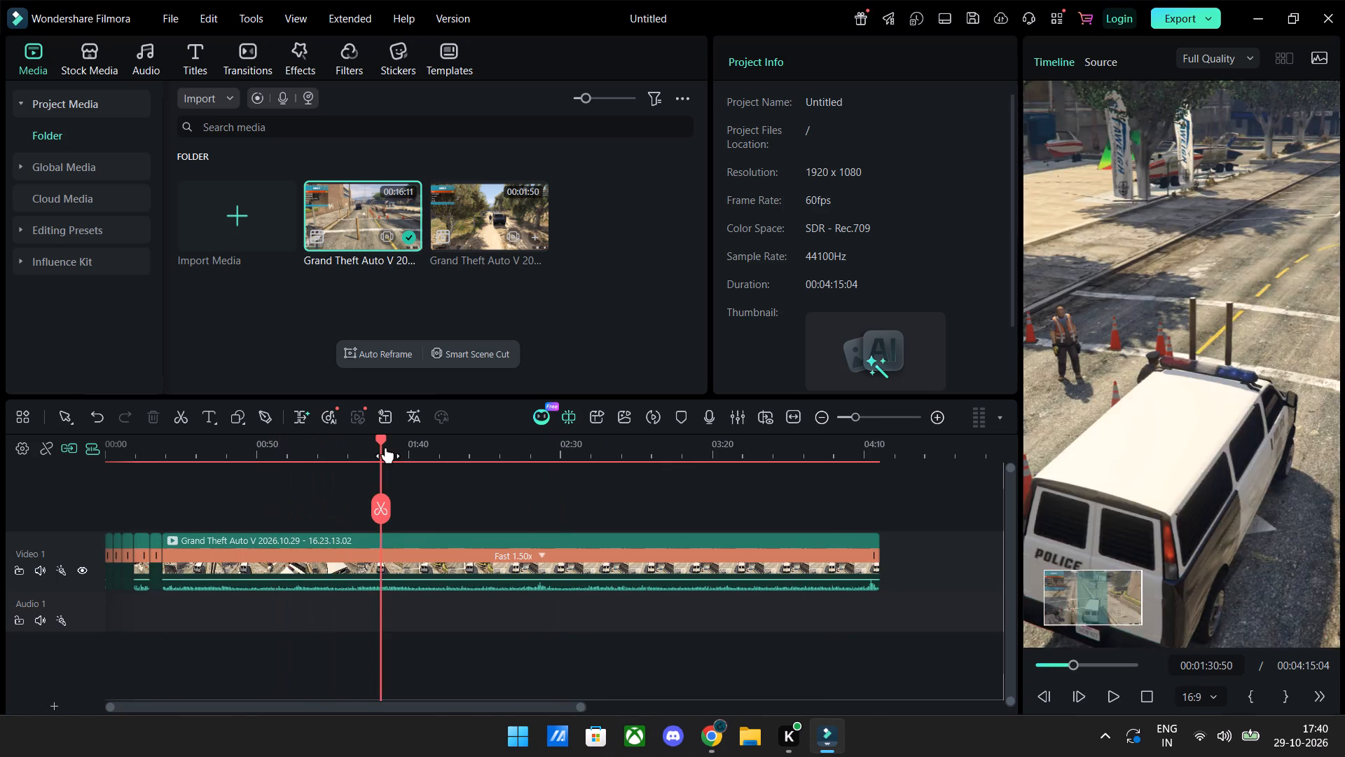
pyautogui.moveTo(386, 447); pyautogui.dragTo(198, 457)
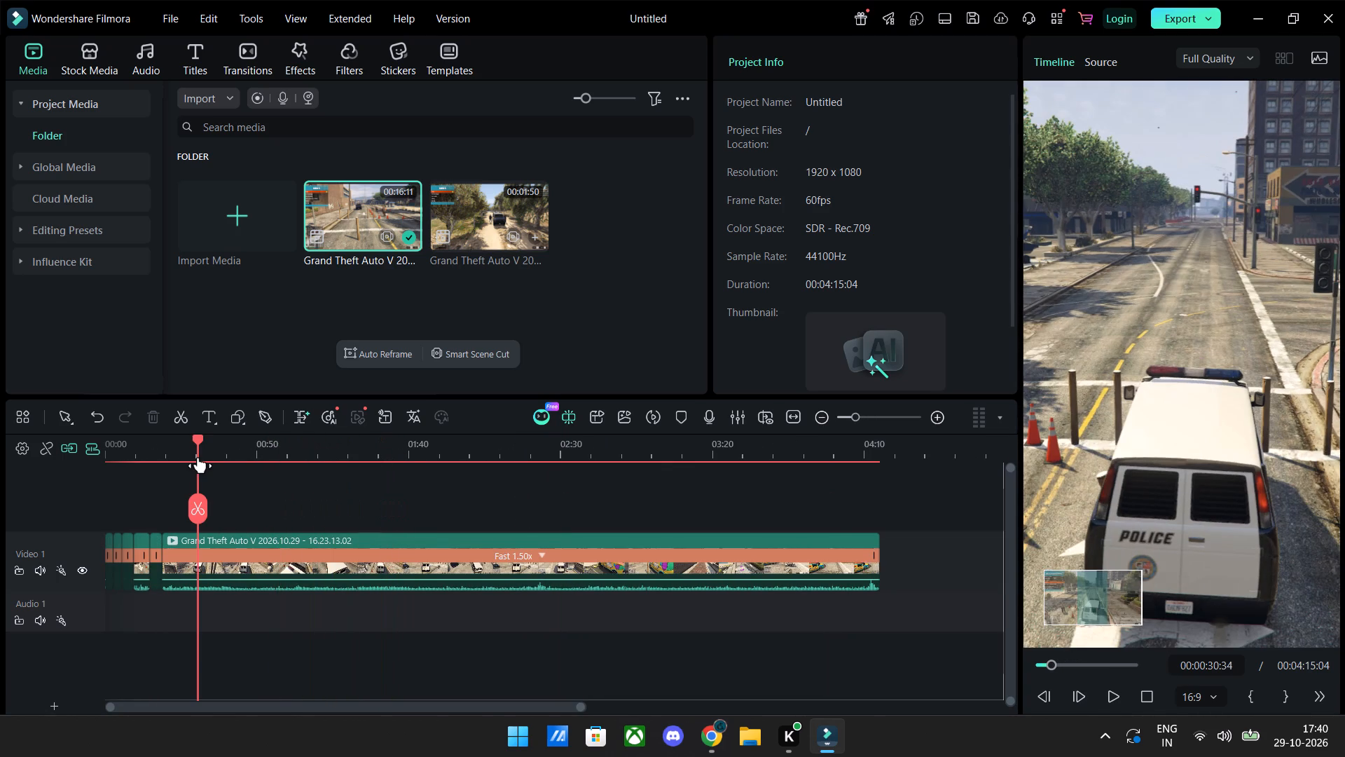
pyautogui.moveTo(198, 457); pyautogui.dragTo(165, 463)
pyautogui.press('space')
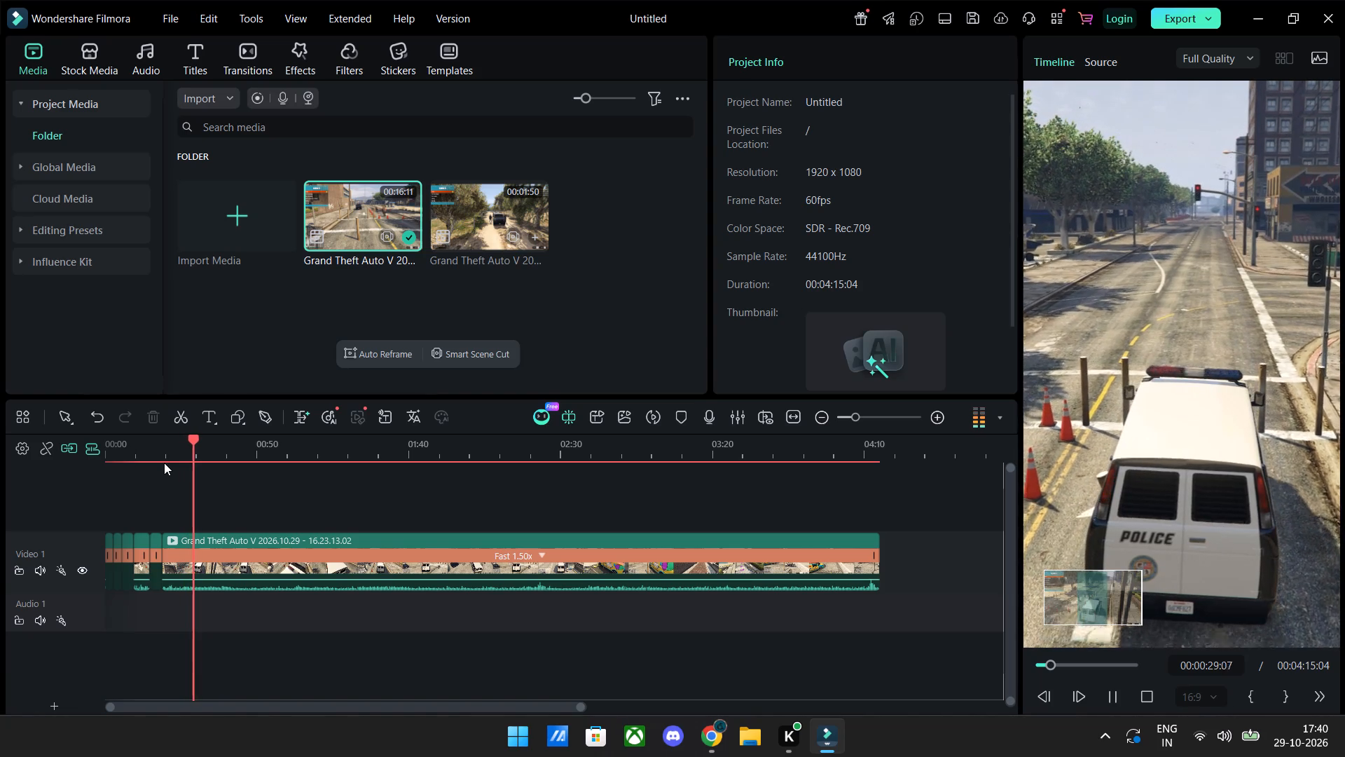
# Switch to Chrome, search GIPHY for "hi lol" in the open Instagram chat, and send the first "Will it work?" GIF.
pyautogui.click(701, 727)
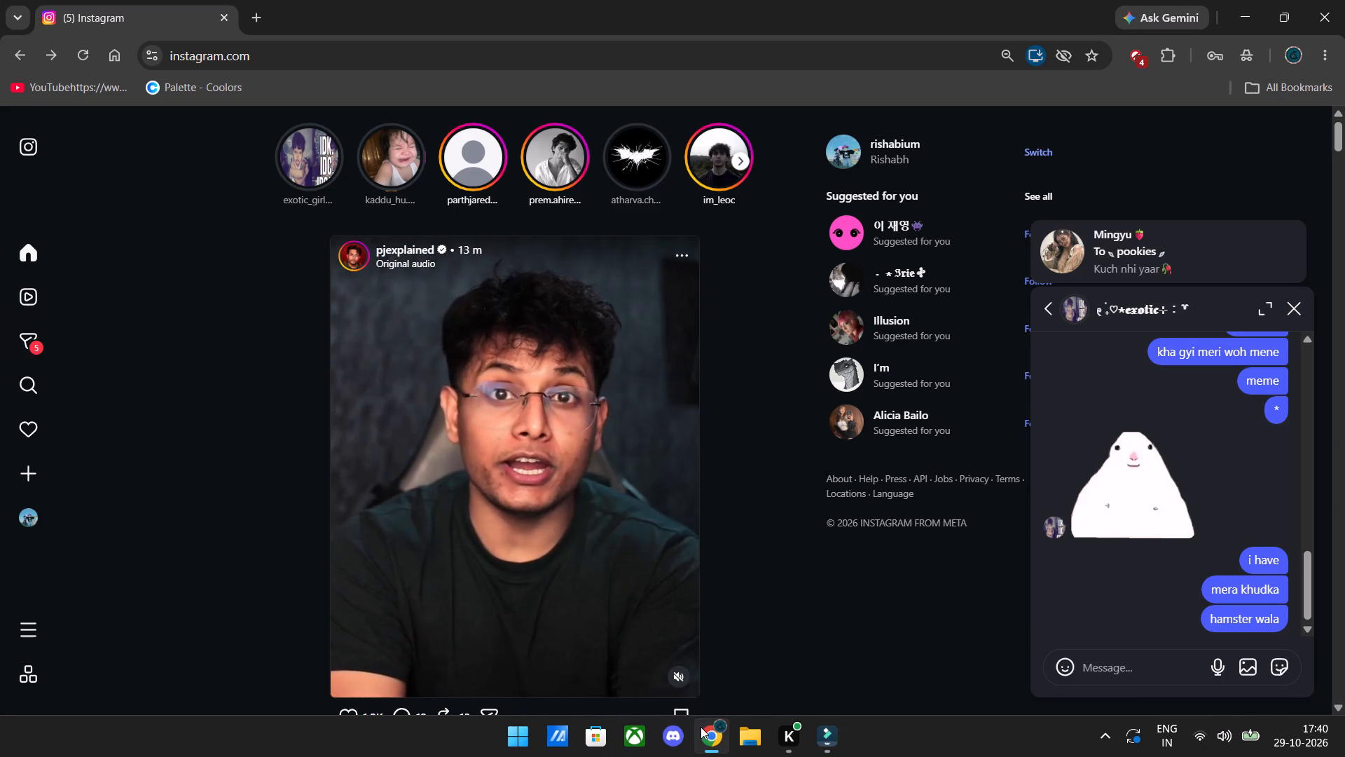
pyautogui.scroll(-6, 1201, 505)
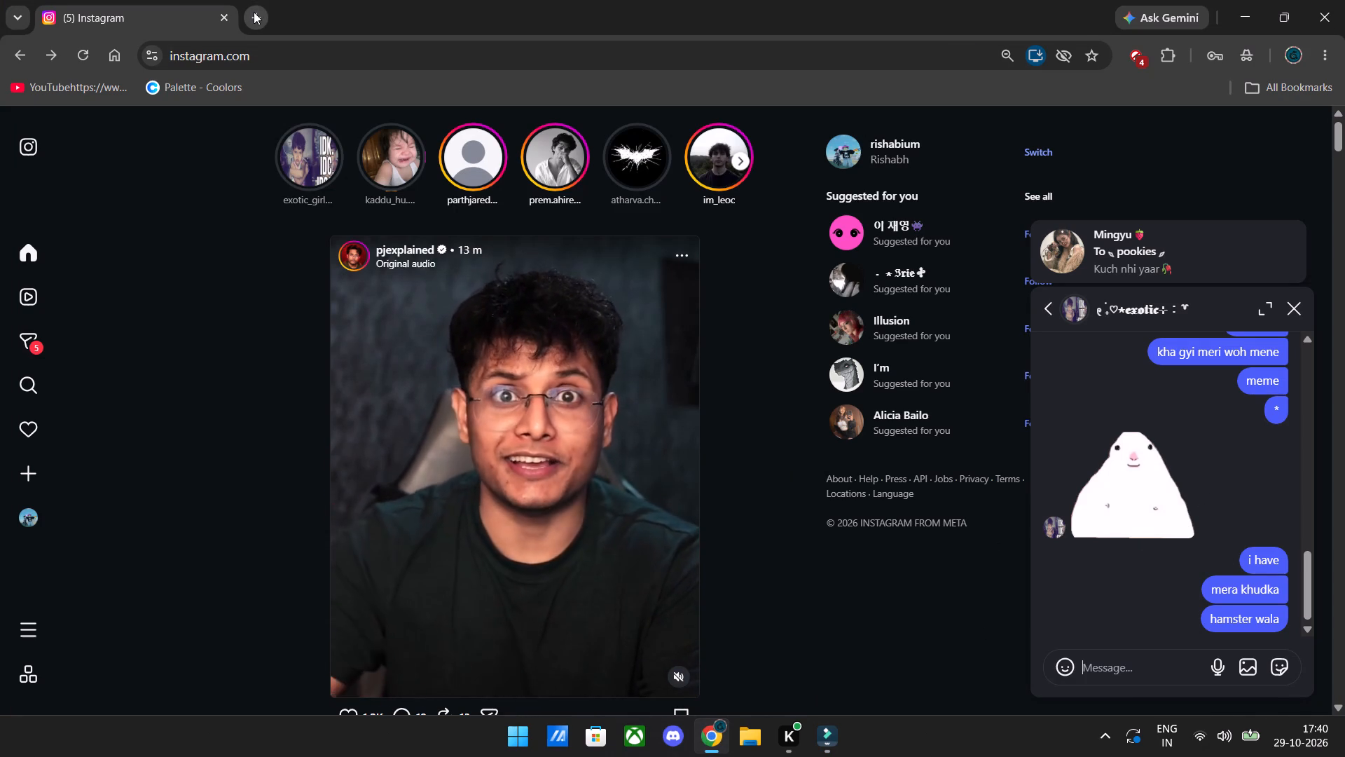
pyautogui.click(254, 12)
pyautogui.click(159, 6)
pyautogui.click(1263, 666)
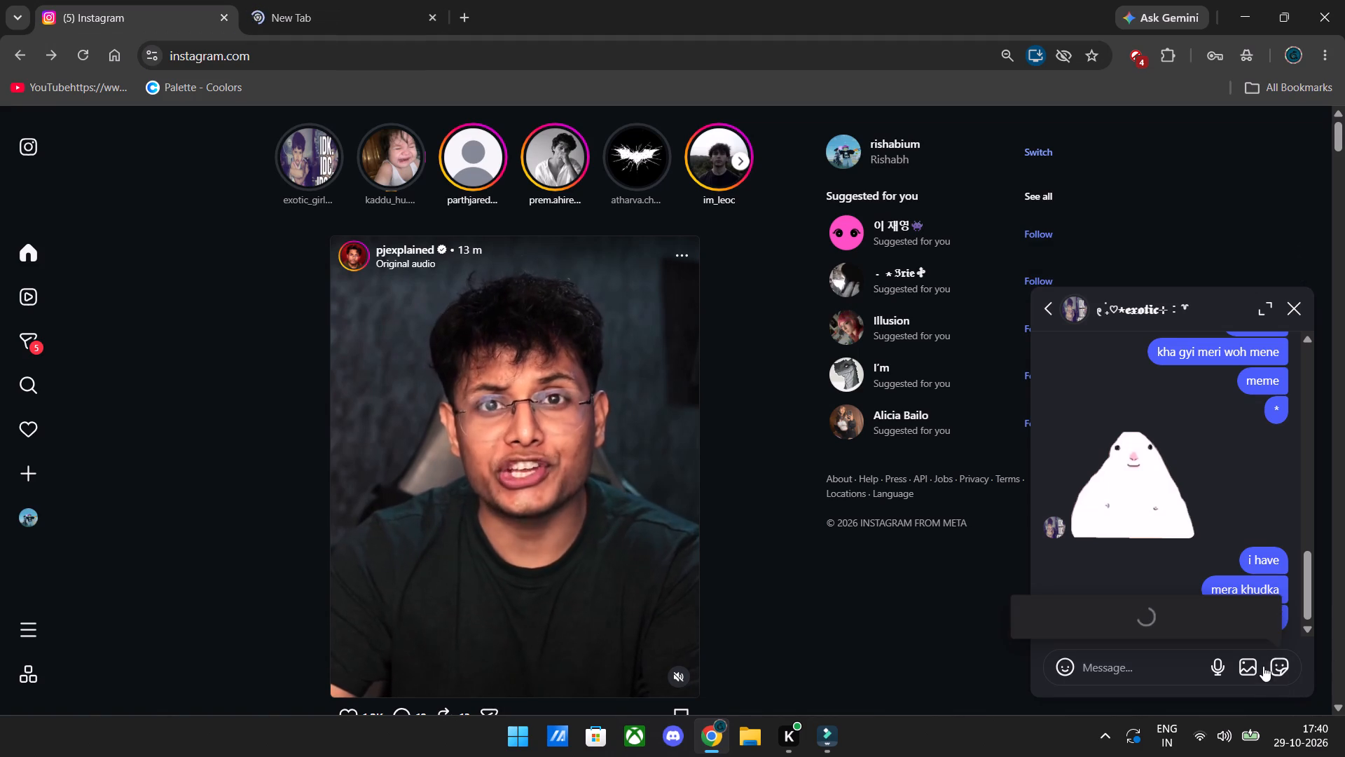
pyautogui.click(1168, 319)
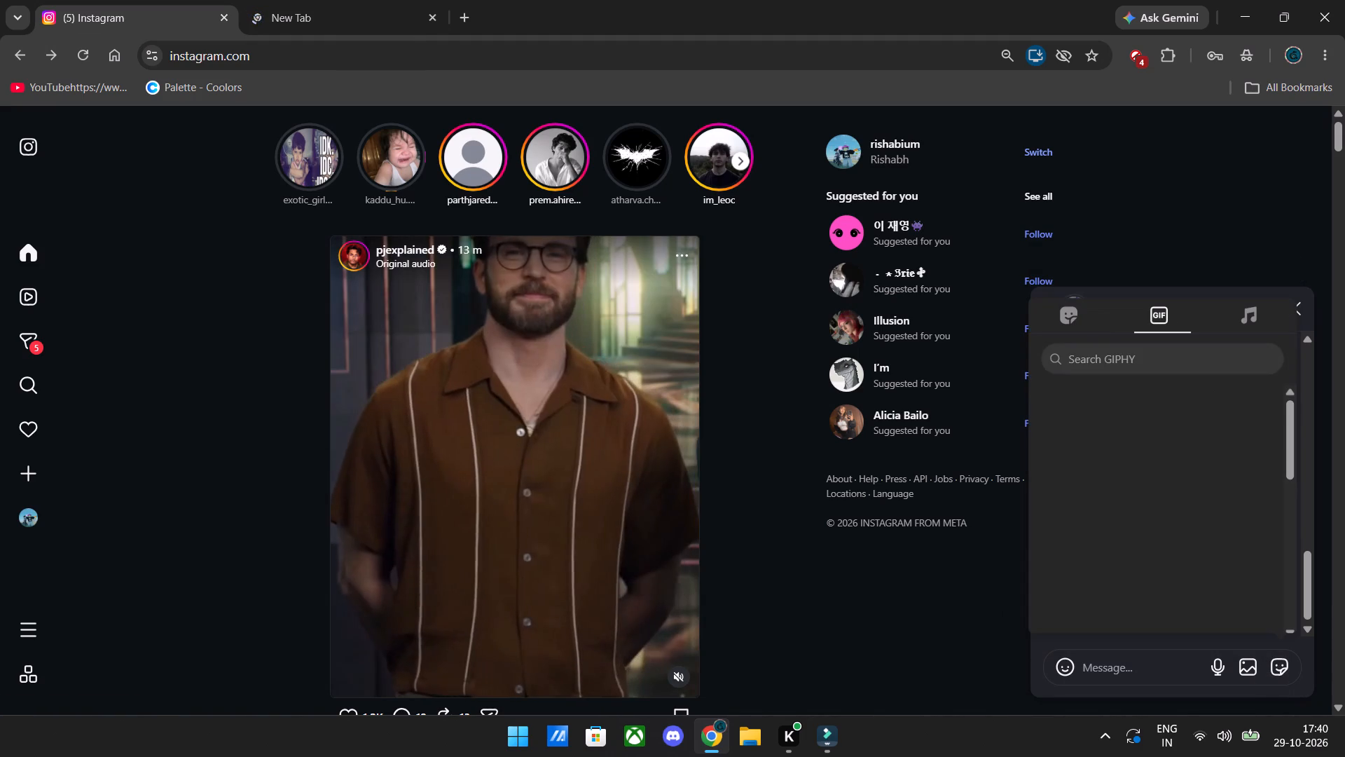
pyautogui.click(1166, 361)
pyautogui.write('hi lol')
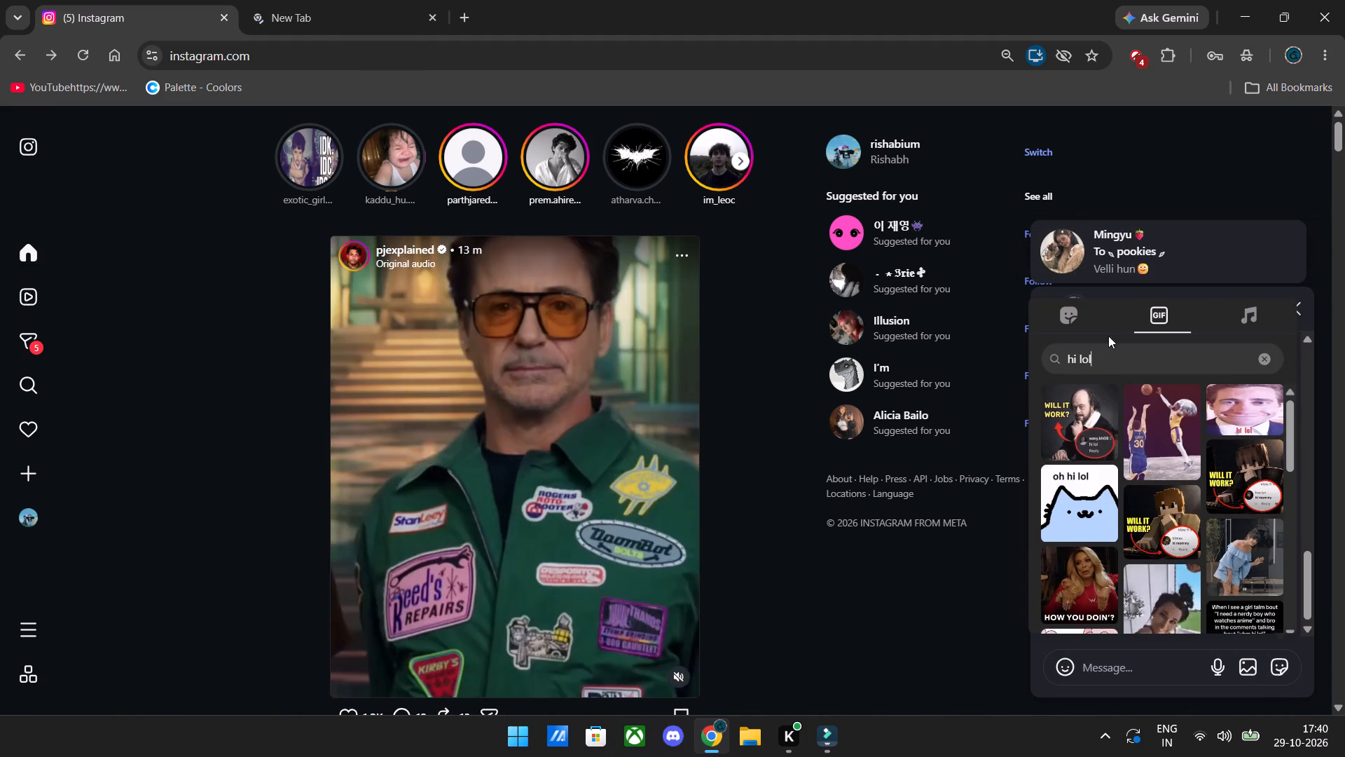
pyautogui.click(1077, 402)
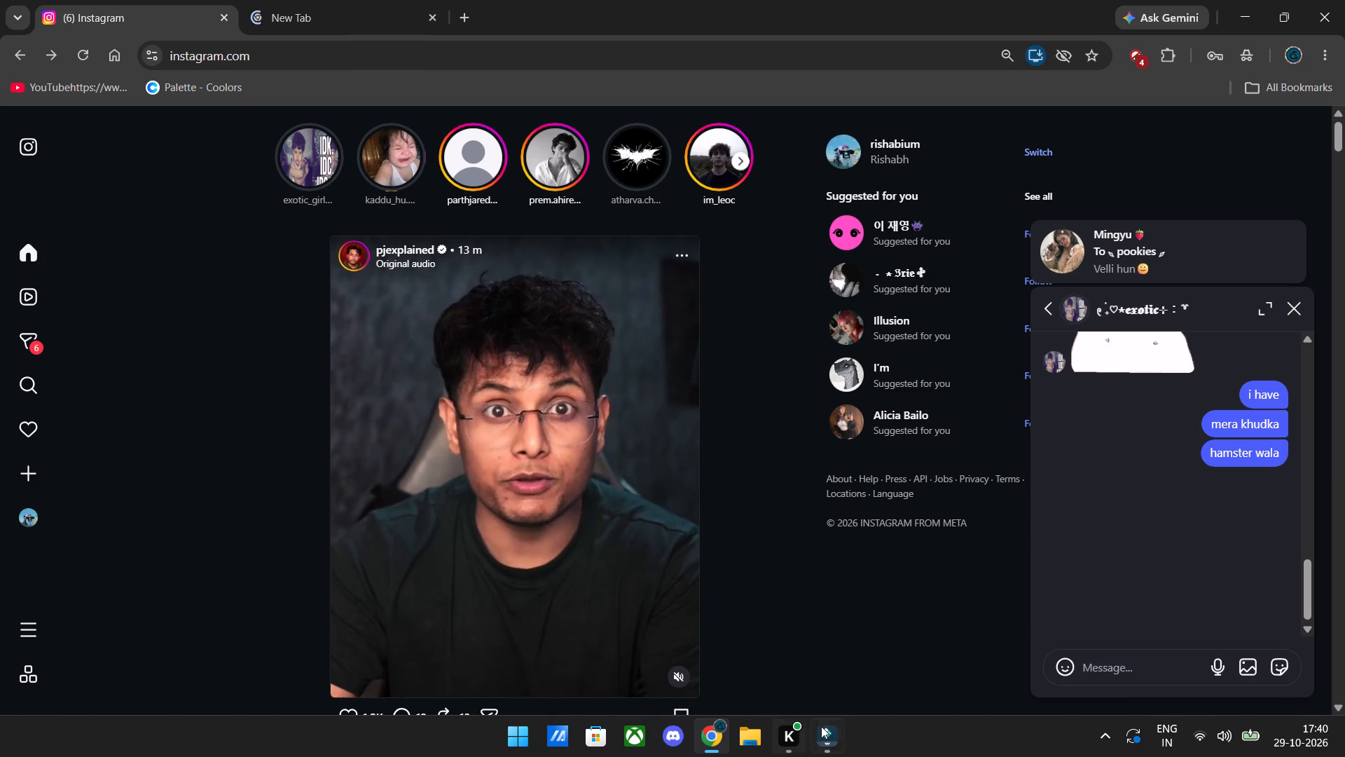
# Switch back to Filmora and play back the last long clip from about 00:00:38 to 00:00:58 to examine the police van footage.
pyautogui.click(821, 727)
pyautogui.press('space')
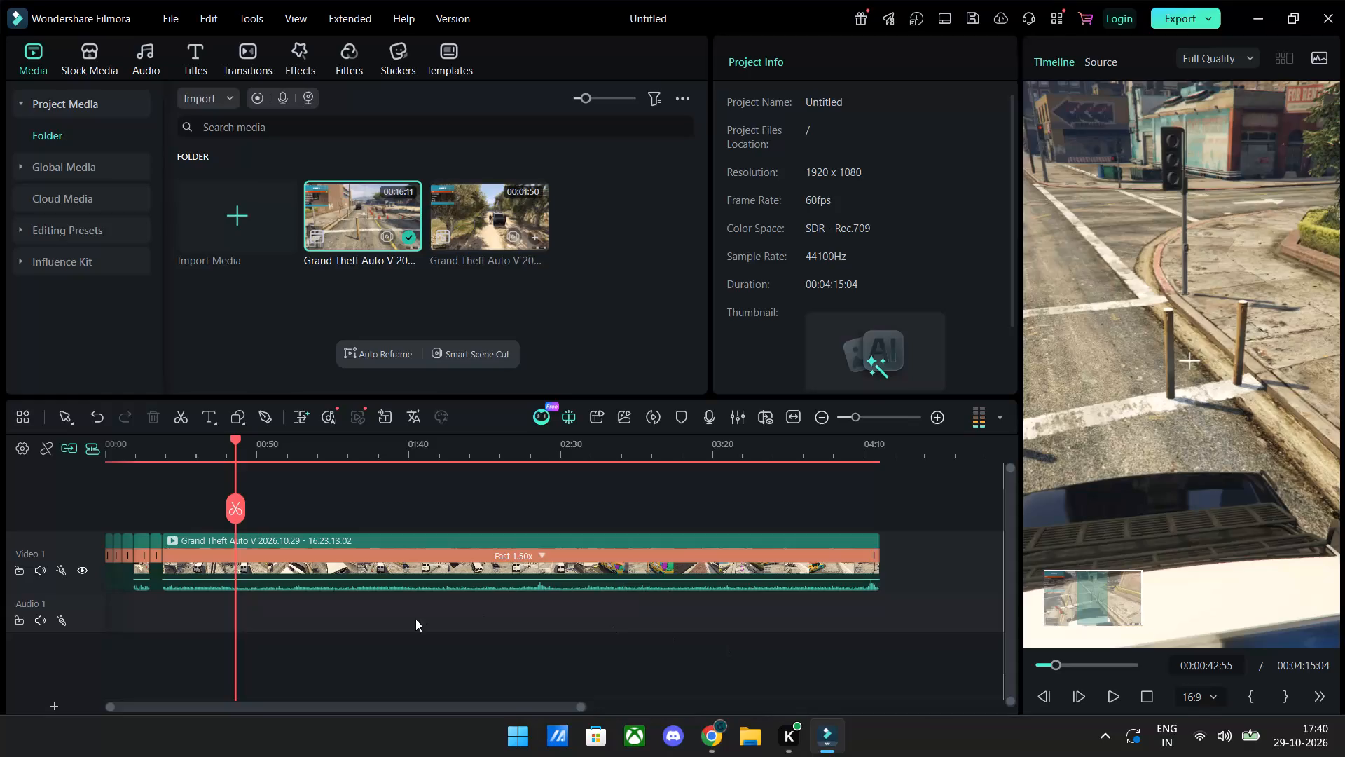
pyautogui.moveTo(235, 442); pyautogui.dragTo(221, 451)
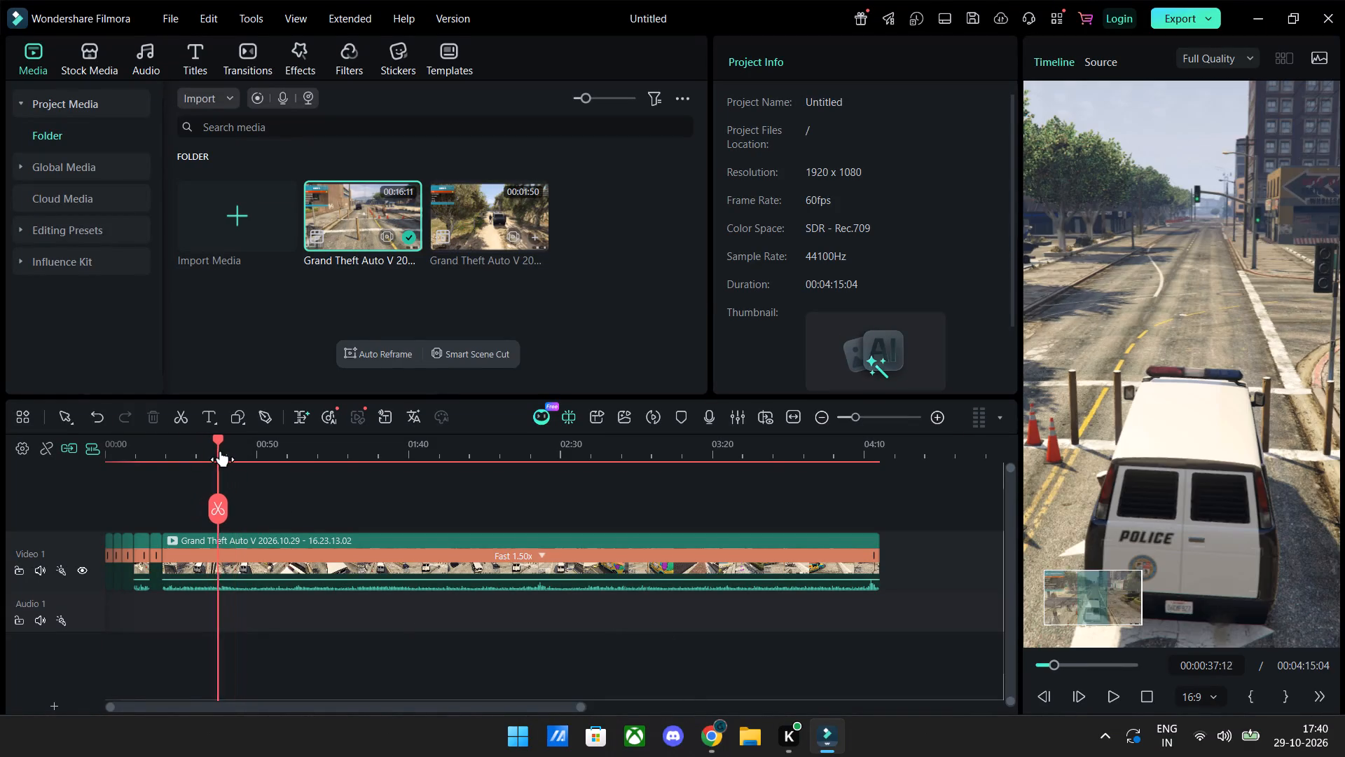
pyautogui.moveTo(221, 451); pyautogui.dragTo(223, 454)
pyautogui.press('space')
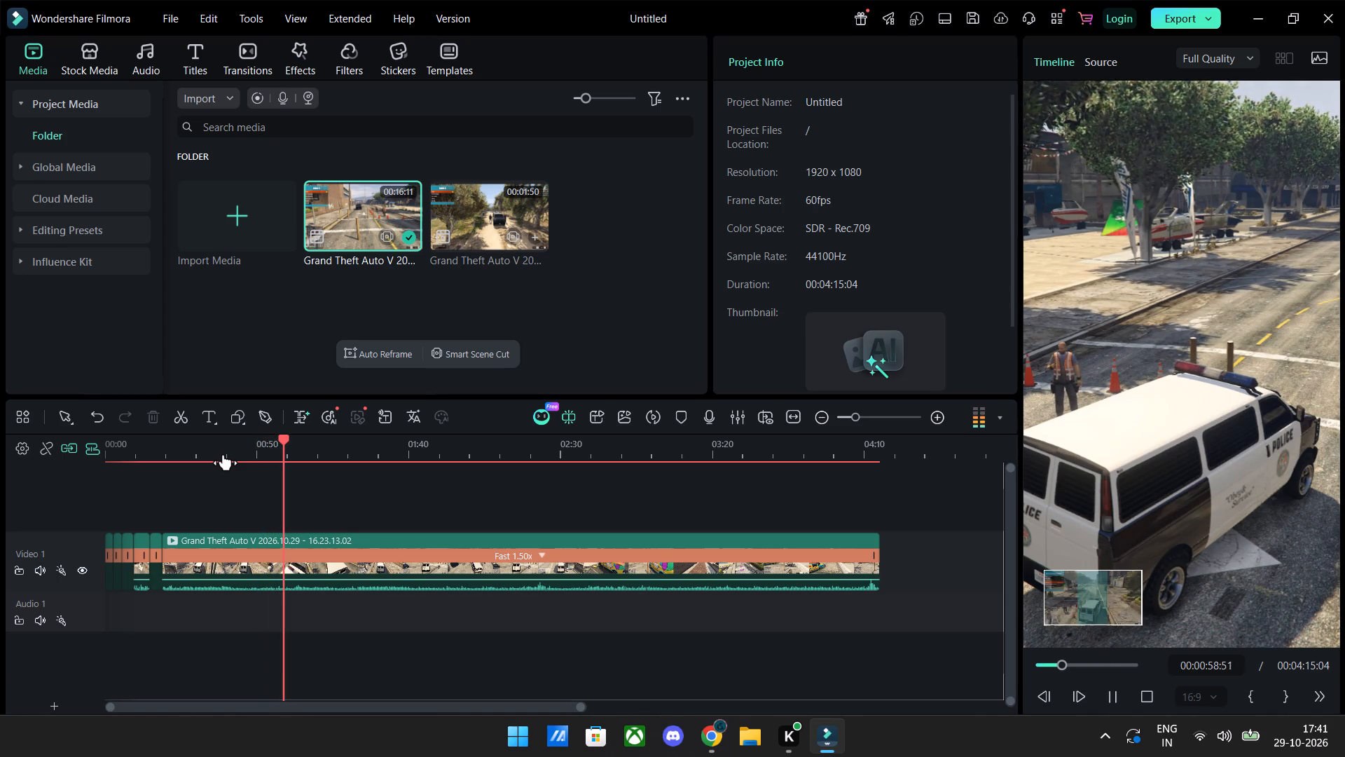
# Split the last long clip at 00:01:02:46, on the rear view of the police van with its door shut.
pyautogui.press('space')
pyautogui.press('space')
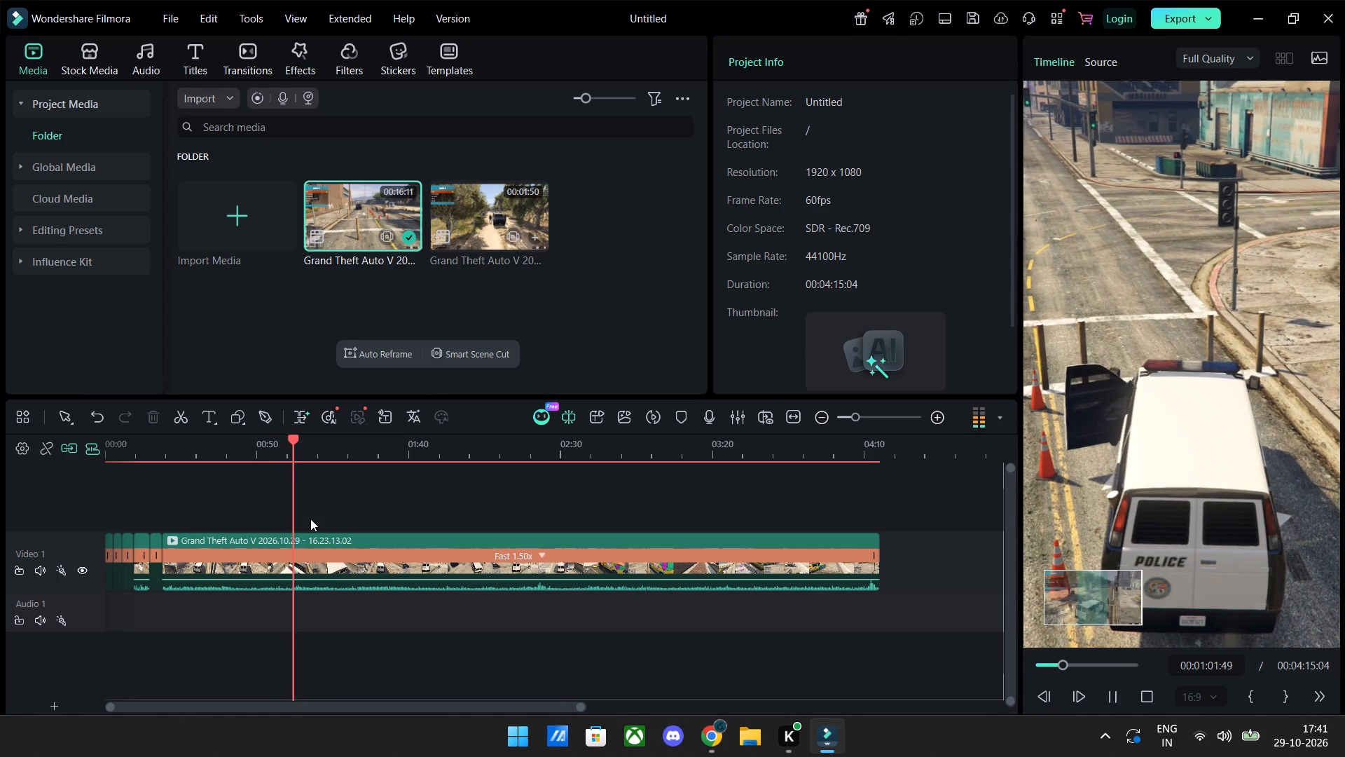
pyautogui.press('space')
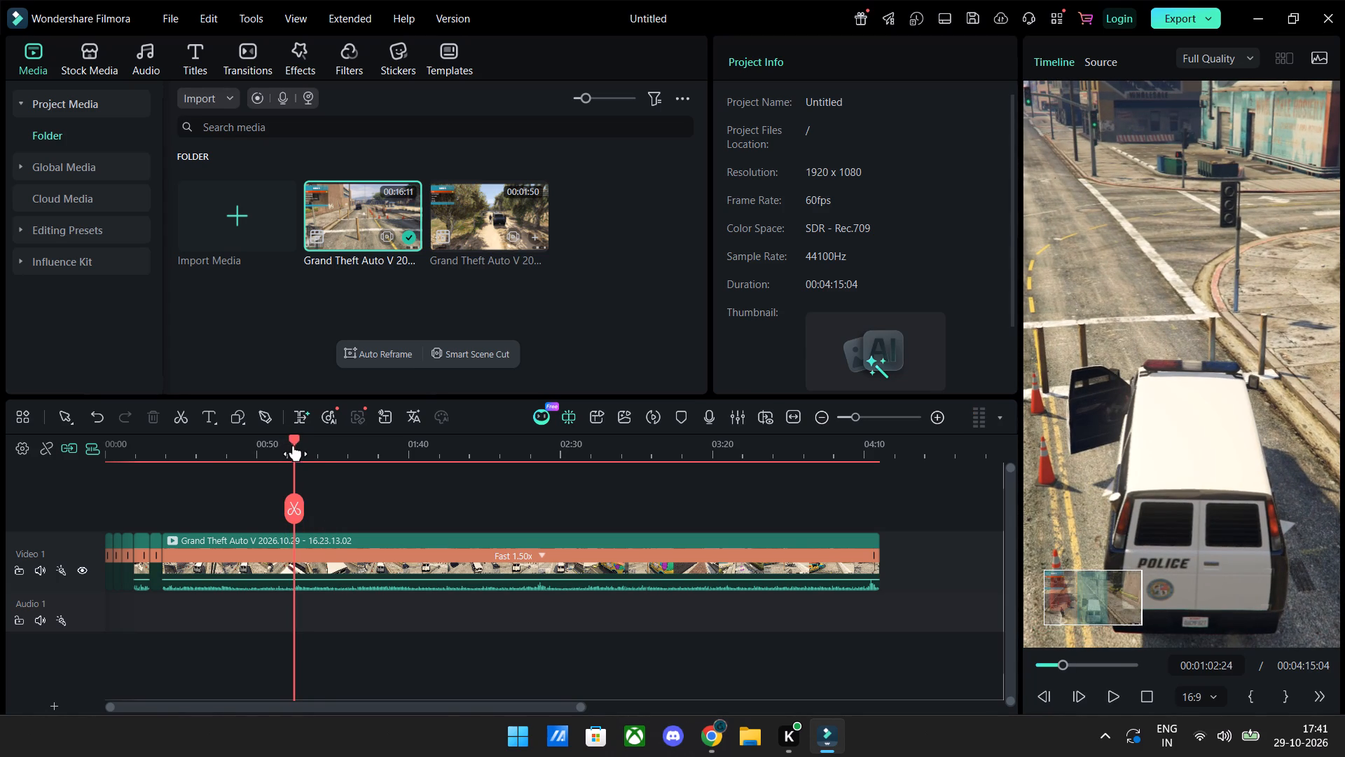
pyautogui.click(294, 440)
pyautogui.press('space')
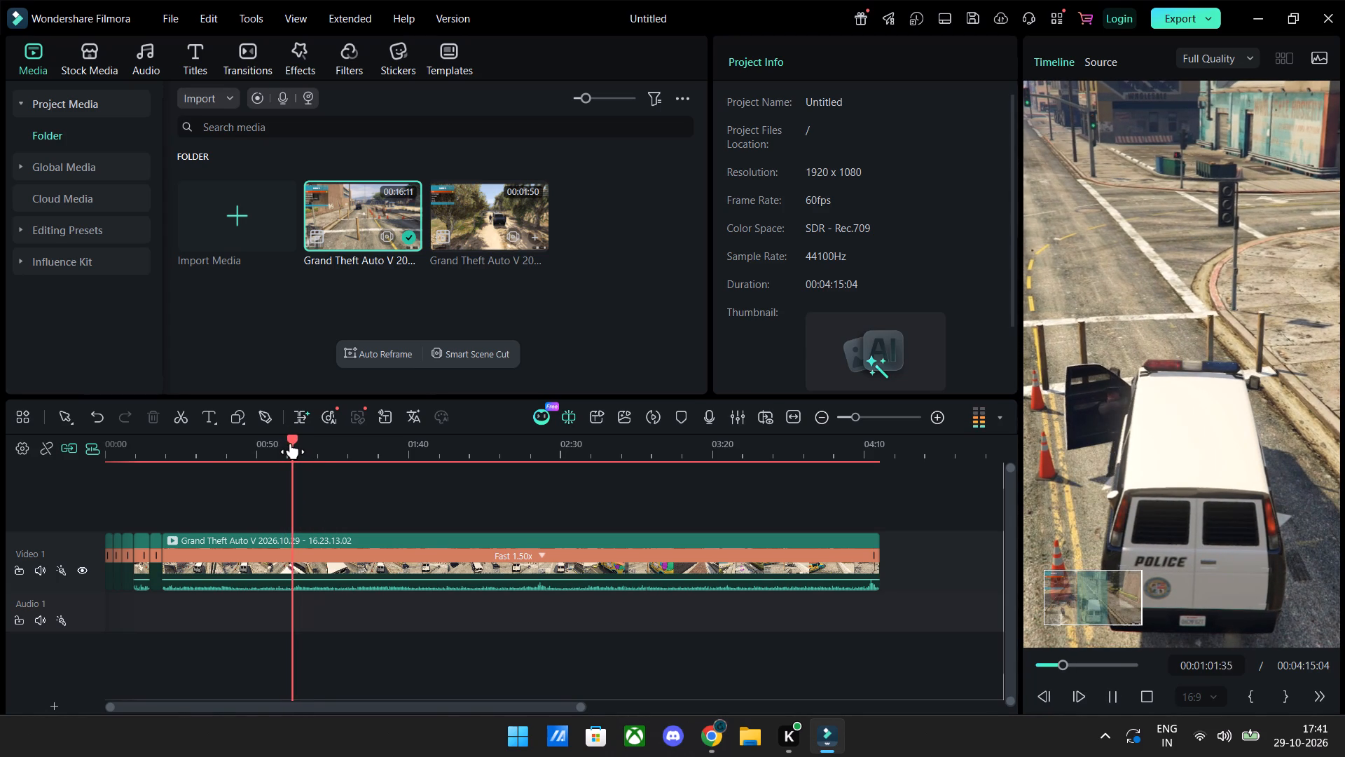
pyautogui.press('space')
pyautogui.press('space')
pyautogui.press('space')
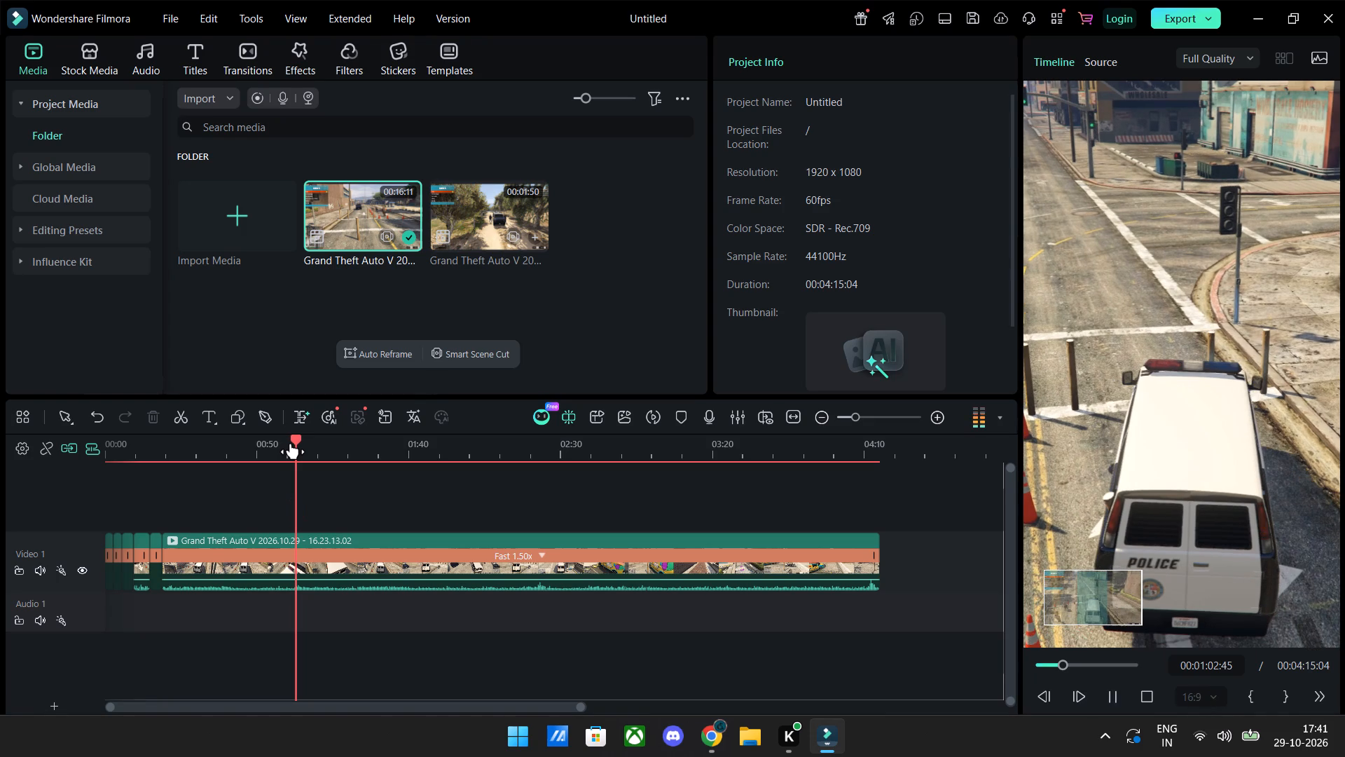
pyautogui.click(299, 503)
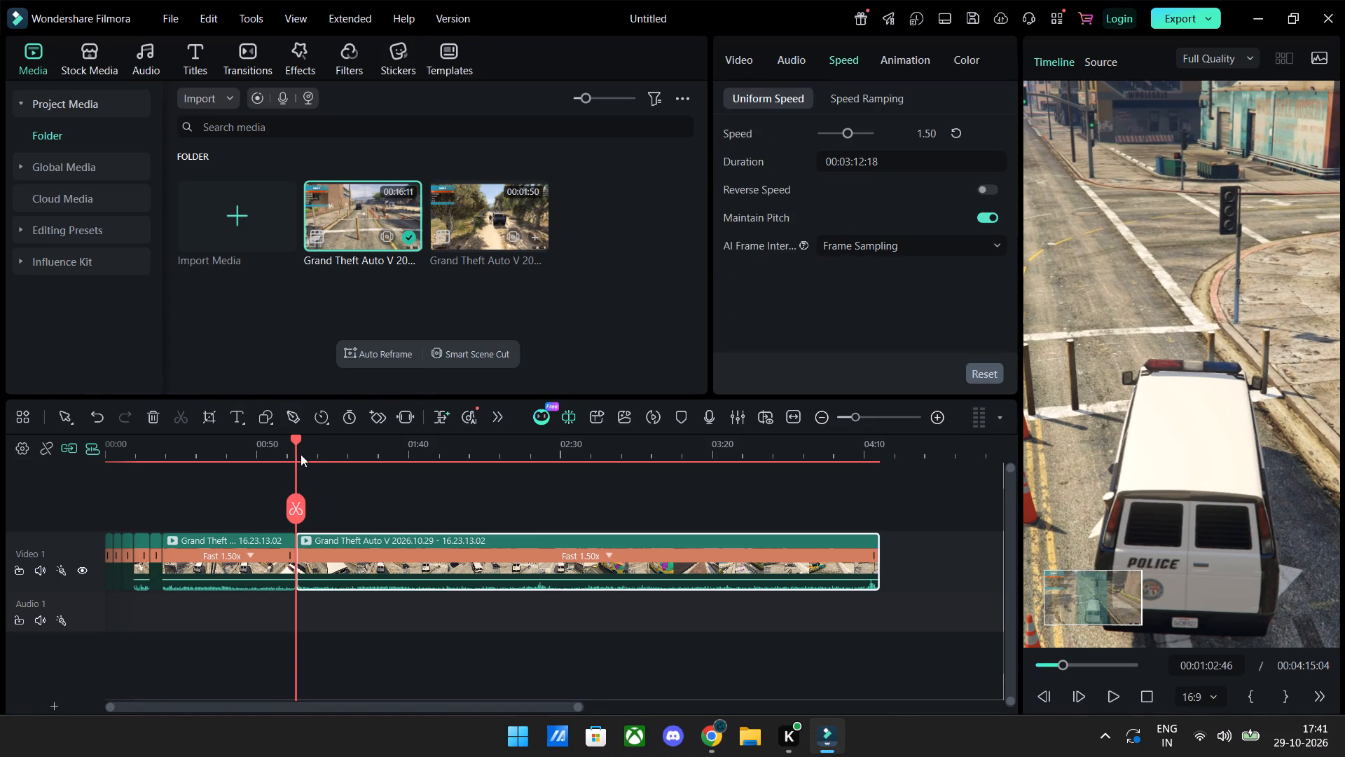
# Review the section before the split and cut it at 00:00:26:07, on the rear view of the police van.
pyautogui.moveTo(294, 443); pyautogui.dragTo(202, 470)
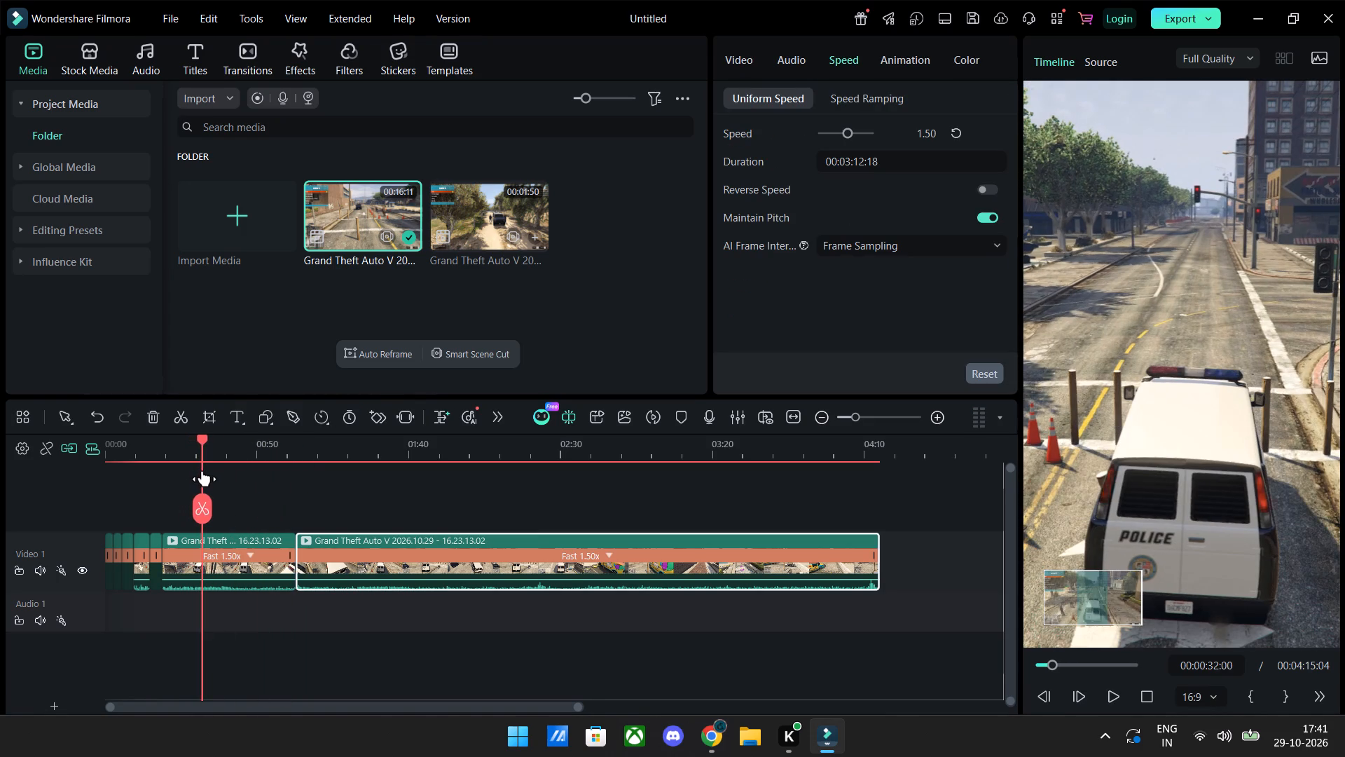
pyautogui.moveTo(202, 470); pyautogui.dragTo(219, 473)
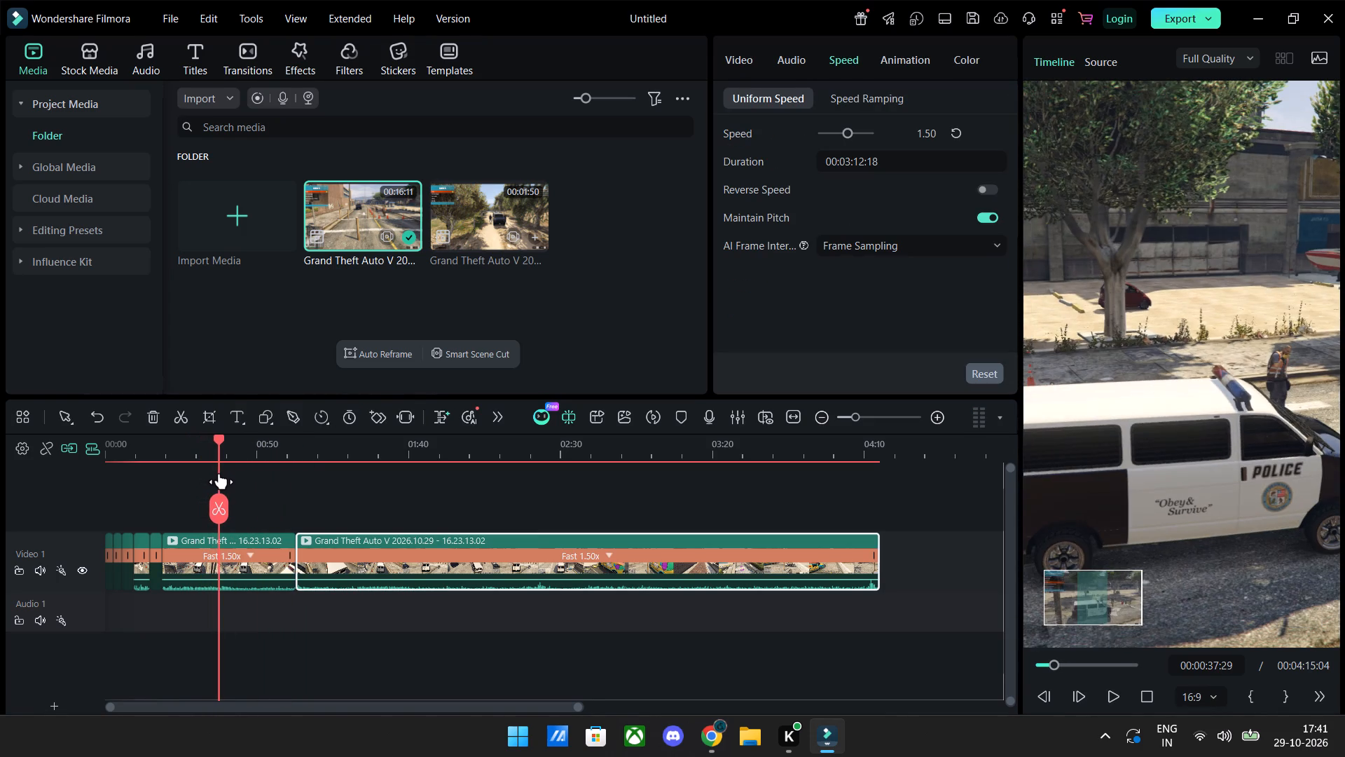
pyautogui.moveTo(219, 473); pyautogui.dragTo(230, 475)
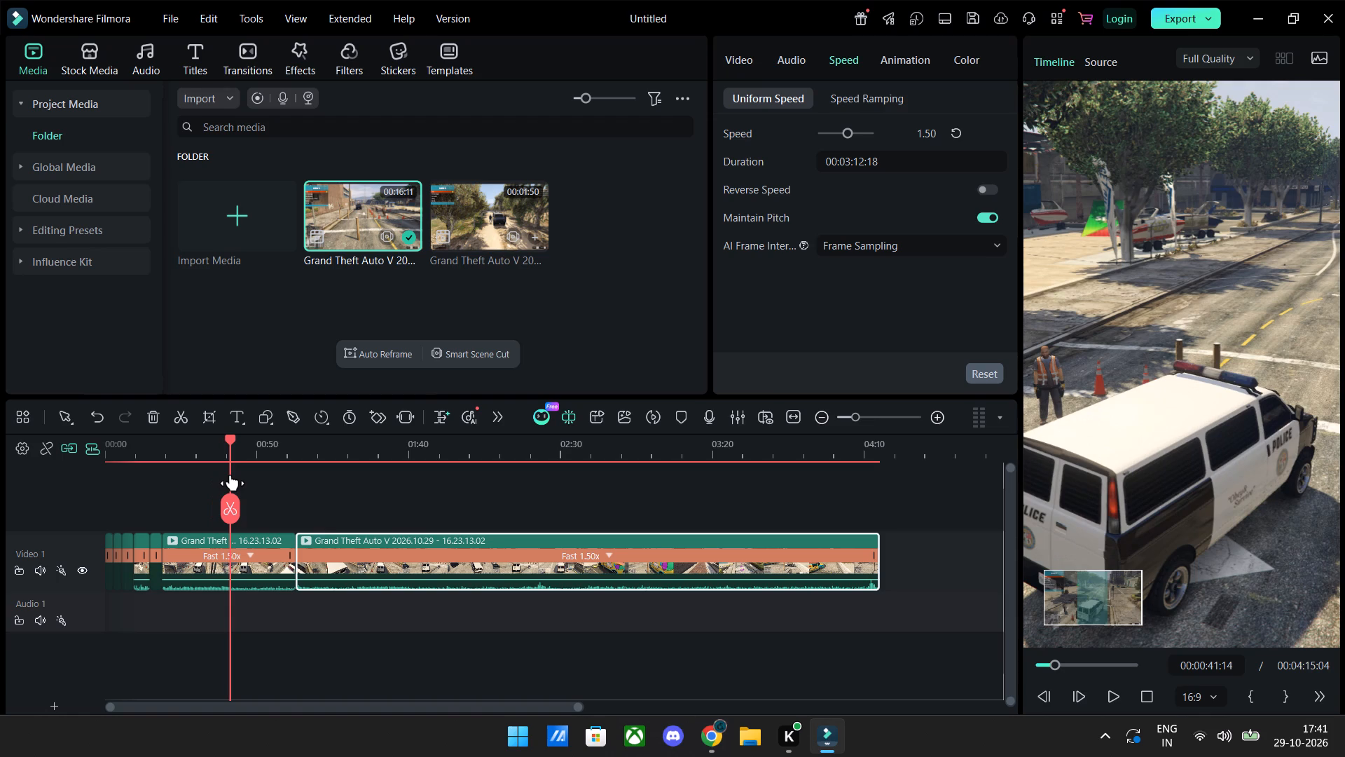
pyautogui.moveTo(230, 475); pyautogui.dragTo(230, 476)
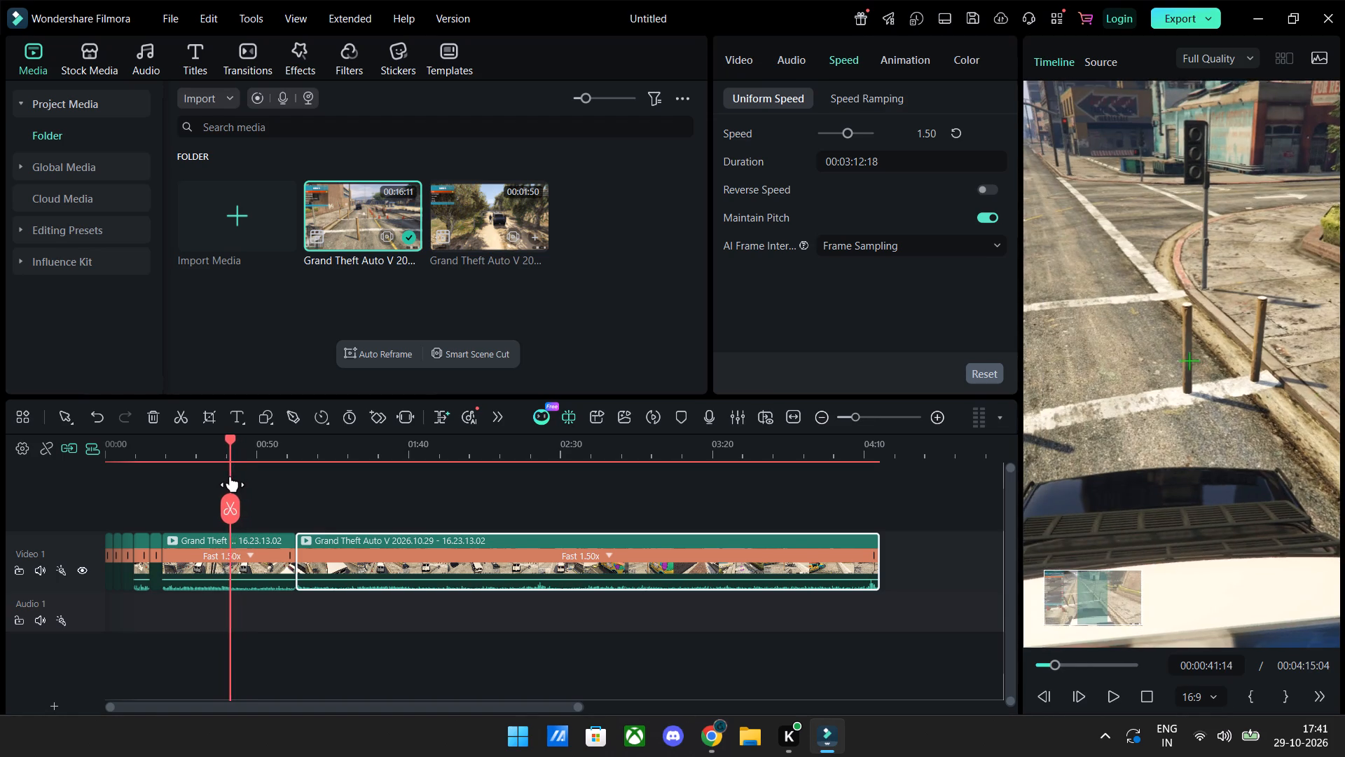
pyautogui.moveTo(230, 476); pyautogui.dragTo(169, 477)
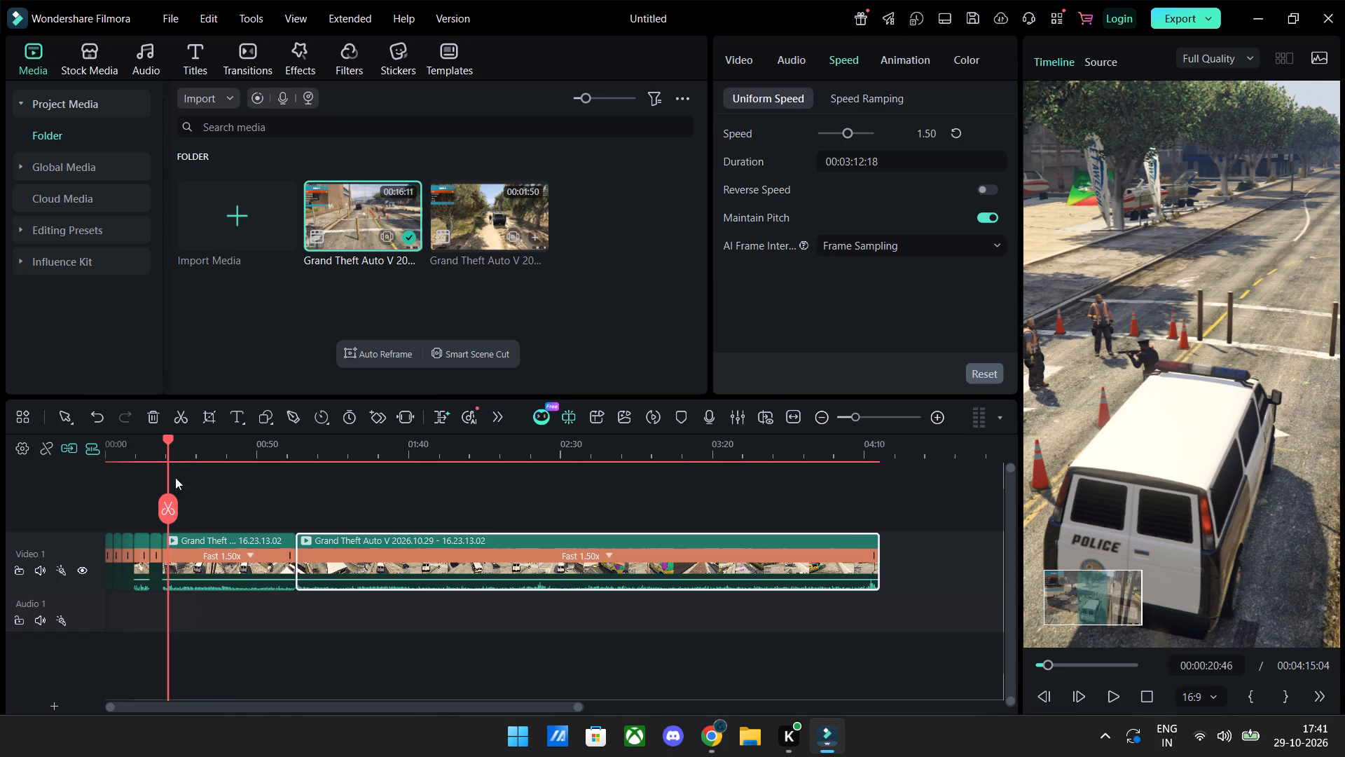
pyautogui.keyDown('ctrl'); pyautogui.scroll(7, 294, 490); pyautogui.keyUp('ctrl')
pyautogui.moveTo(330, 437); pyautogui.dragTo(294, 490)
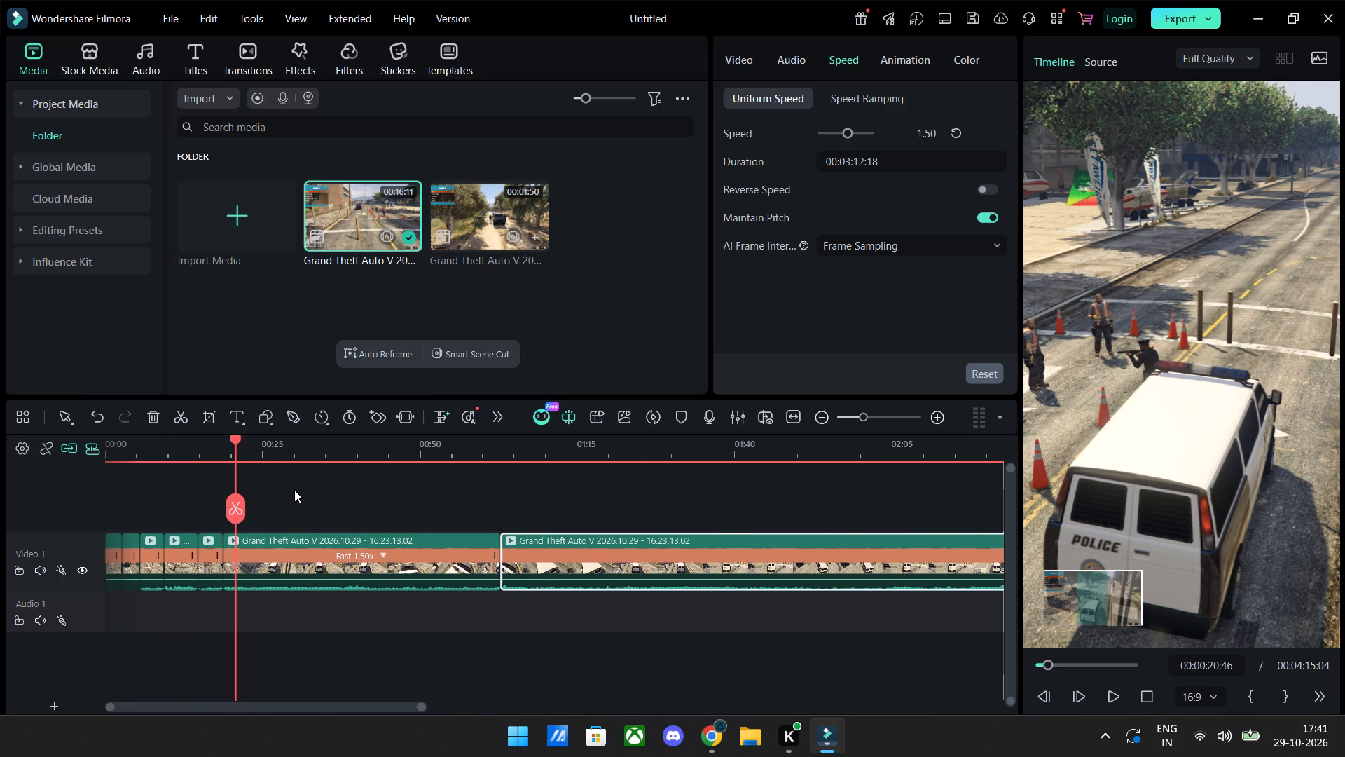
pyautogui.moveTo(294, 490); pyautogui.dragTo(303, 455)
pyautogui.press('space')
pyautogui.press('space')
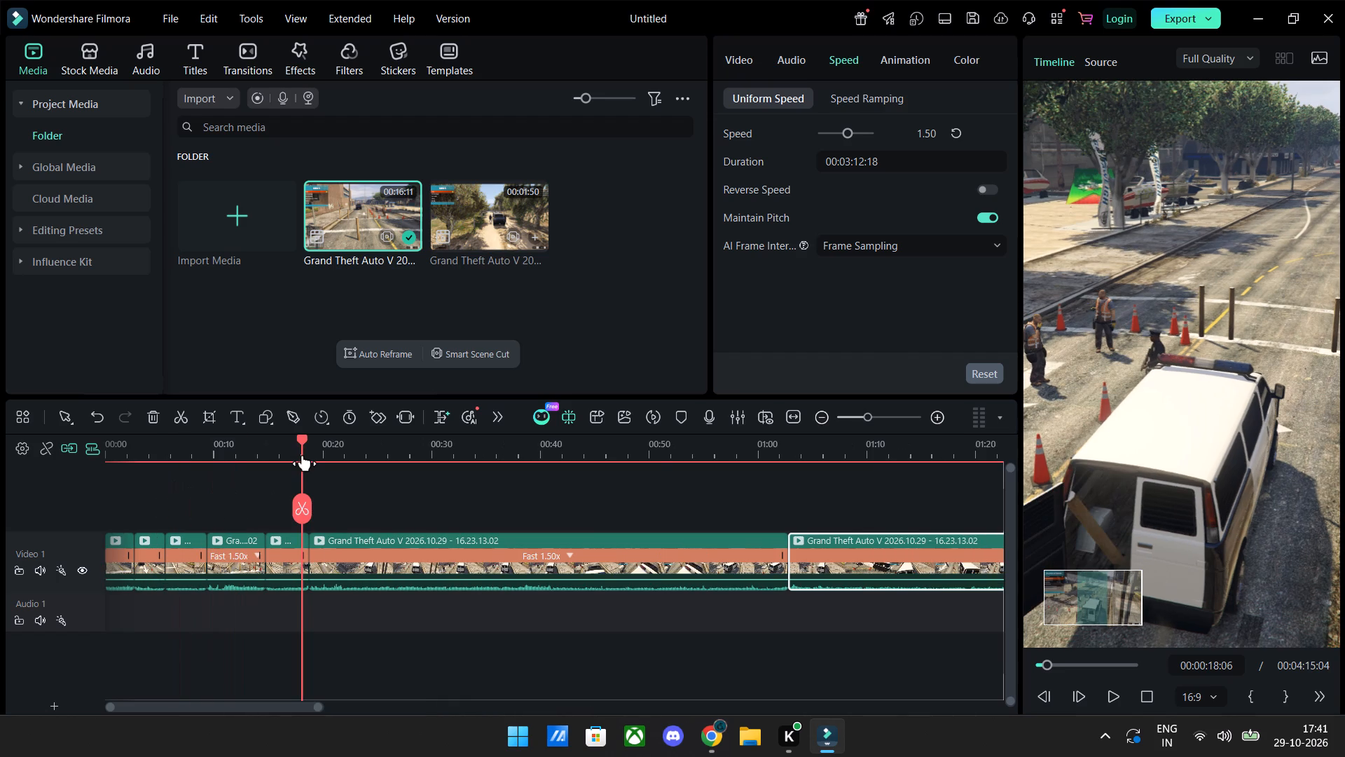
pyautogui.press('space')
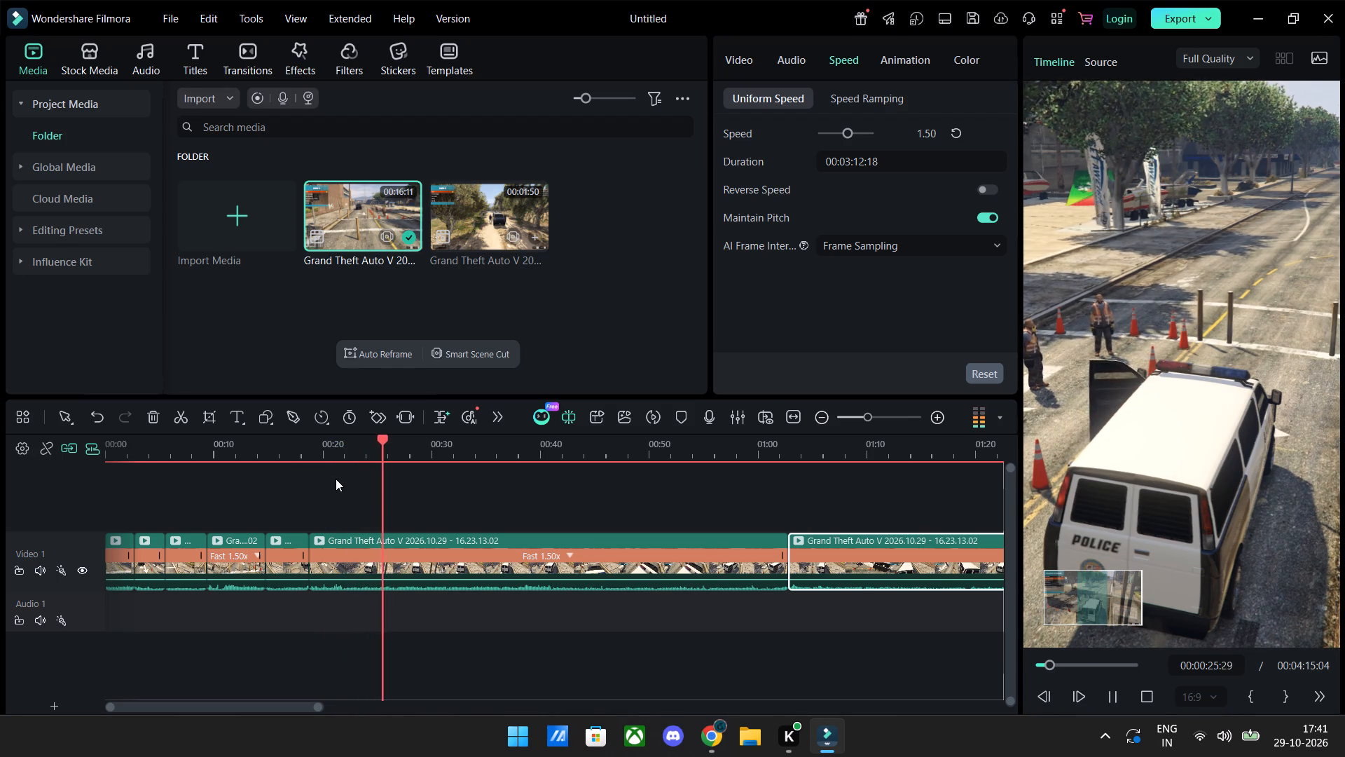
pyautogui.press('space')
pyautogui.click(386, 504)
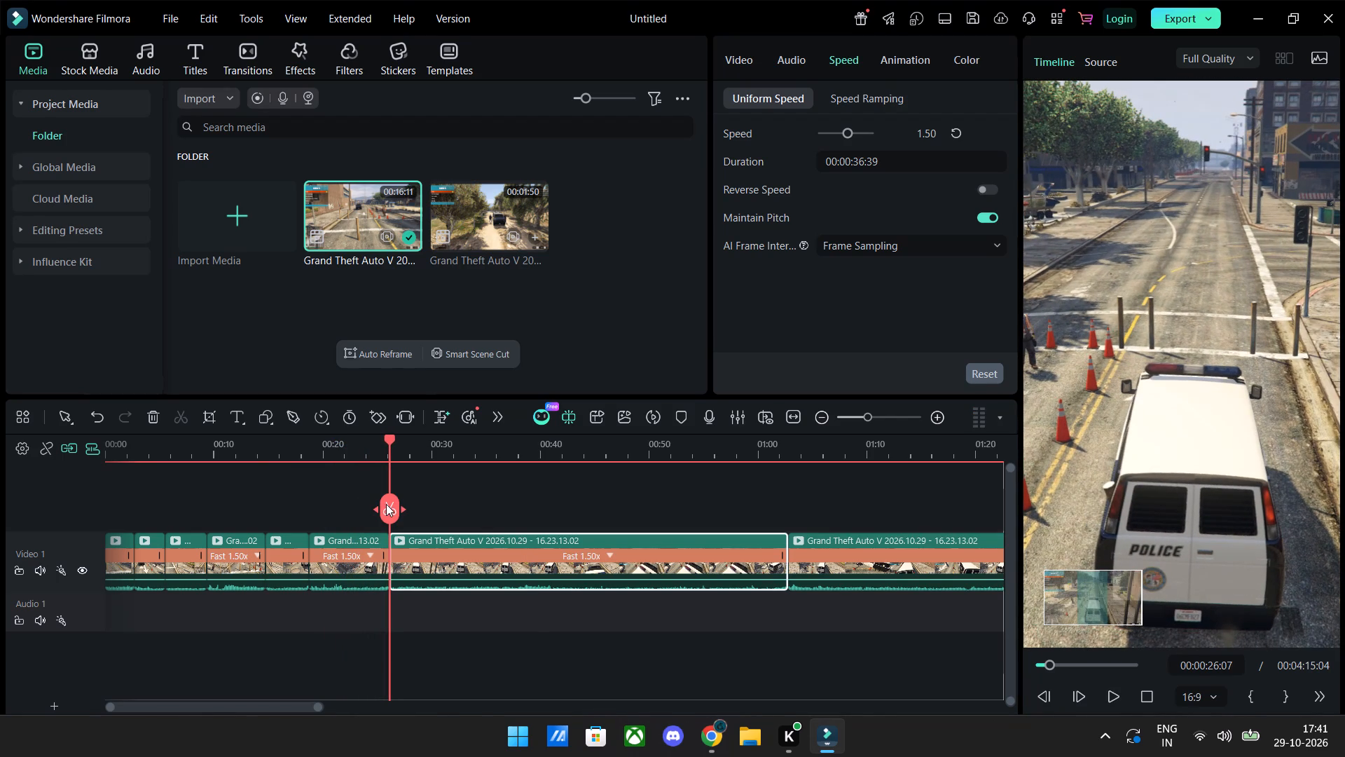
# Review the footage after the cut and split the clip again at 00:00:33:24, on the static rear view of the police van.
pyautogui.press('space')
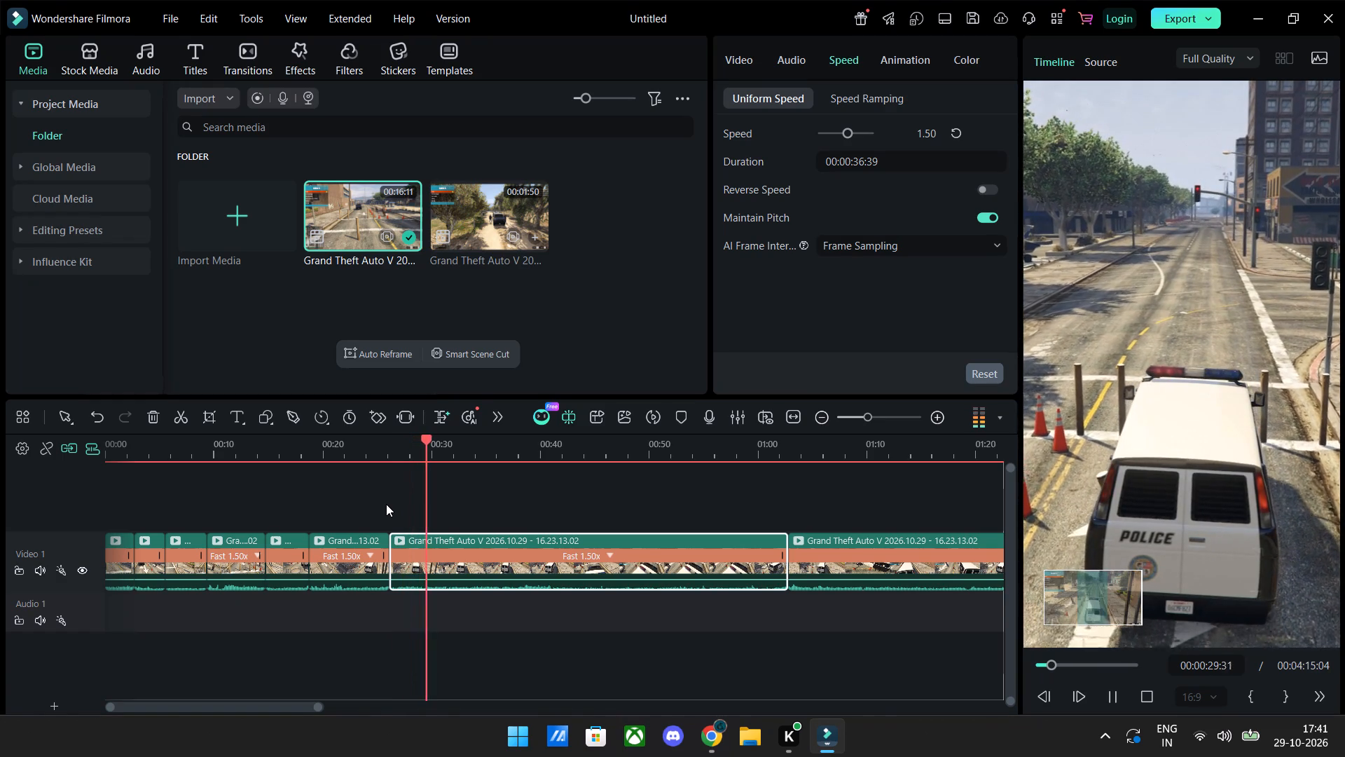
pyautogui.press('space')
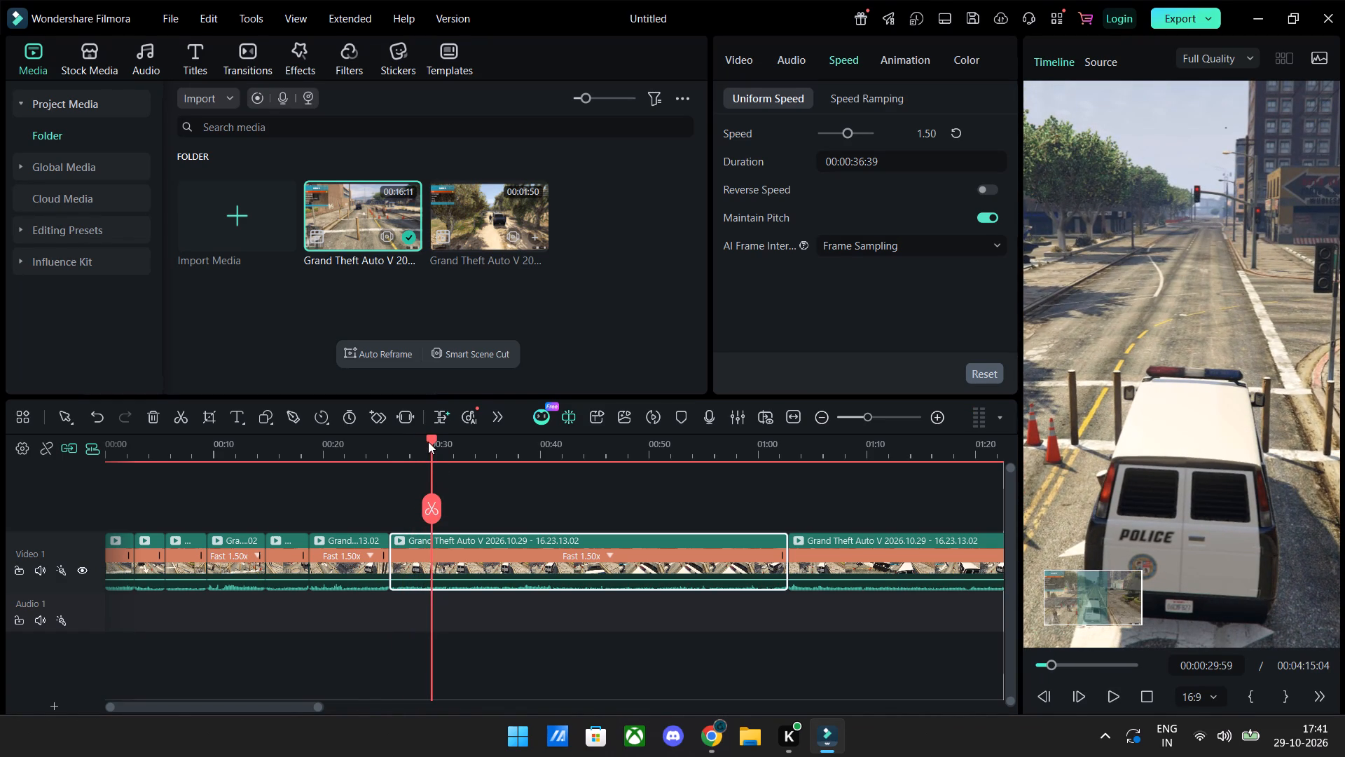
pyautogui.moveTo(428, 442); pyautogui.dragTo(436, 442)
pyautogui.moveTo(434, 435); pyautogui.dragTo(439, 436)
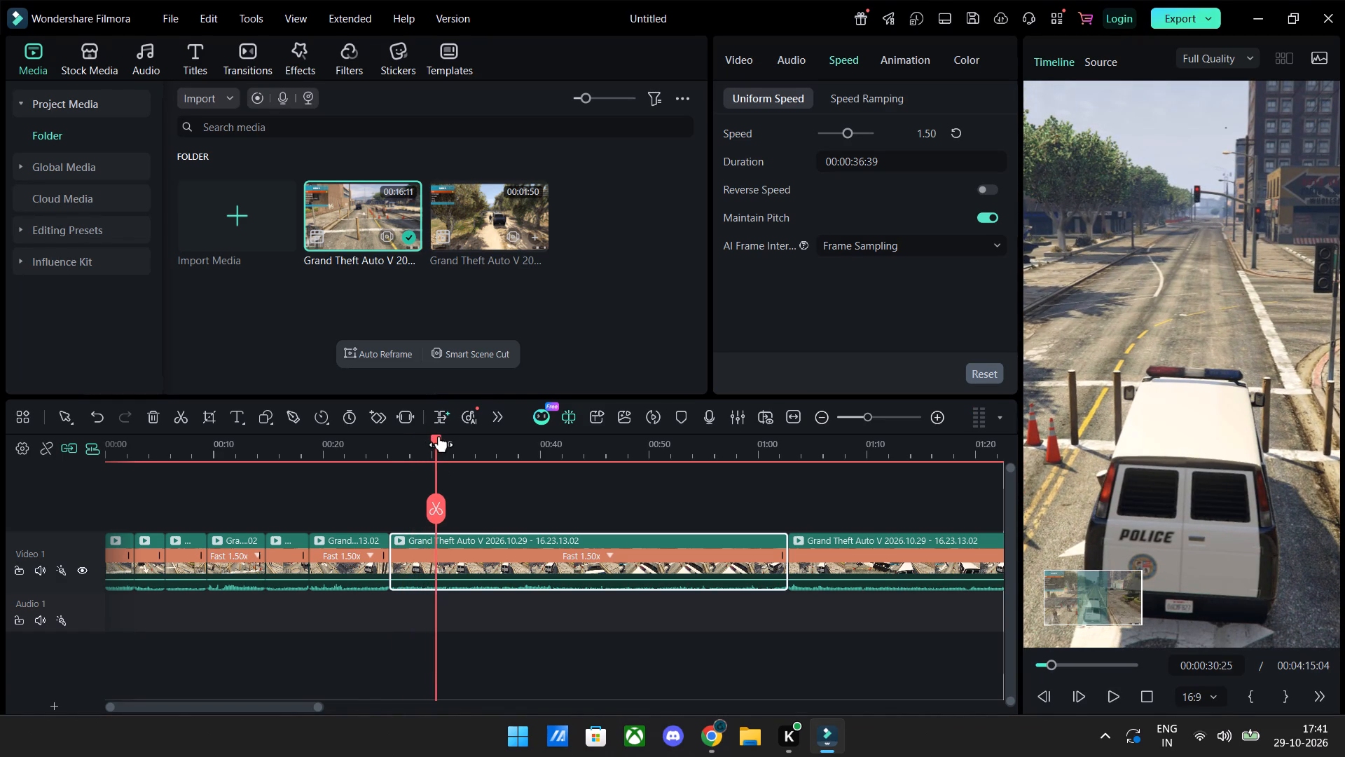
pyautogui.moveTo(439, 436); pyautogui.dragTo(451, 443)
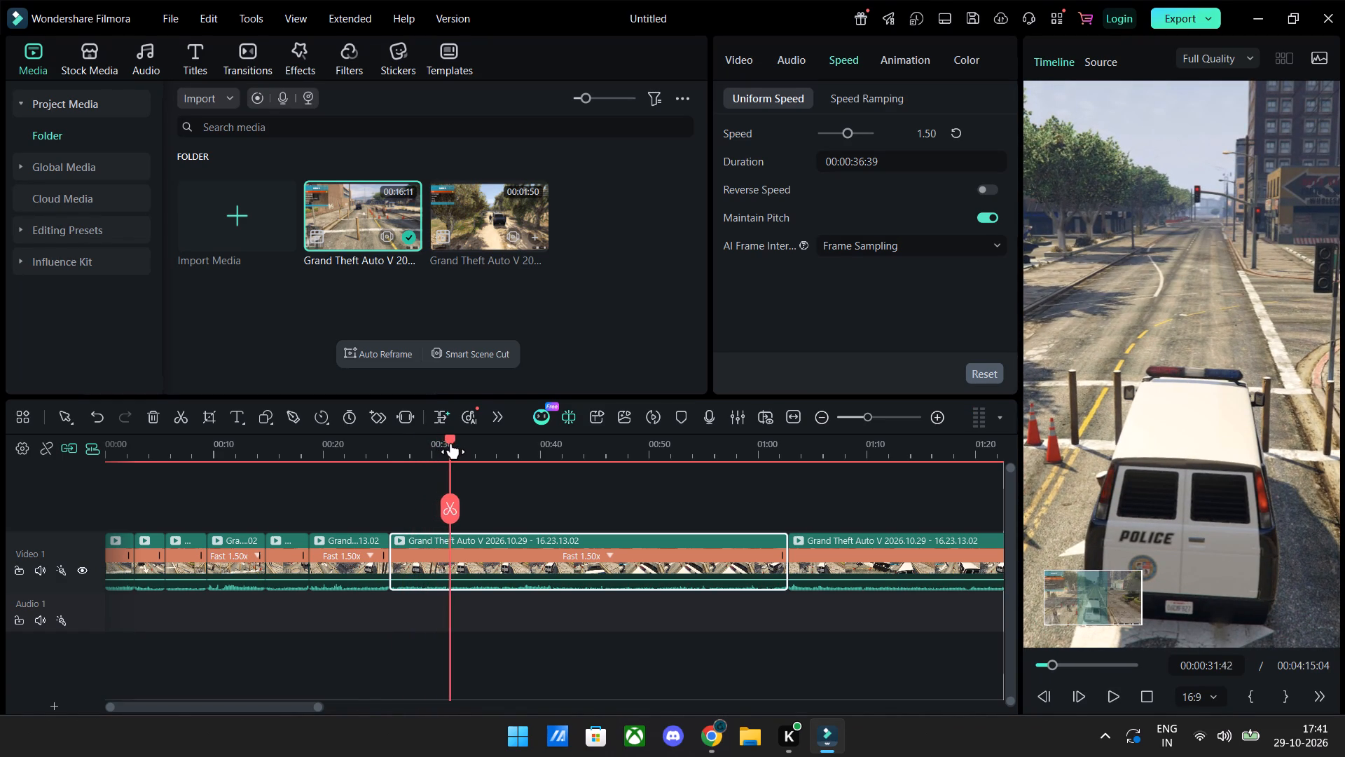
pyautogui.moveTo(451, 443); pyautogui.dragTo(481, 451)
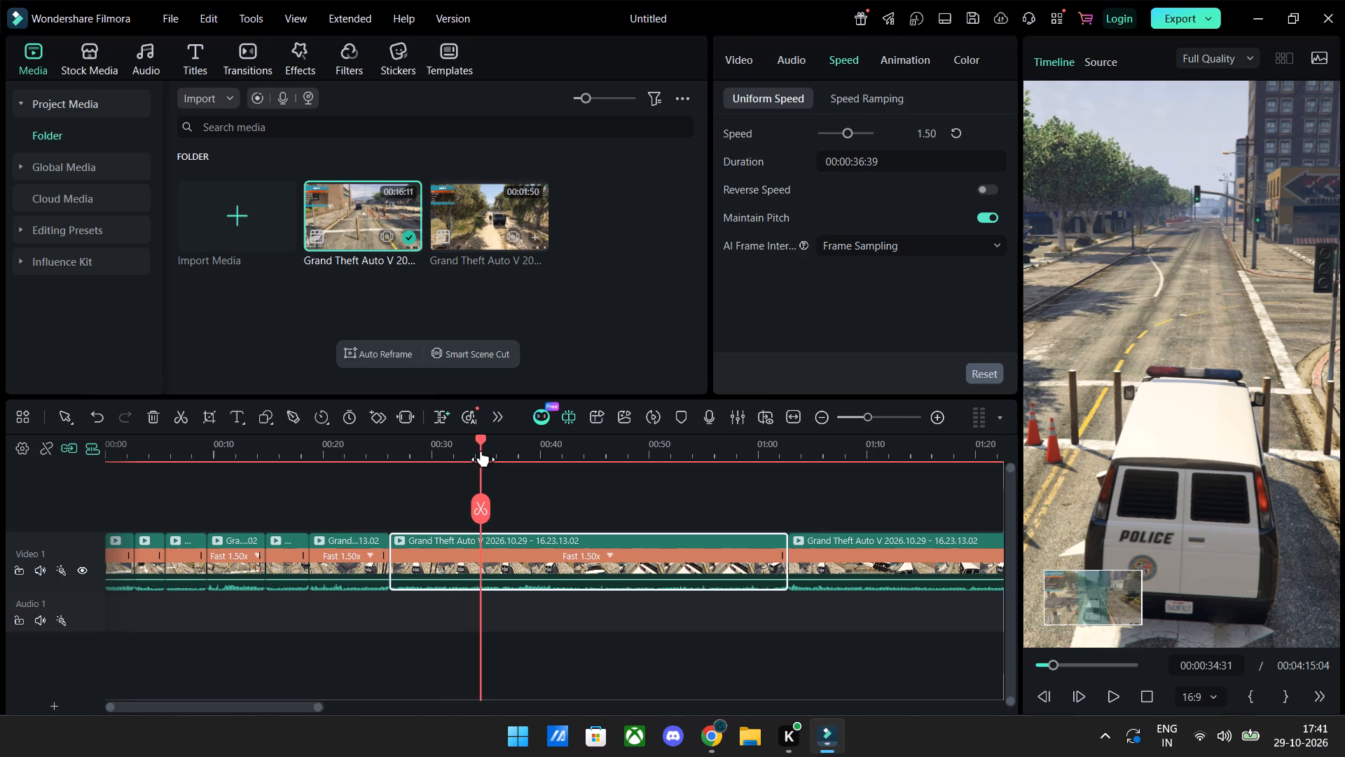
pyautogui.moveTo(481, 451); pyautogui.dragTo(474, 452)
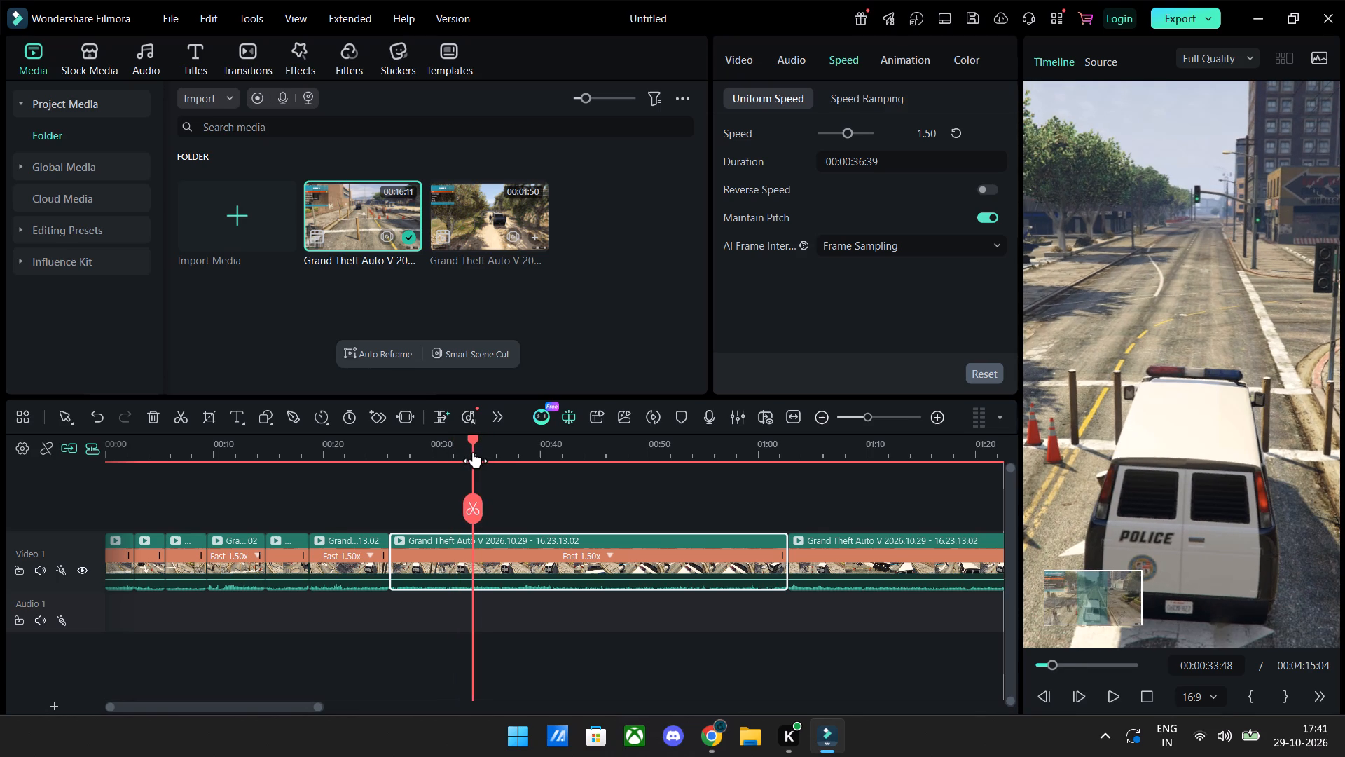
pyautogui.moveTo(474, 452); pyautogui.dragTo(469, 453)
pyautogui.click(471, 505)
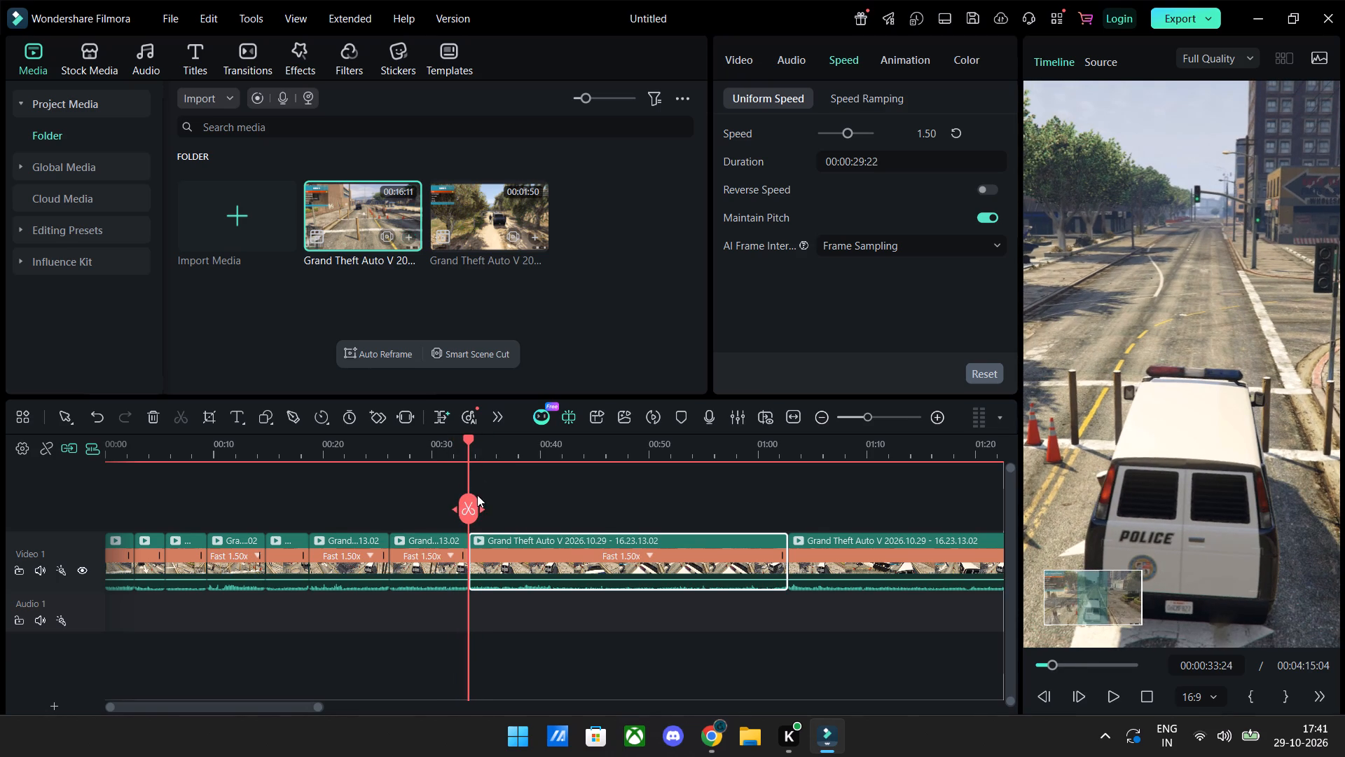
# Check the footage up to about 00:01:12 and delete the segment between the splits at 00:00:33:24 and 00:01:02:46, closing the gap.
pyautogui.moveTo(471, 444); pyautogui.dragTo(641, 475)
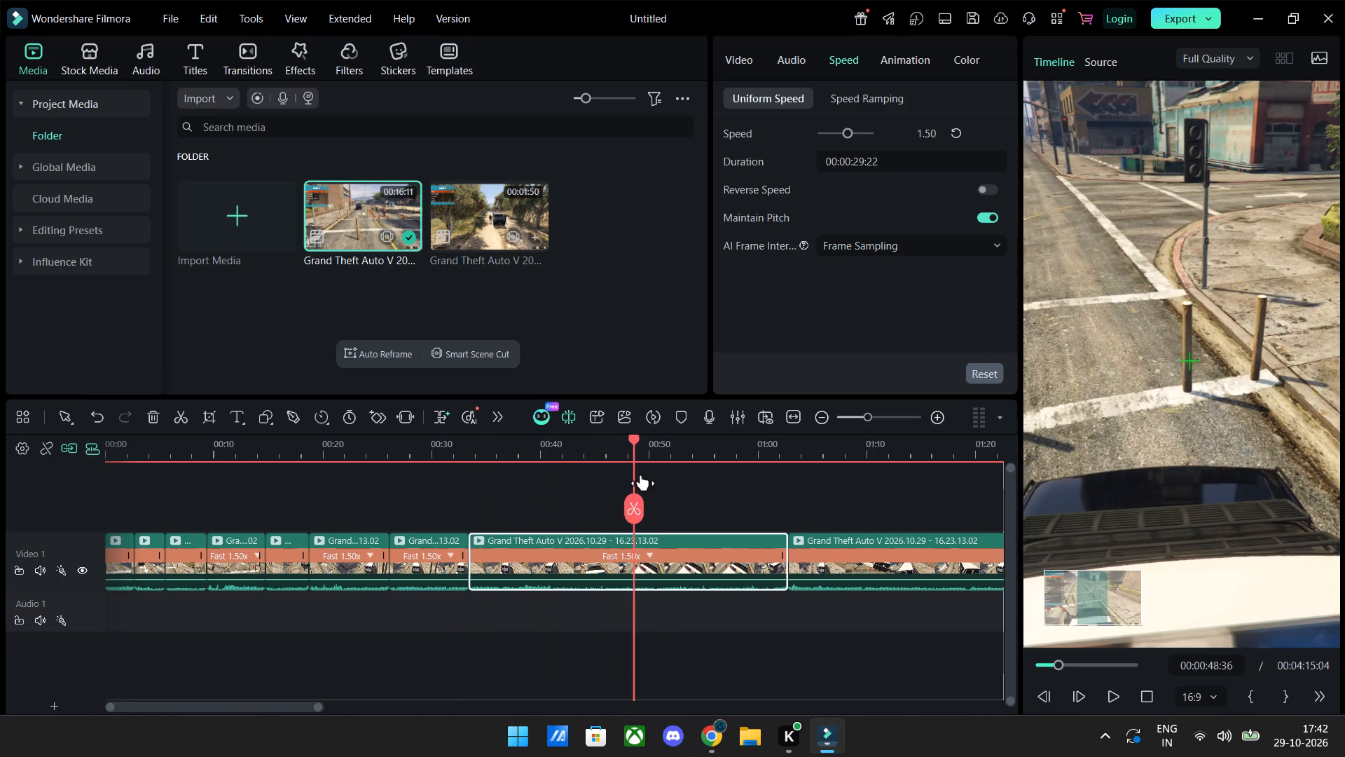
pyautogui.moveTo(641, 475); pyautogui.dragTo(788, 501)
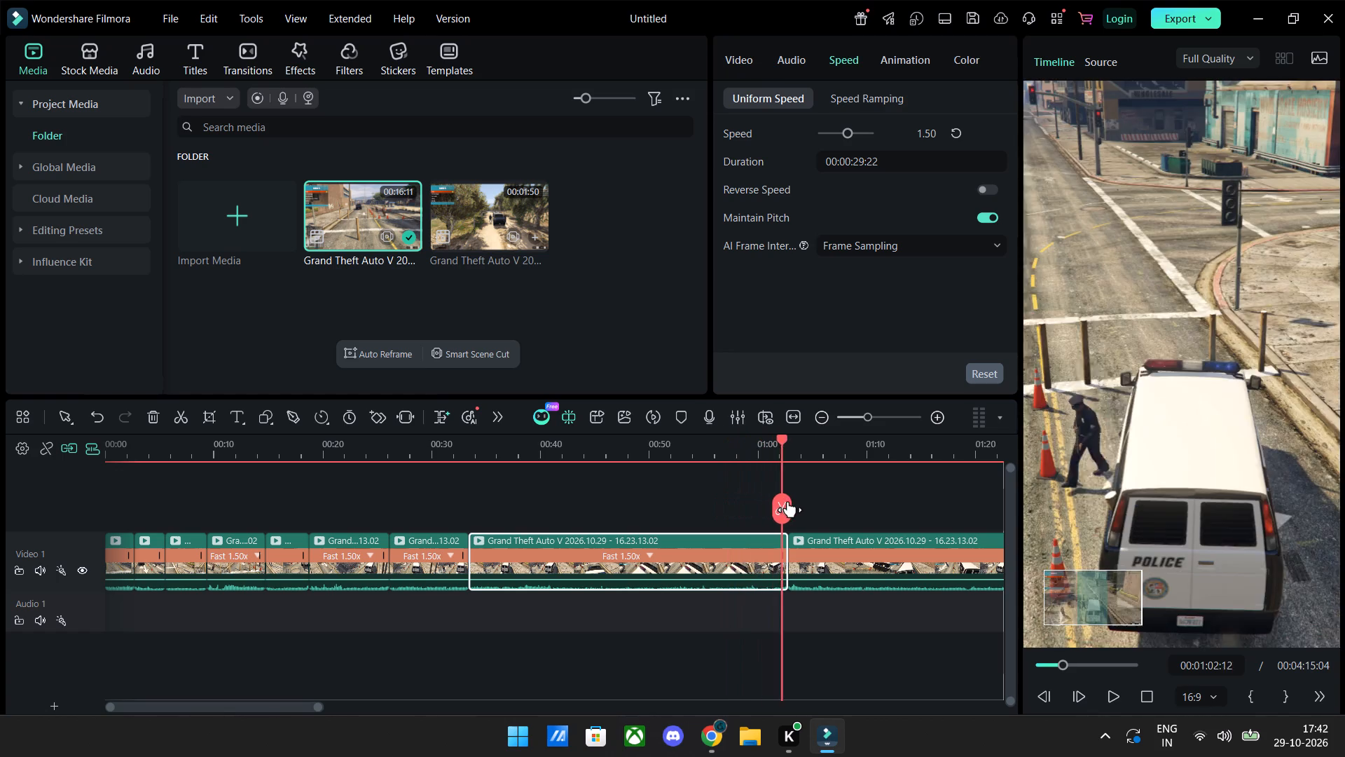
pyautogui.moveTo(788, 501); pyautogui.dragTo(854, 511)
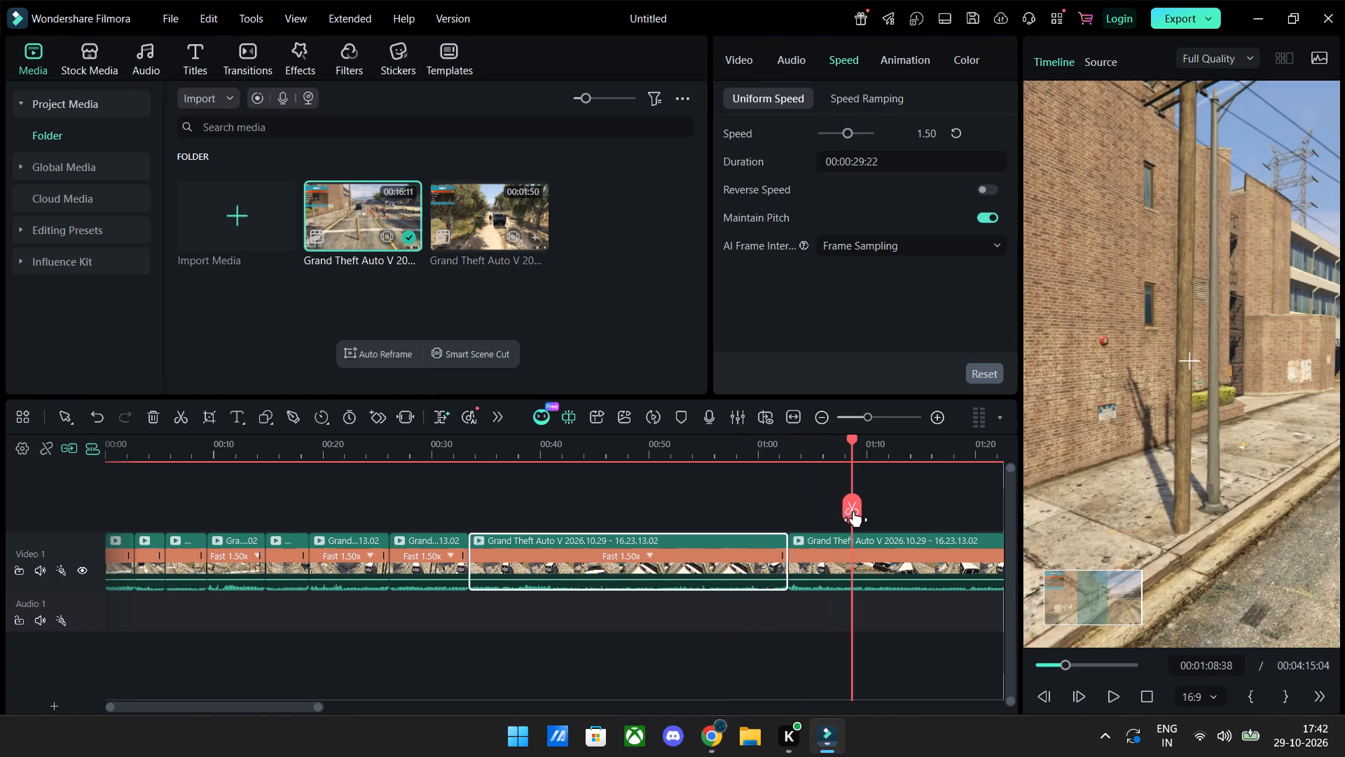
pyautogui.moveTo(854, 511); pyautogui.dragTo(894, 513)
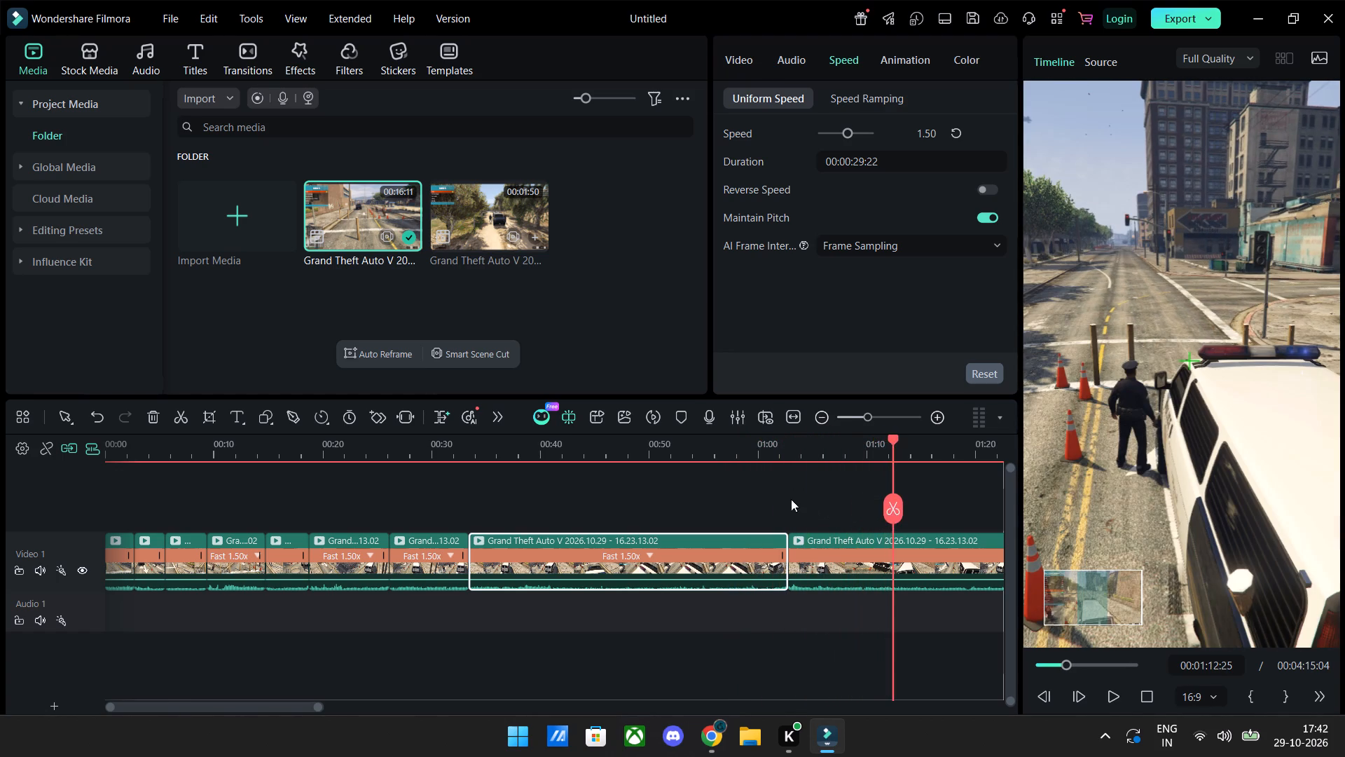
pyautogui.keyDown('ctrl'); pyautogui.scroll(-5, 787, 501); pyautogui.keyUp('ctrl')
pyautogui.press('Delete')
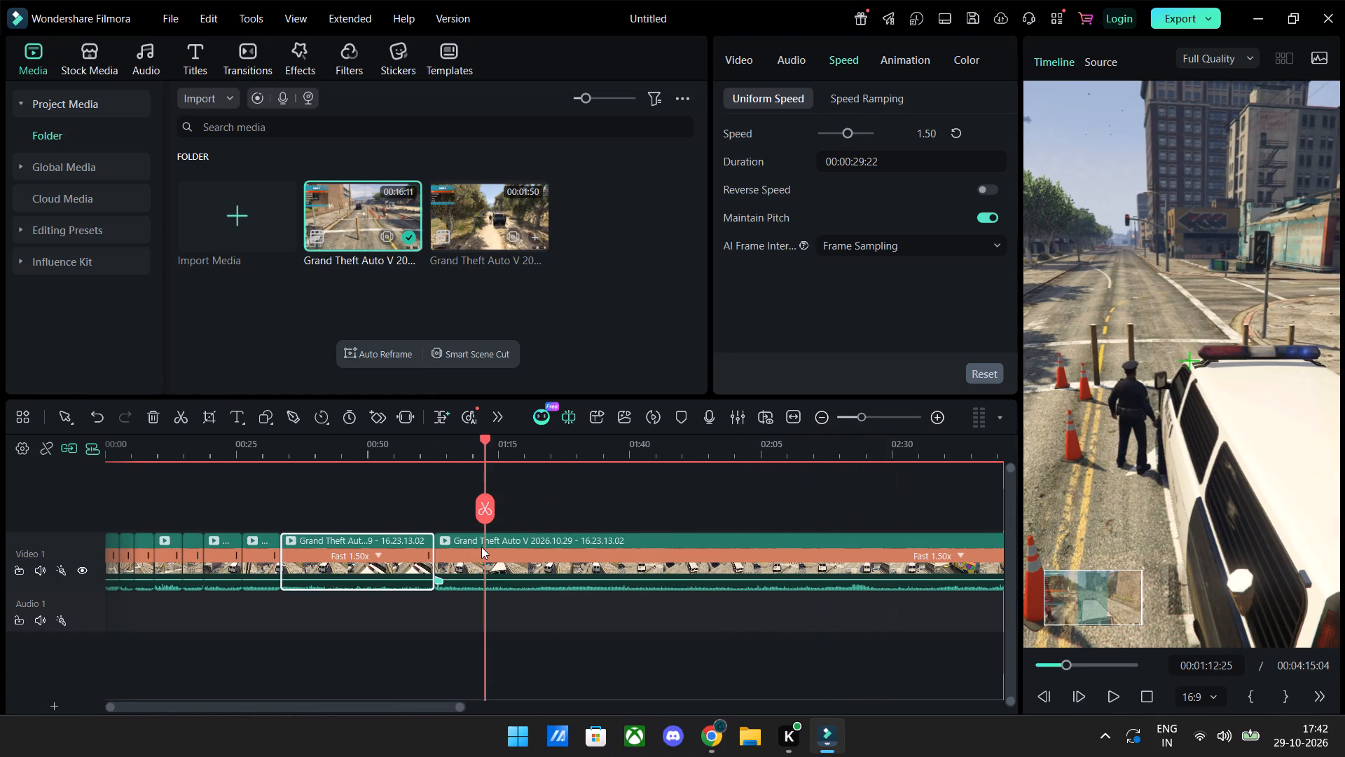
# Review the footage after the 00:00:33:24 join and split the last clip at 00:00:53:54, on the rear view of the closed police van.
pyautogui.moveTo(488, 442); pyautogui.dragTo(305, 477)
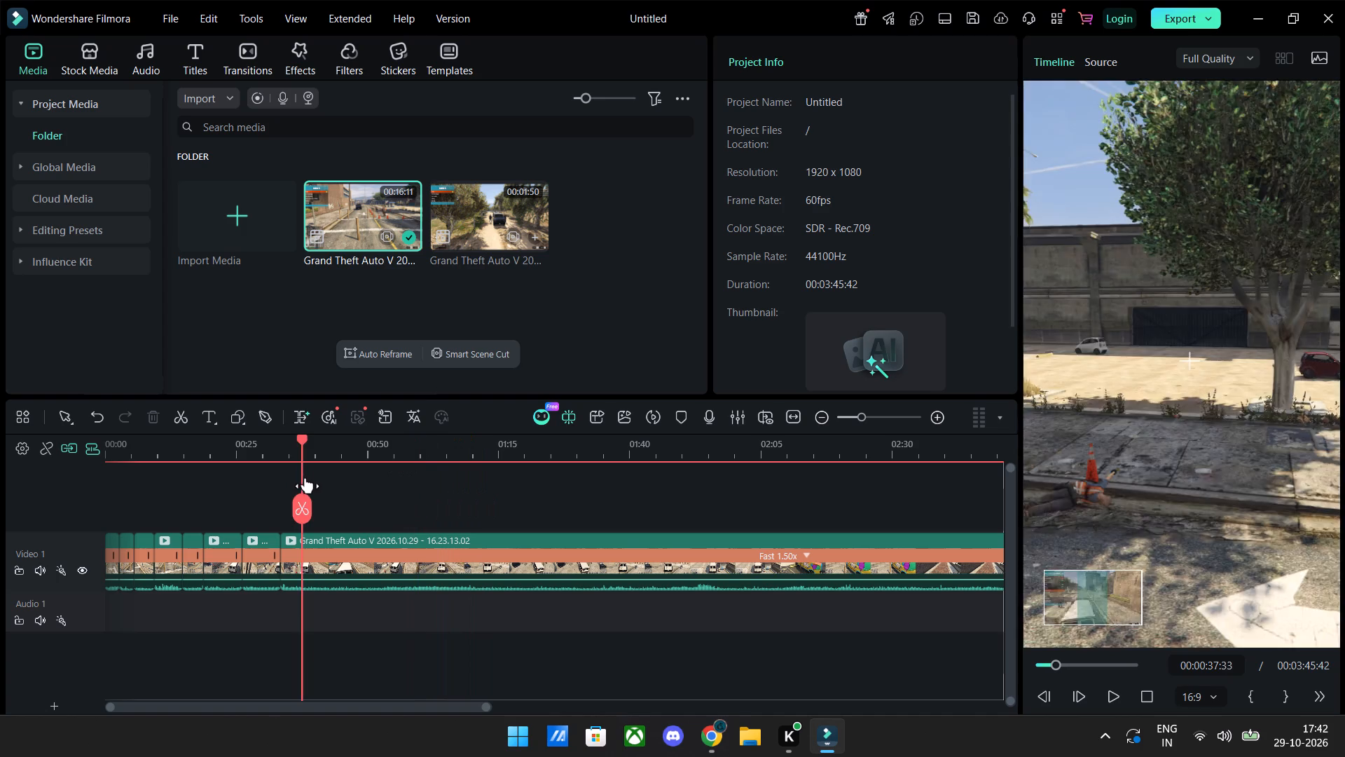
pyautogui.moveTo(305, 477); pyautogui.dragTo(333, 482)
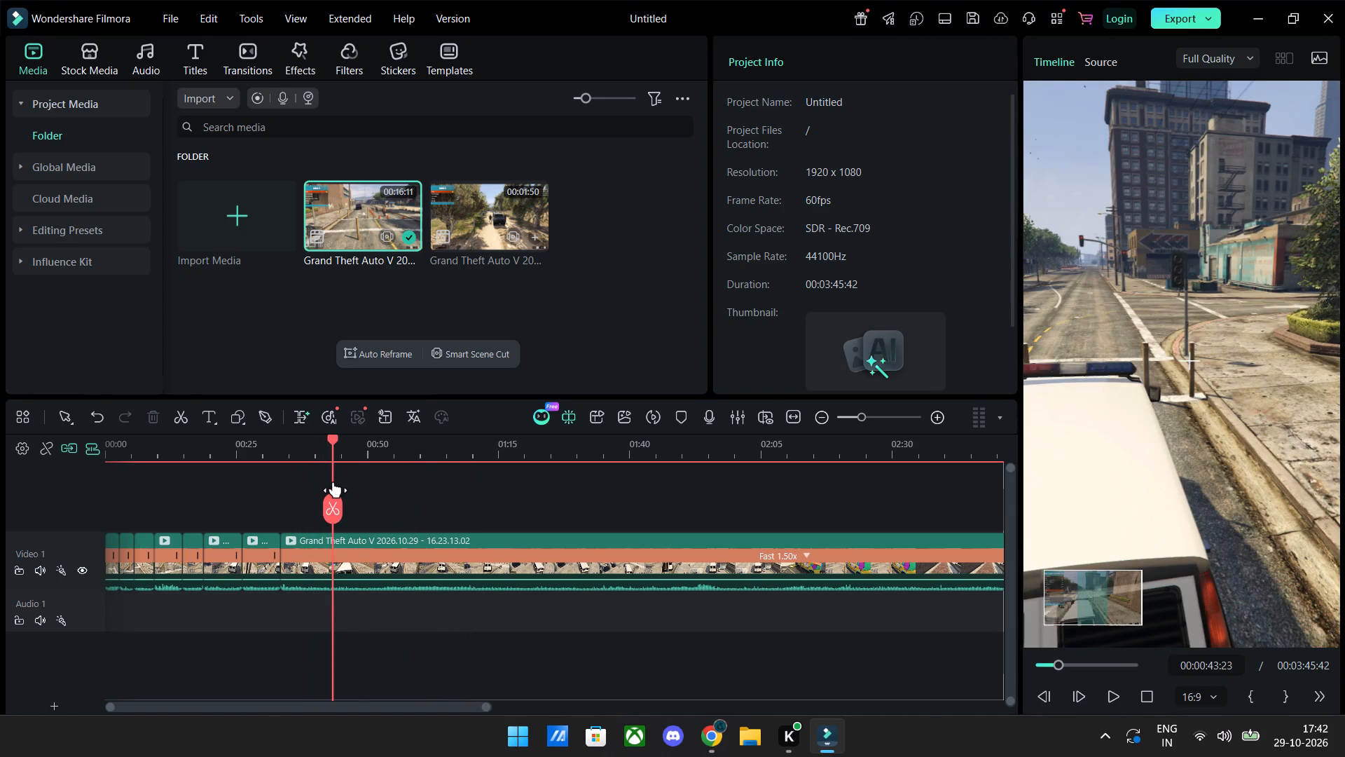
pyautogui.moveTo(333, 482); pyautogui.dragTo(383, 494)
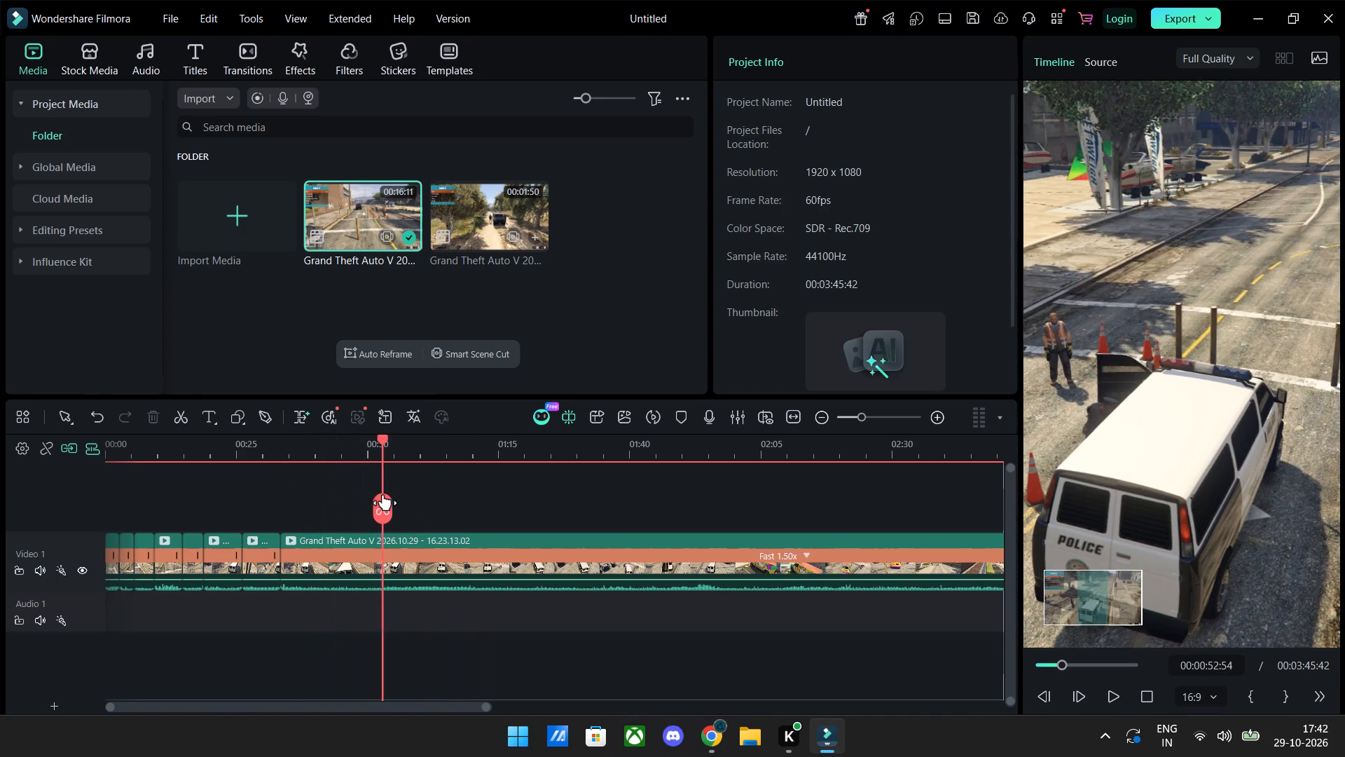
pyautogui.moveTo(383, 494); pyautogui.dragTo(378, 496)
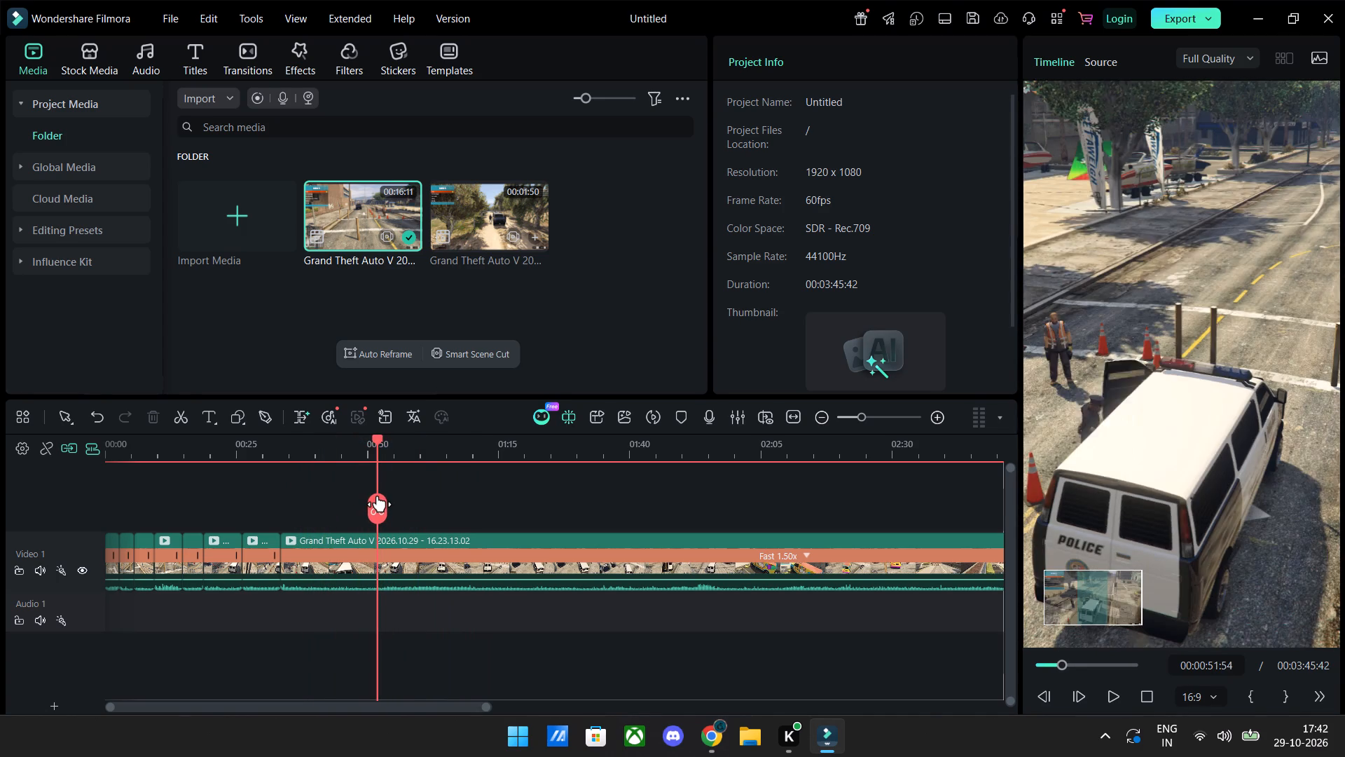
pyautogui.moveTo(378, 496); pyautogui.dragTo(386, 496)
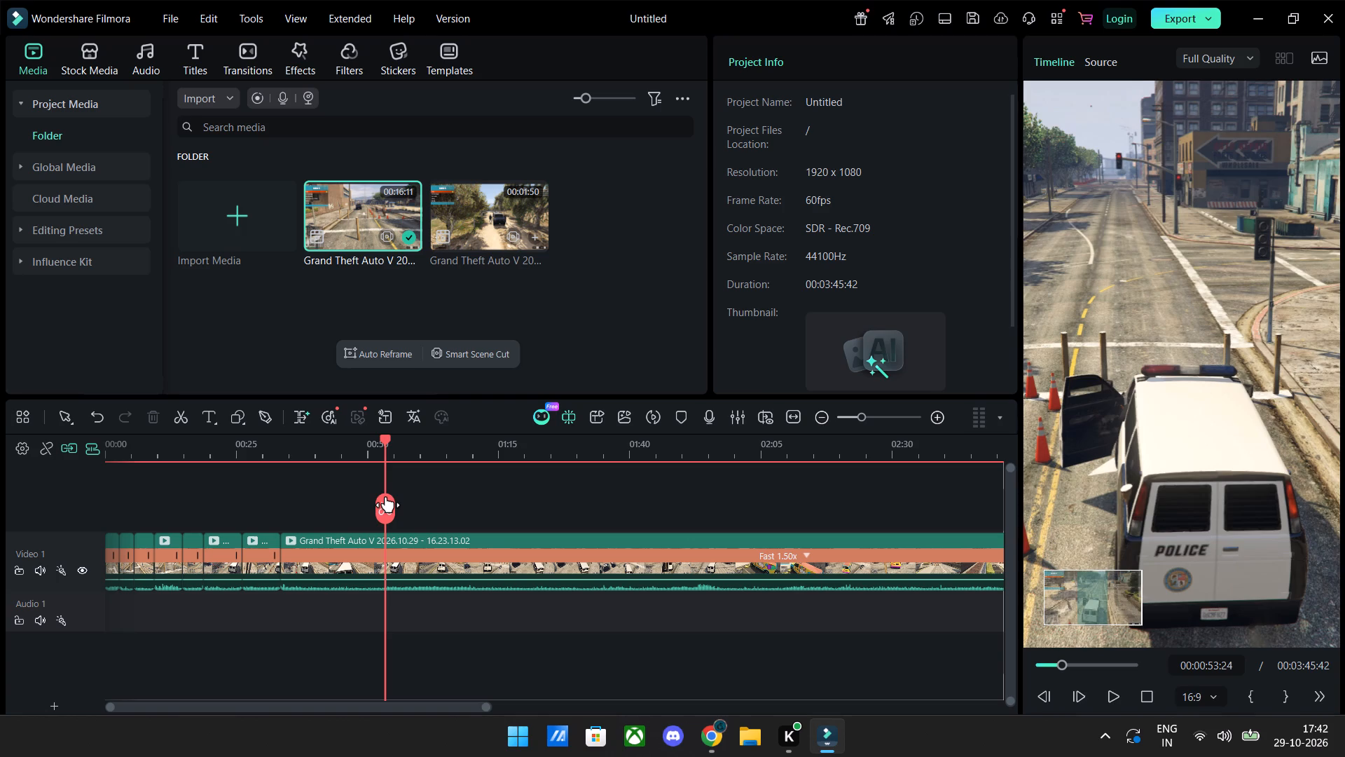
pyautogui.press('space')
pyautogui.press('space')
pyautogui.press('Left')
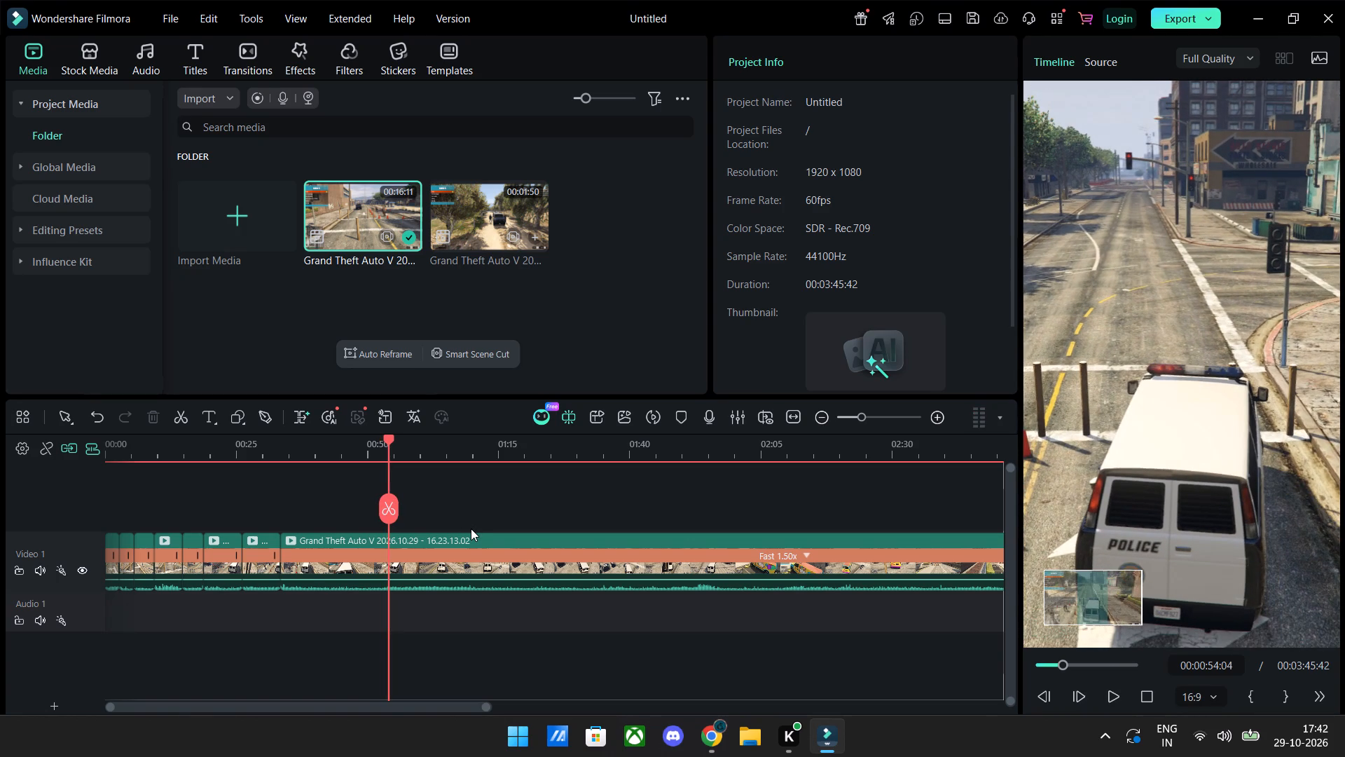
pyautogui.press('Left')
pyautogui.press('Left')
pyautogui.press('Left')
pyautogui.press('Left')
pyautogui.press('Left')
pyautogui.press('Left')
pyautogui.press('Left')
pyautogui.press('Left')
pyautogui.press('Left')
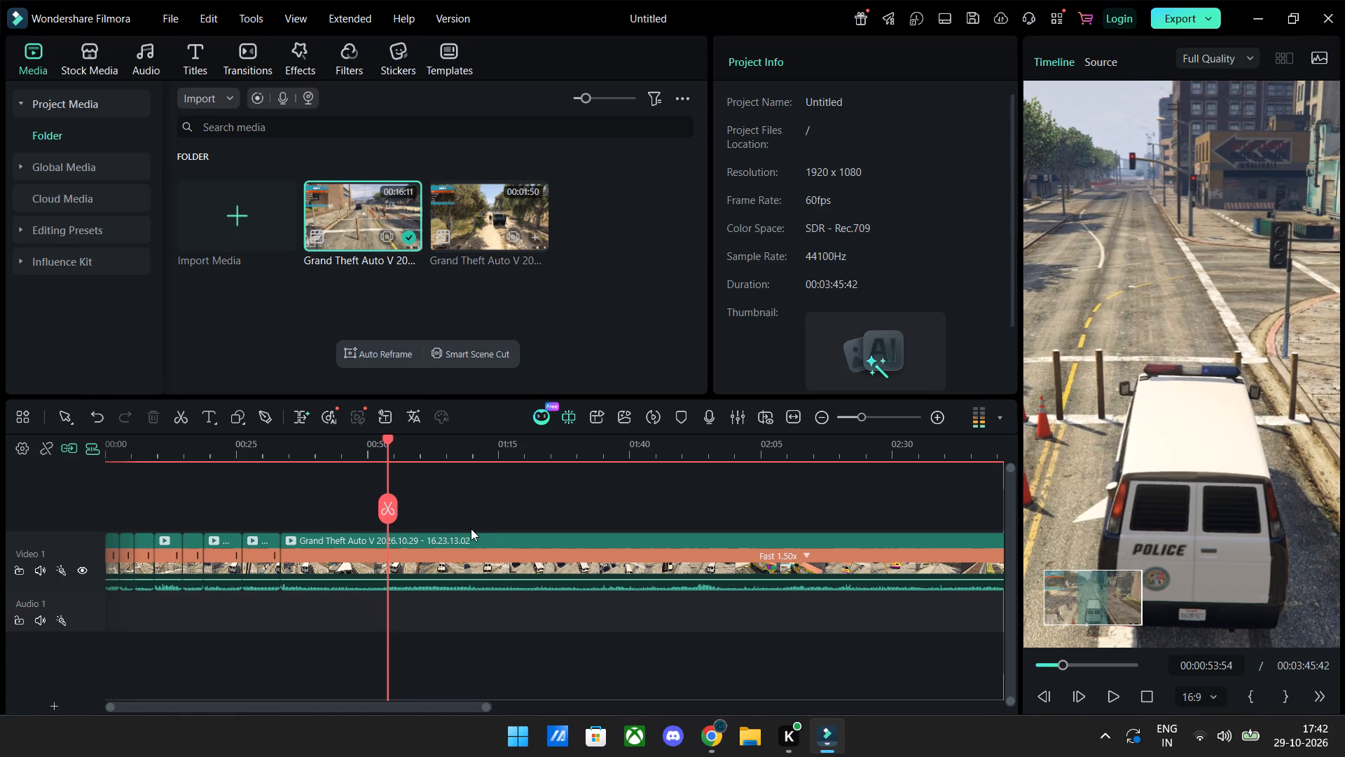
pyautogui.click(391, 507)
# Delete the segment between 00:00:33:24 and 00:00:53:54, closing the gap, and play across the new join.
pyautogui.click(359, 544)
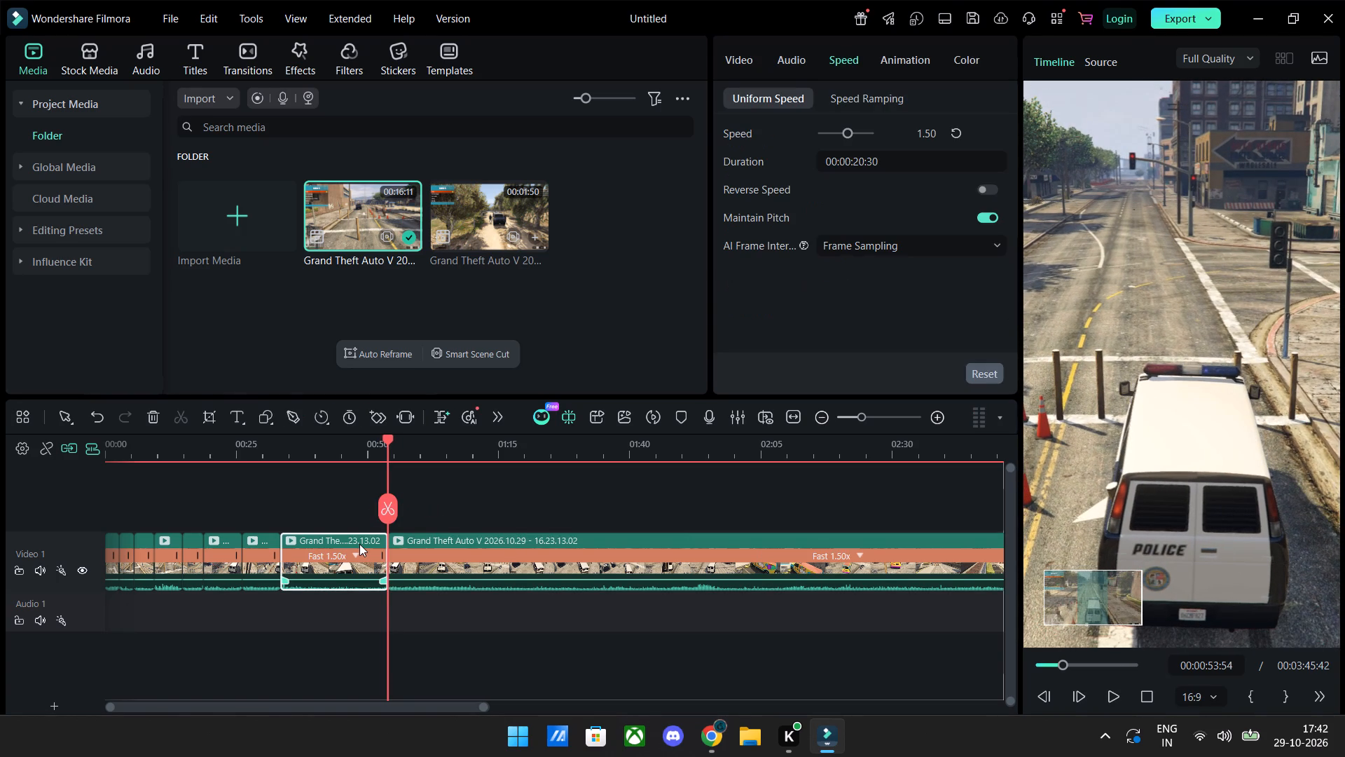
pyautogui.press('Delete')
pyautogui.click(266, 453)
pyautogui.press('space')
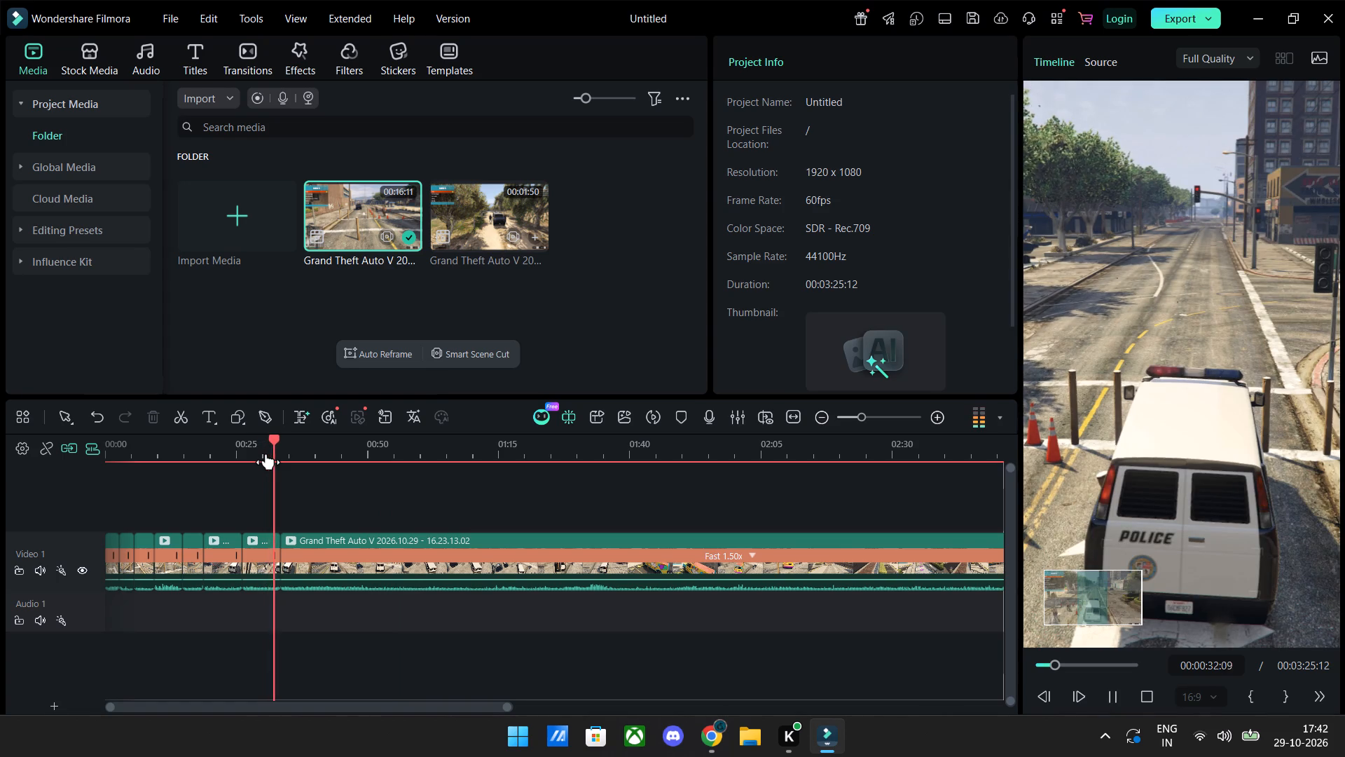
pyautogui.press('space')
pyautogui.press('space')
pyautogui.press('space')
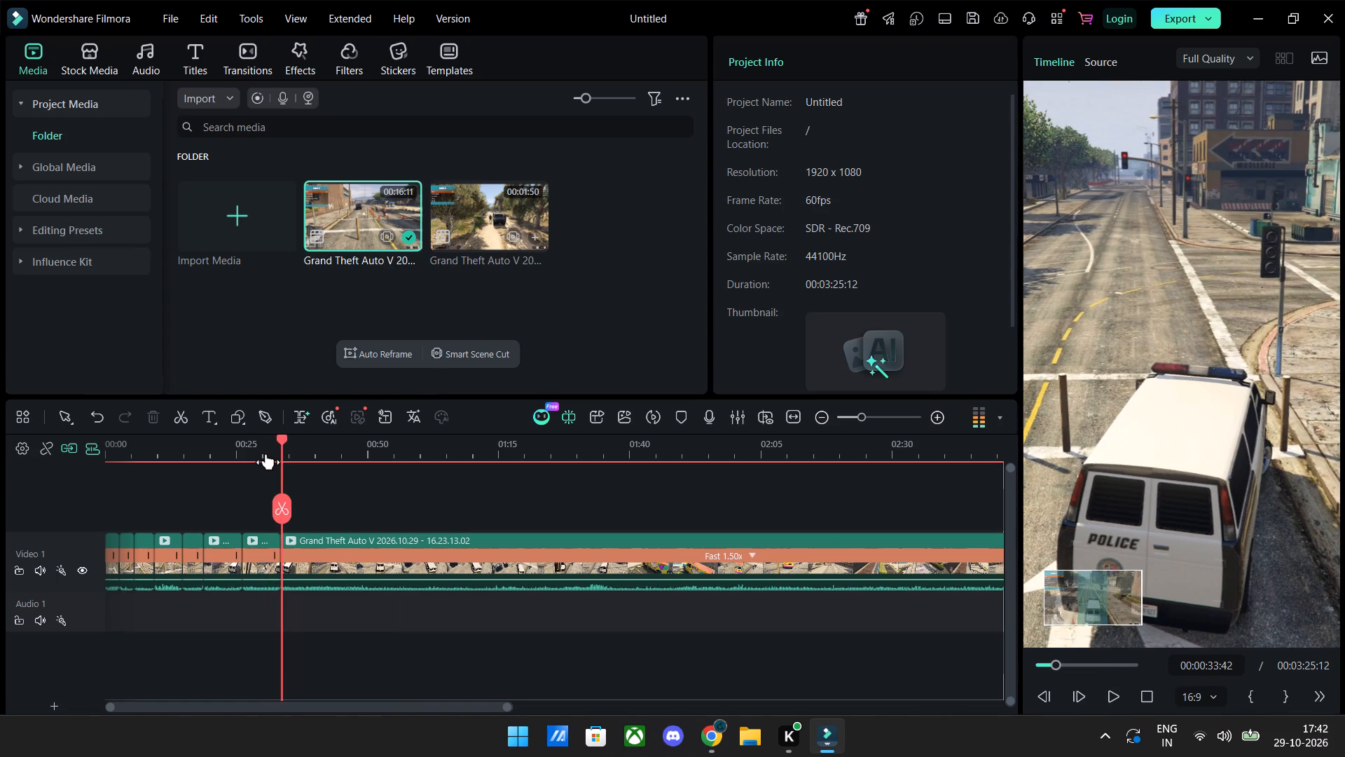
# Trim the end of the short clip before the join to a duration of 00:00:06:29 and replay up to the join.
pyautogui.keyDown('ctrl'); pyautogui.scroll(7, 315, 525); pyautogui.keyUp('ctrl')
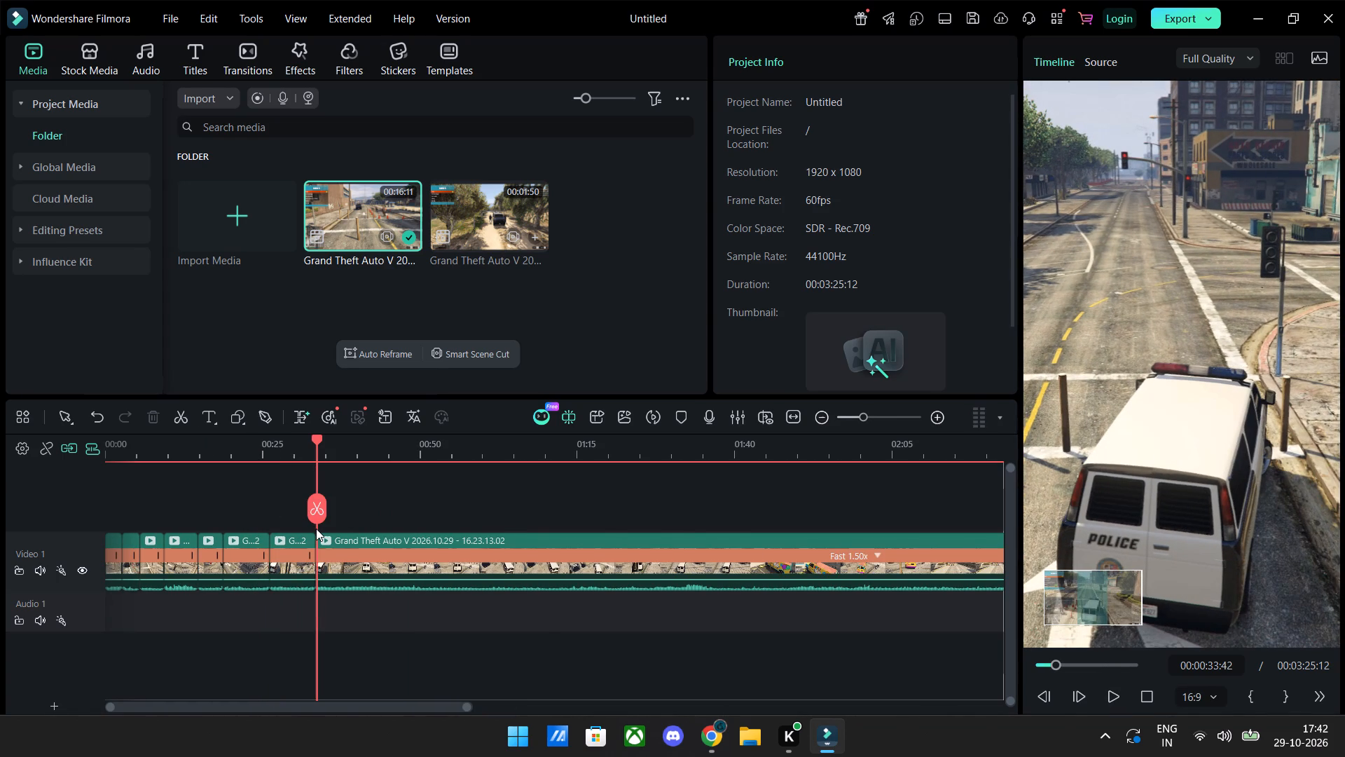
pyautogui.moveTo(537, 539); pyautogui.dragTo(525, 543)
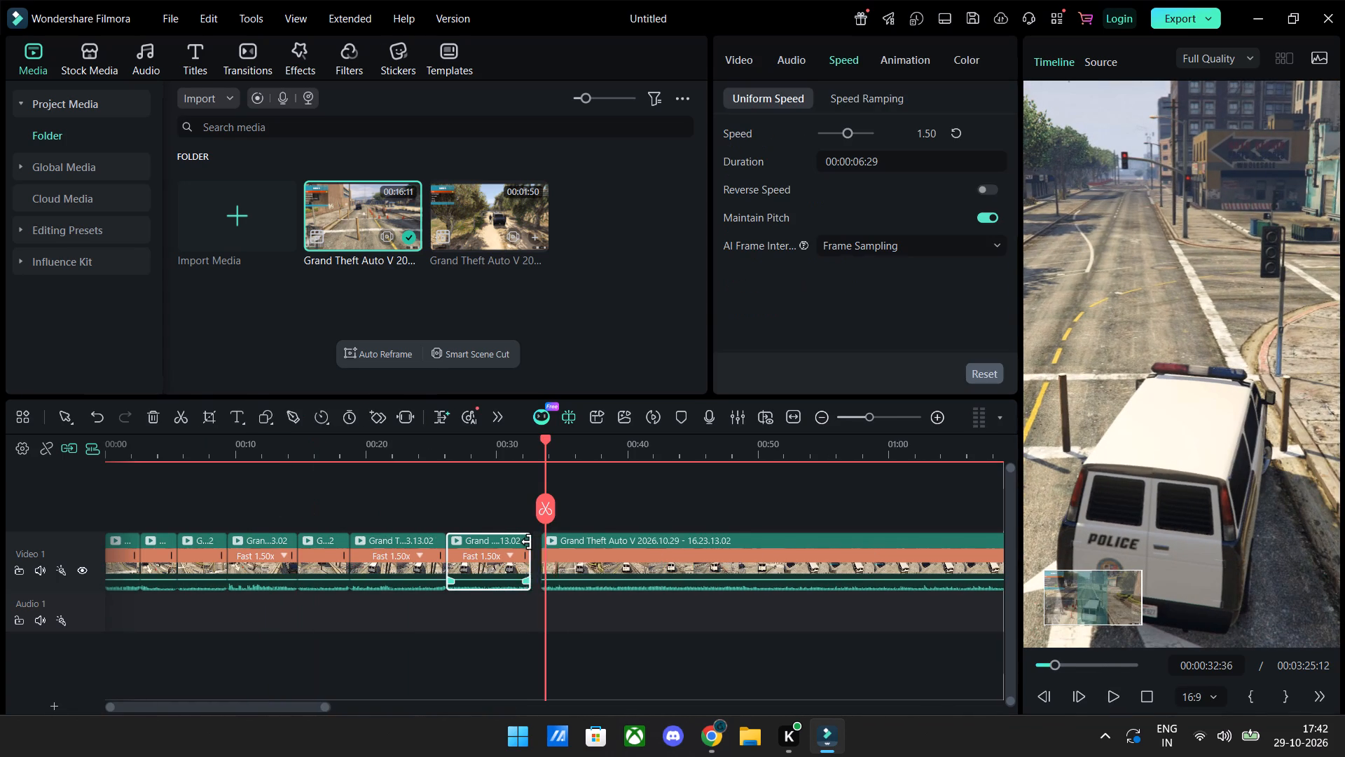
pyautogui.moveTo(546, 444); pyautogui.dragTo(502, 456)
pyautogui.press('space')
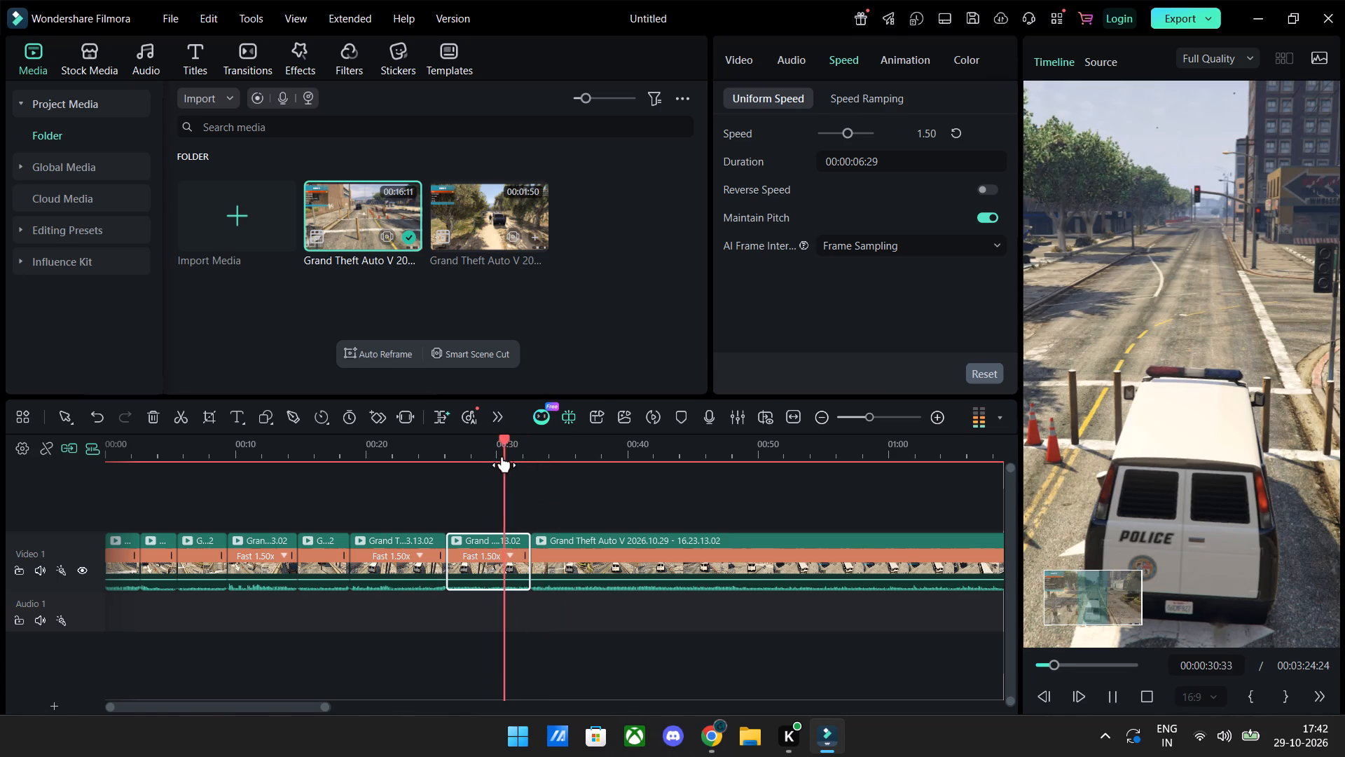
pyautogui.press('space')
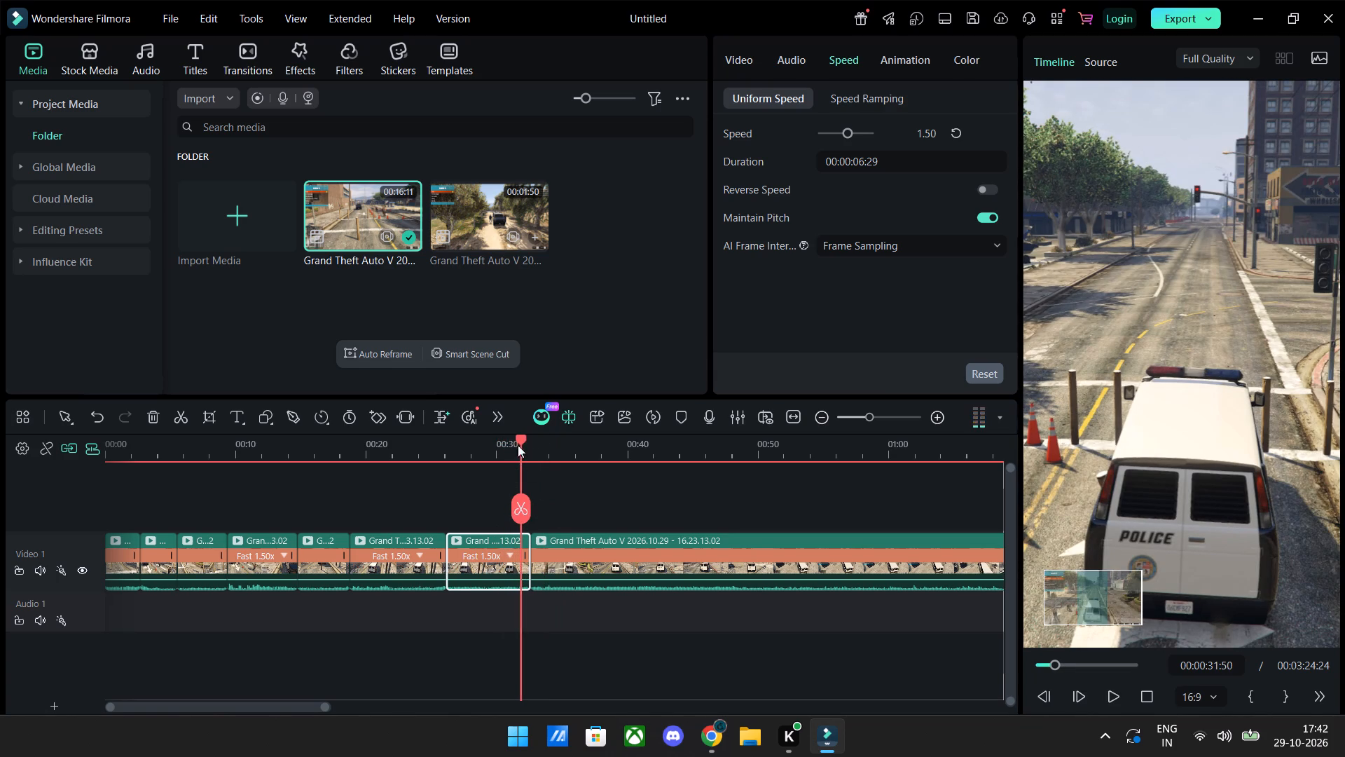
# Play the short clip starting at 00:00:26:07 in brief bursts and split it at 00:00:27:36, on the rear view of the police van.
pyautogui.moveTo(523, 438); pyautogui.dragTo(449, 462)
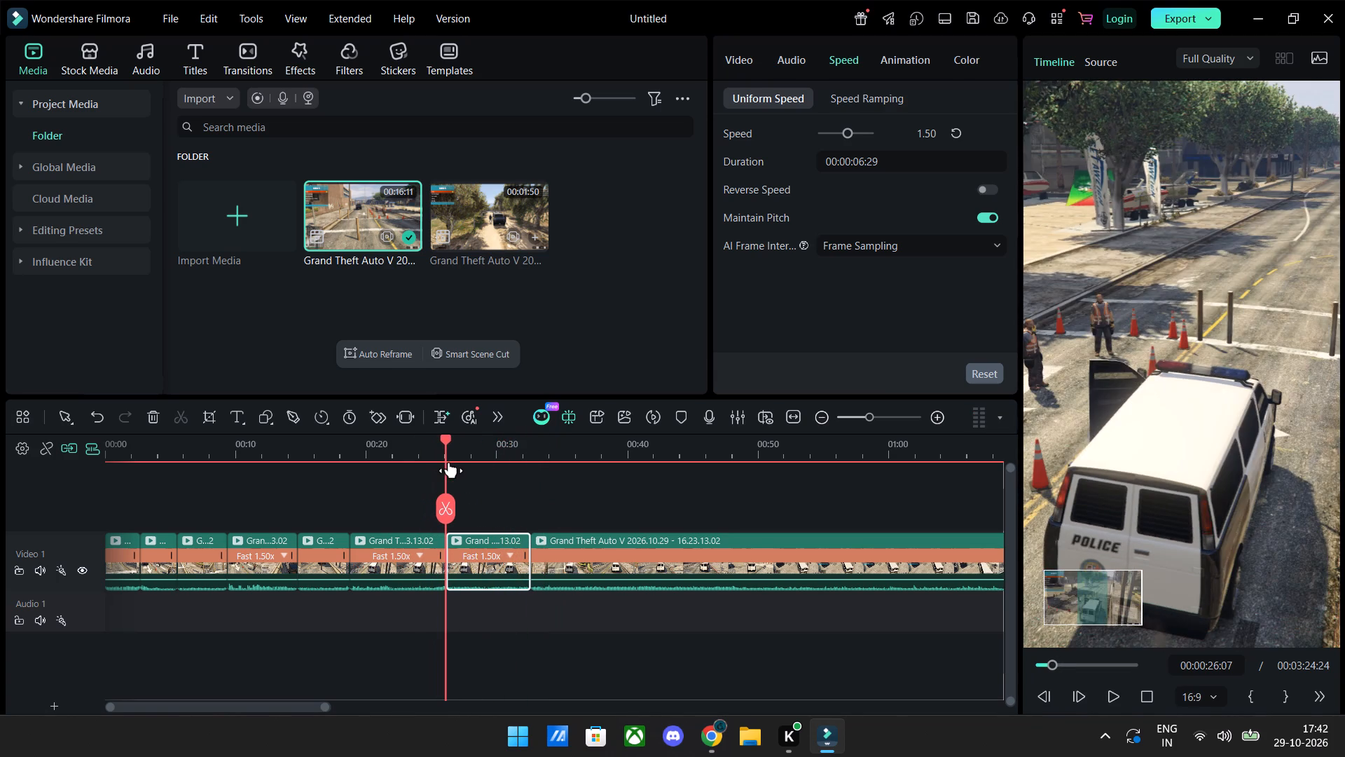
pyautogui.moveTo(449, 462); pyautogui.dragTo(450, 462)
pyautogui.press('space')
pyautogui.press('space')
pyautogui.press('space')
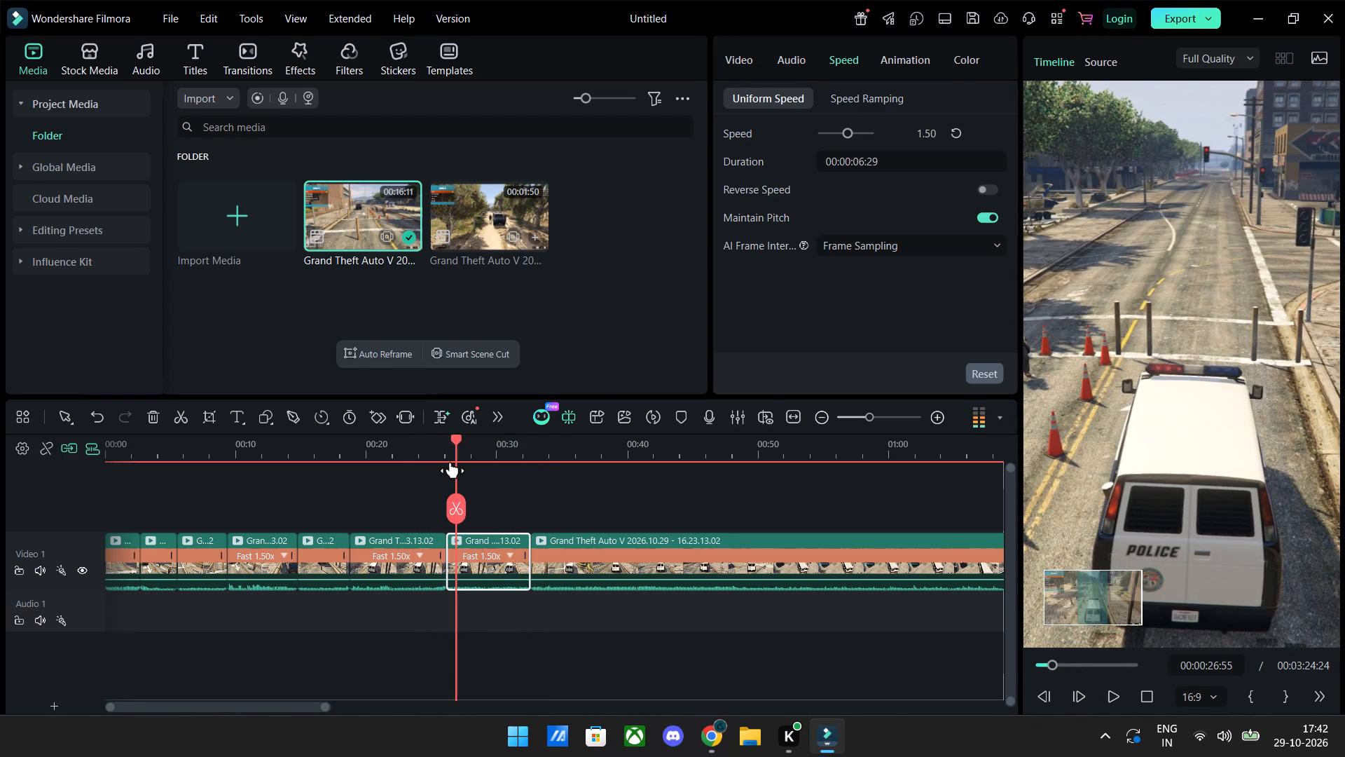
pyautogui.press('space')
pyautogui.press('space')
pyautogui.press('space')
pyautogui.press('space')
pyautogui.press('space')
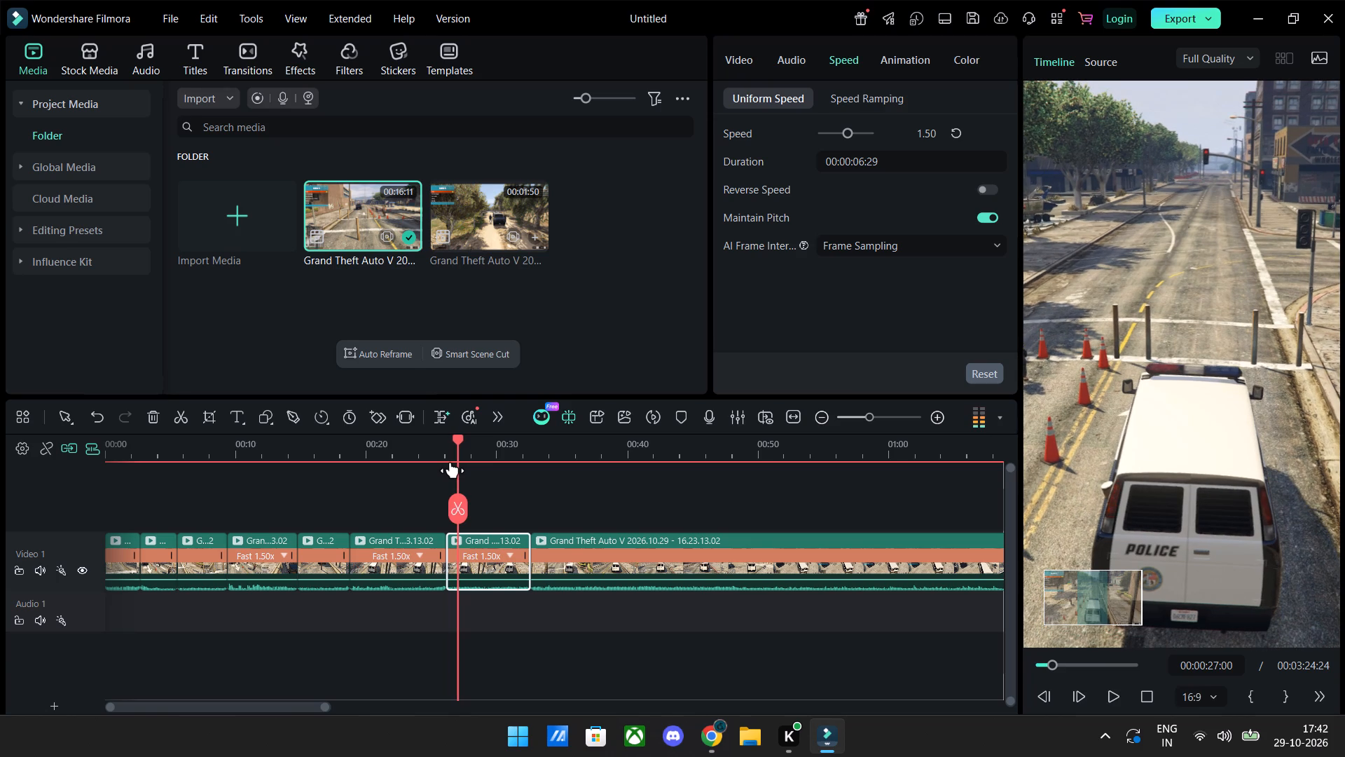
pyautogui.press('space')
pyautogui.press('space')
pyautogui.press('space')
pyautogui.press('space')
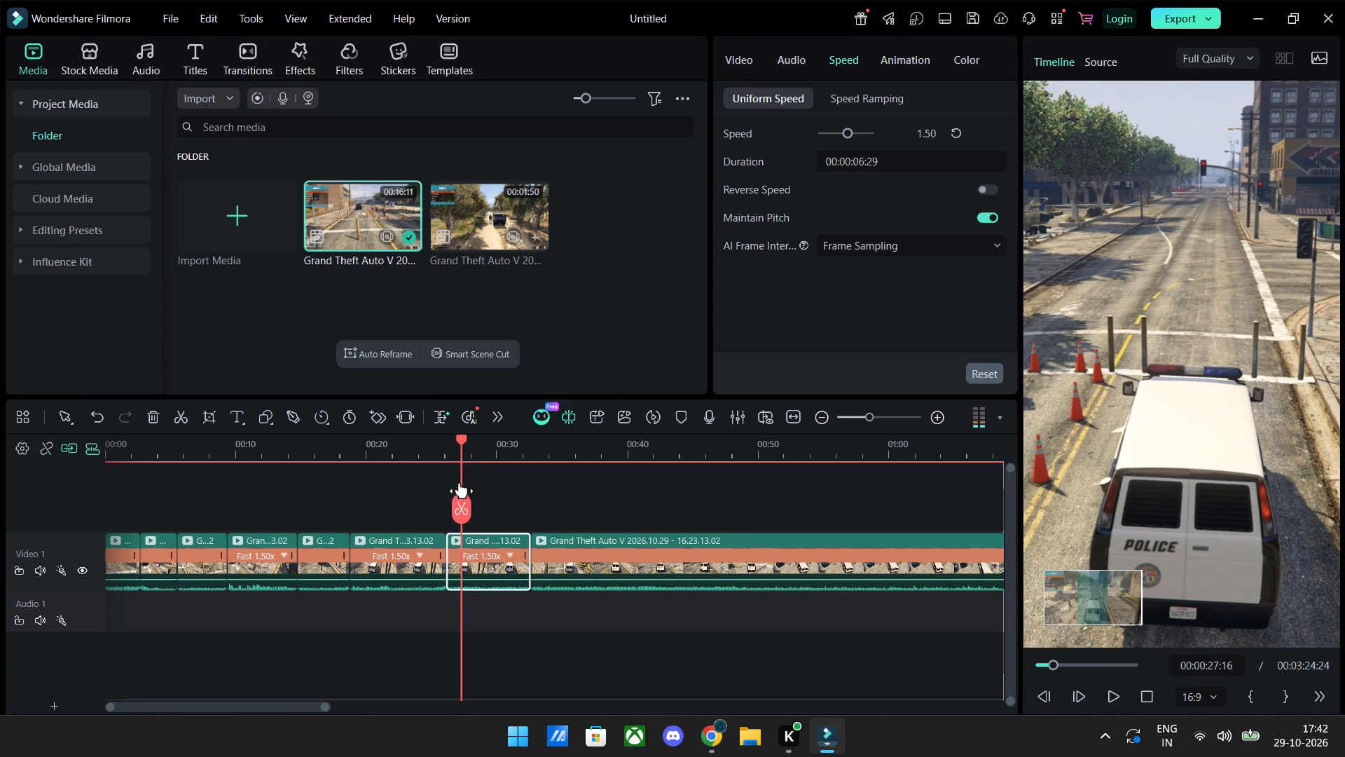
pyautogui.press('space')
pyautogui.press('space')
pyautogui.press('space')
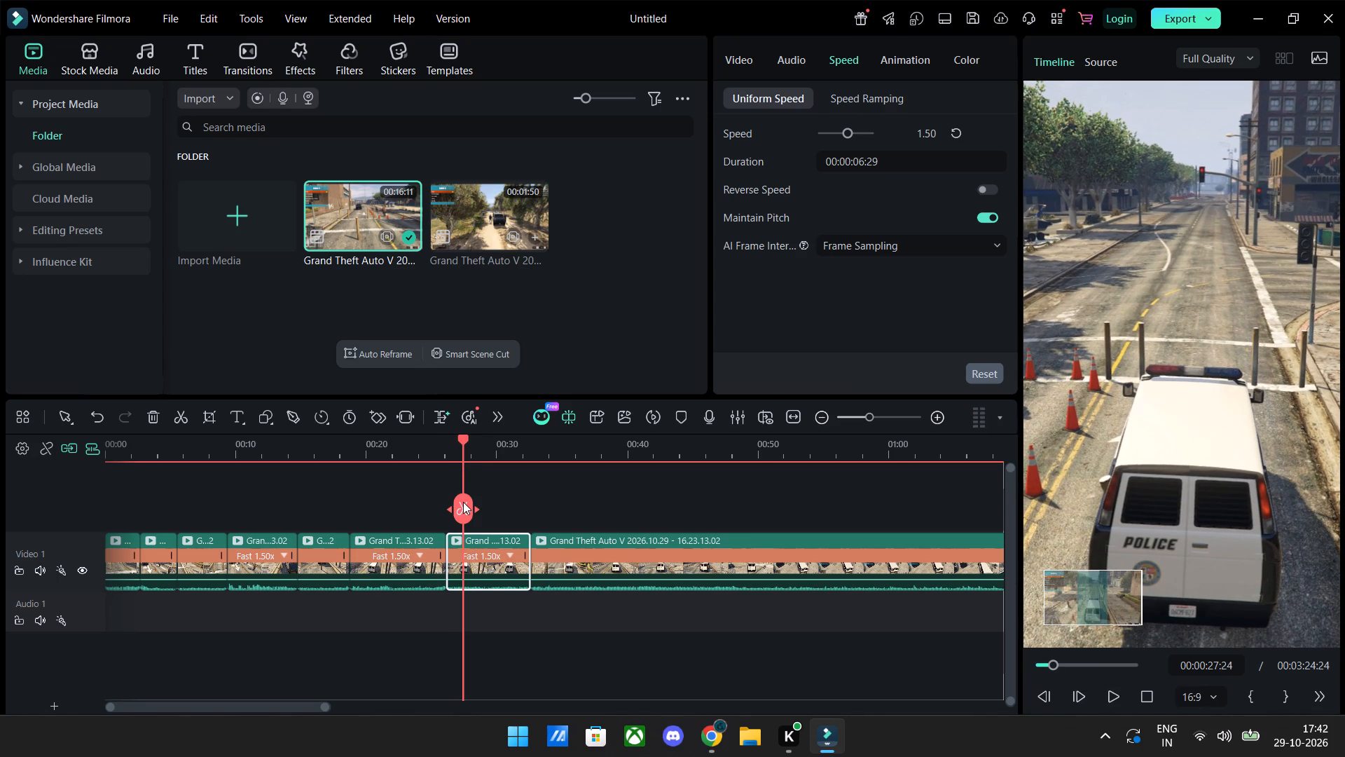
pyautogui.press('space')
pyautogui.click(465, 507)
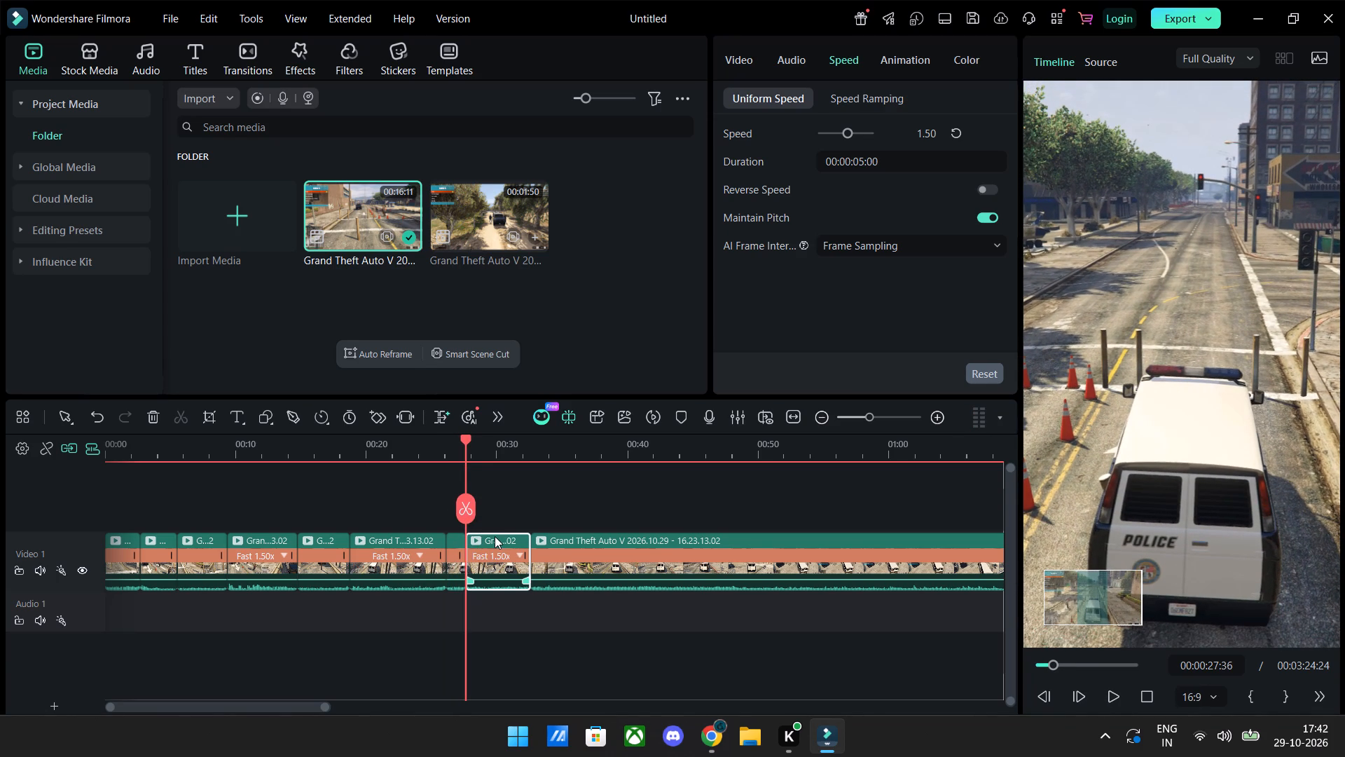
# Delete the remainder of the short clip after the 00:00:27:36 split, closing the gap, and play the new join.
pyautogui.click(495, 536)
pyautogui.press('Delete')
pyautogui.press('space')
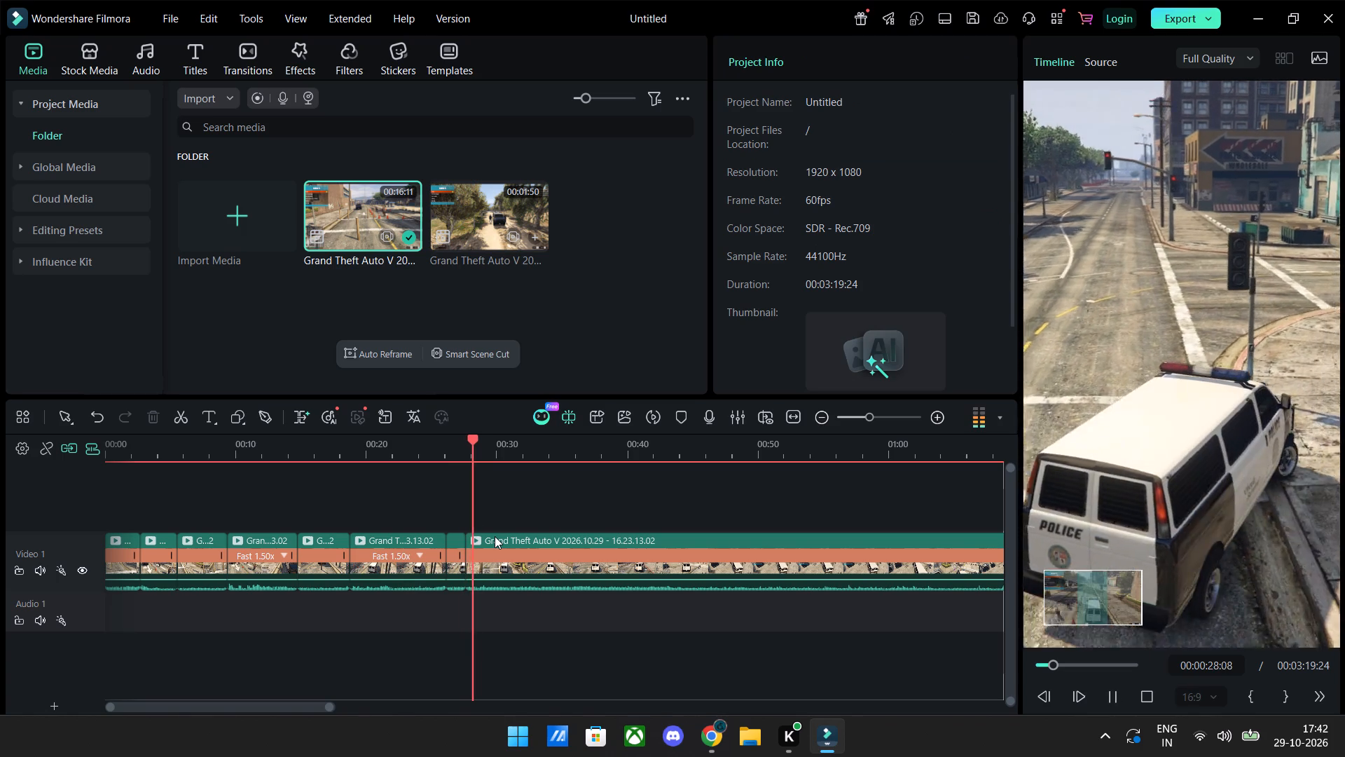
pyautogui.press('space')
# Play from about 00:00:26 and split the long clip at 00:00:42:28, on the rear view of the police van by the stairs.
pyautogui.click(443, 450)
pyautogui.press('space')
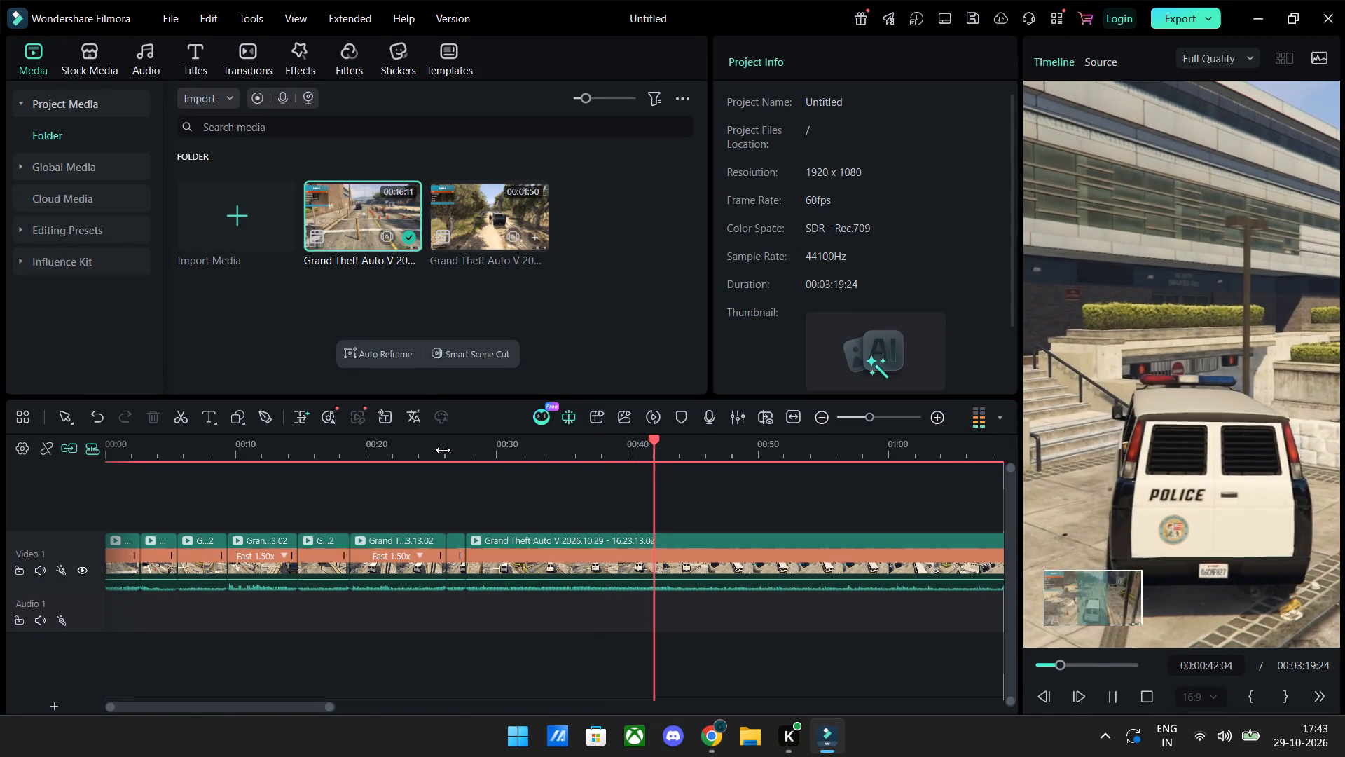
pyautogui.press('space')
pyautogui.click(654, 510)
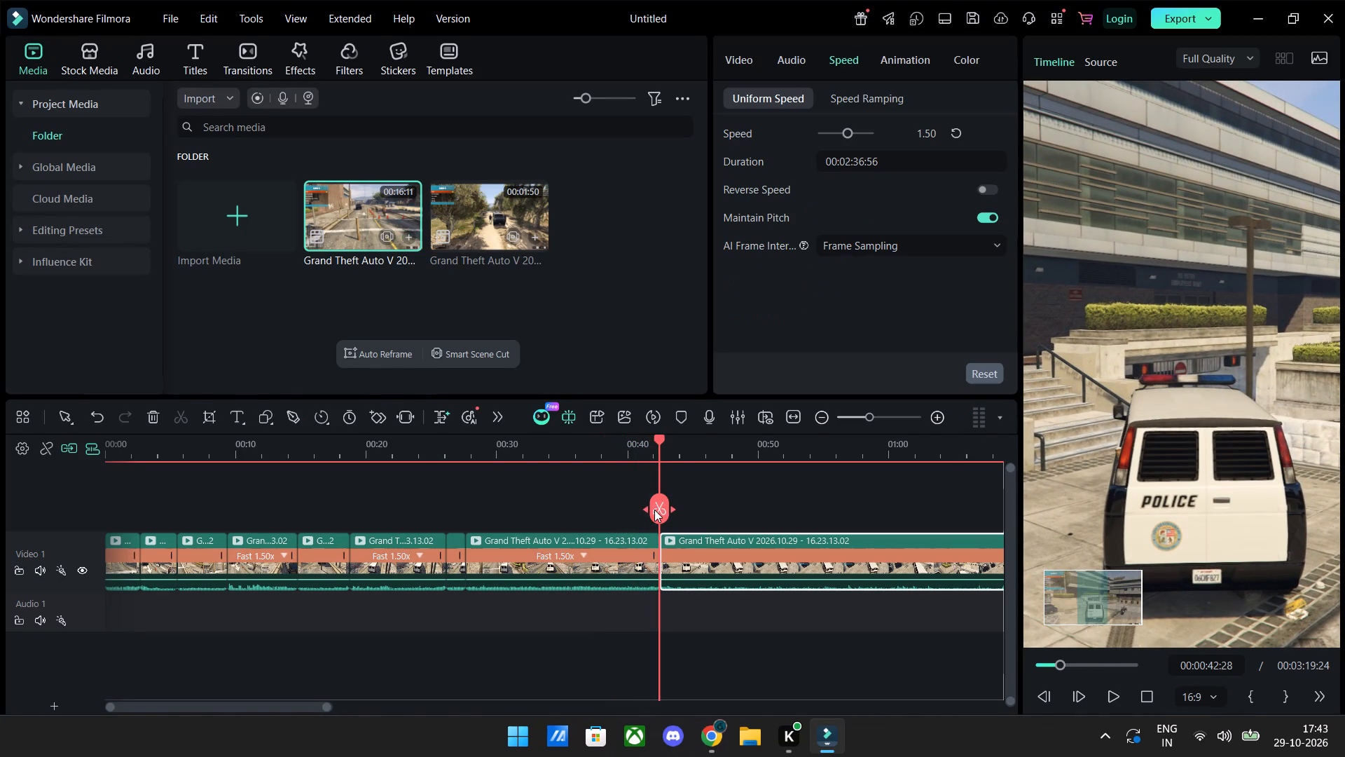
# Scan the footage after the 00:00:42:28 split up to about 00:00:52.
pyautogui.moveTo(655, 435); pyautogui.dragTo(735, 451)
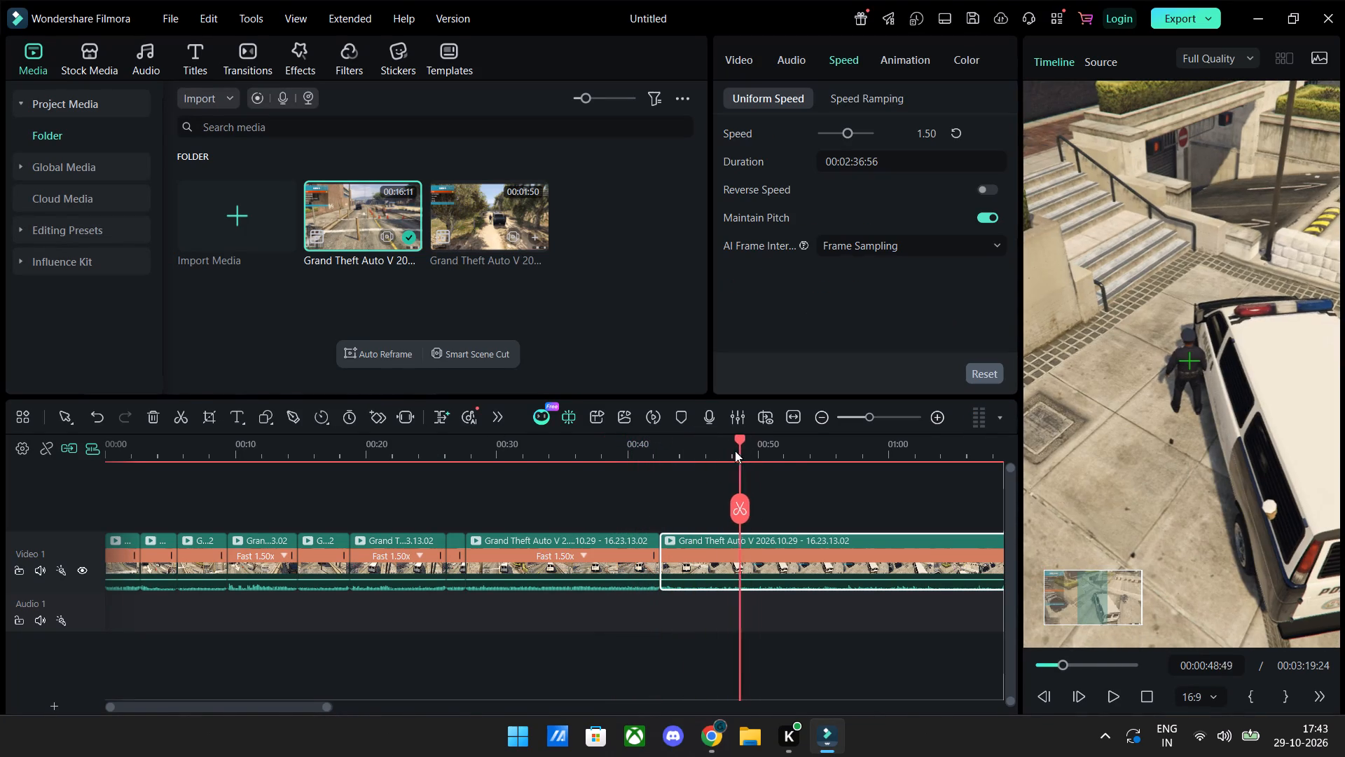
pyautogui.moveTo(735, 451); pyautogui.dragTo(787, 456)
pyautogui.keyDown('ctrl'); pyautogui.scroll(-8, 672, 469); pyautogui.keyUp('ctrl')
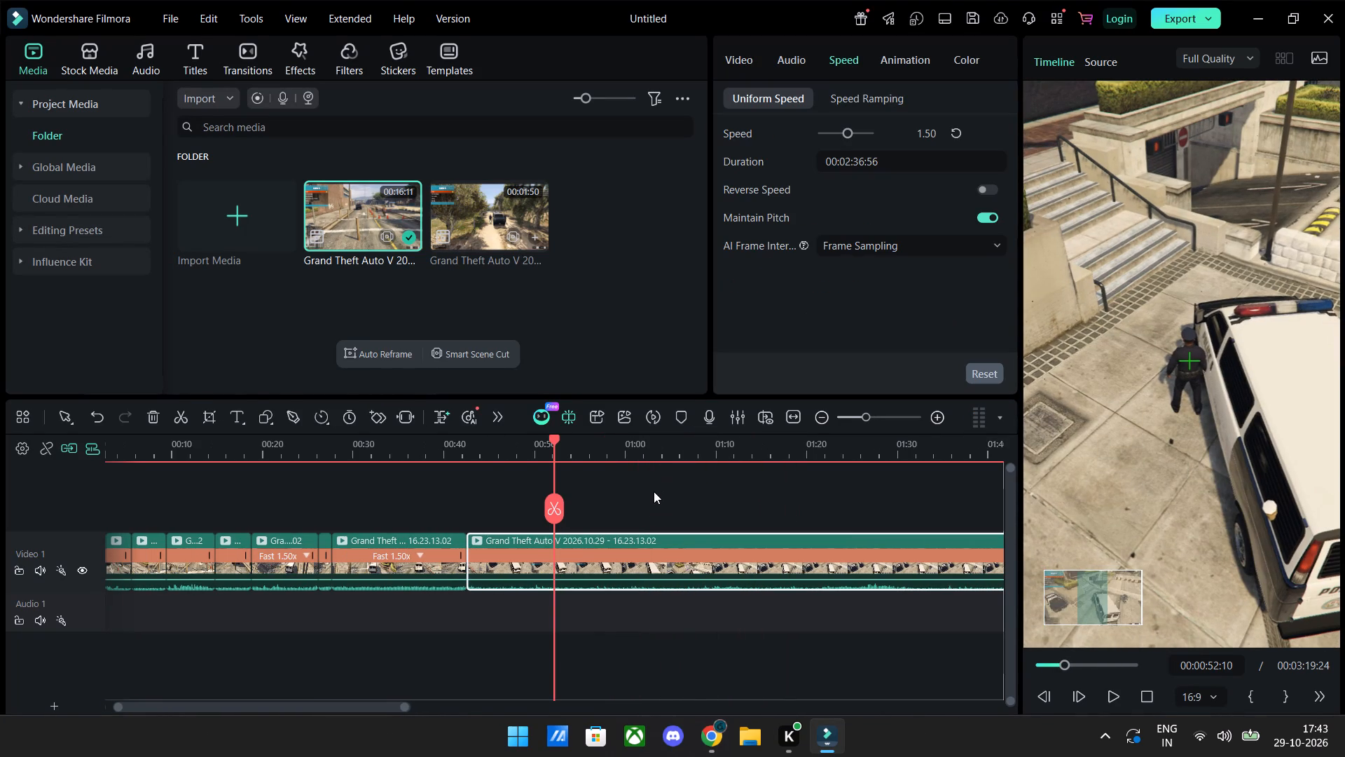
# Split the long clip at 00:01:12:09, on the rear view of the police van just before its door opens.
pyautogui.moveTo(265, 439); pyautogui.dragTo(301, 442)
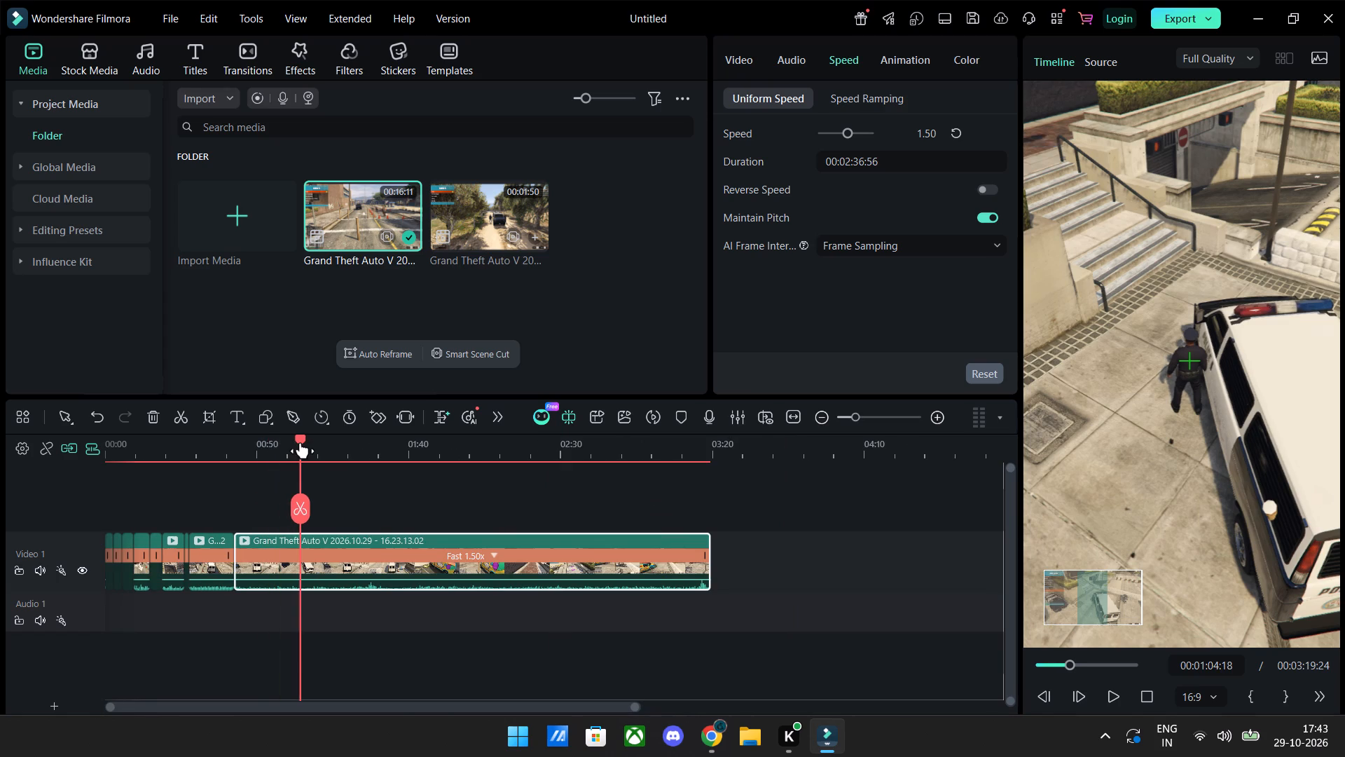
pyautogui.moveTo(301, 442); pyautogui.dragTo(331, 461)
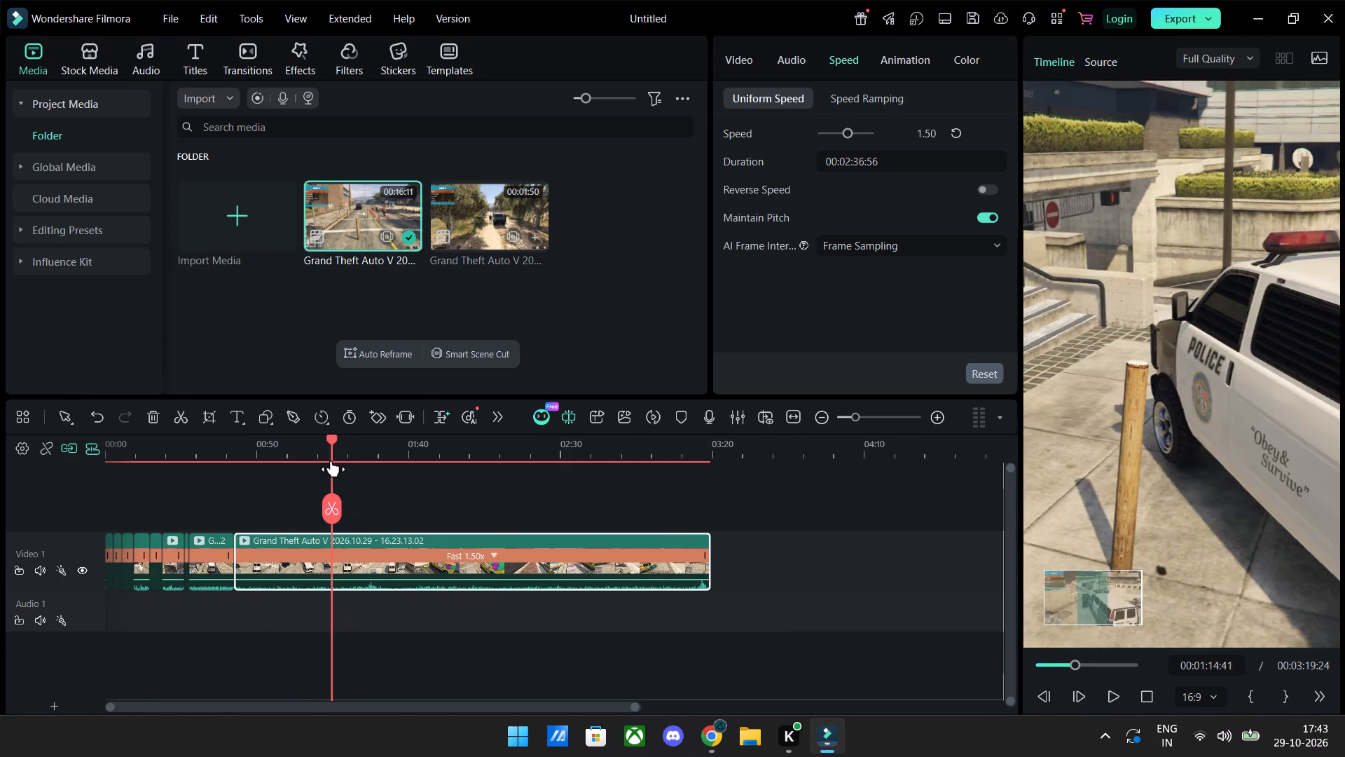
pyautogui.moveTo(331, 461); pyautogui.dragTo(324, 460)
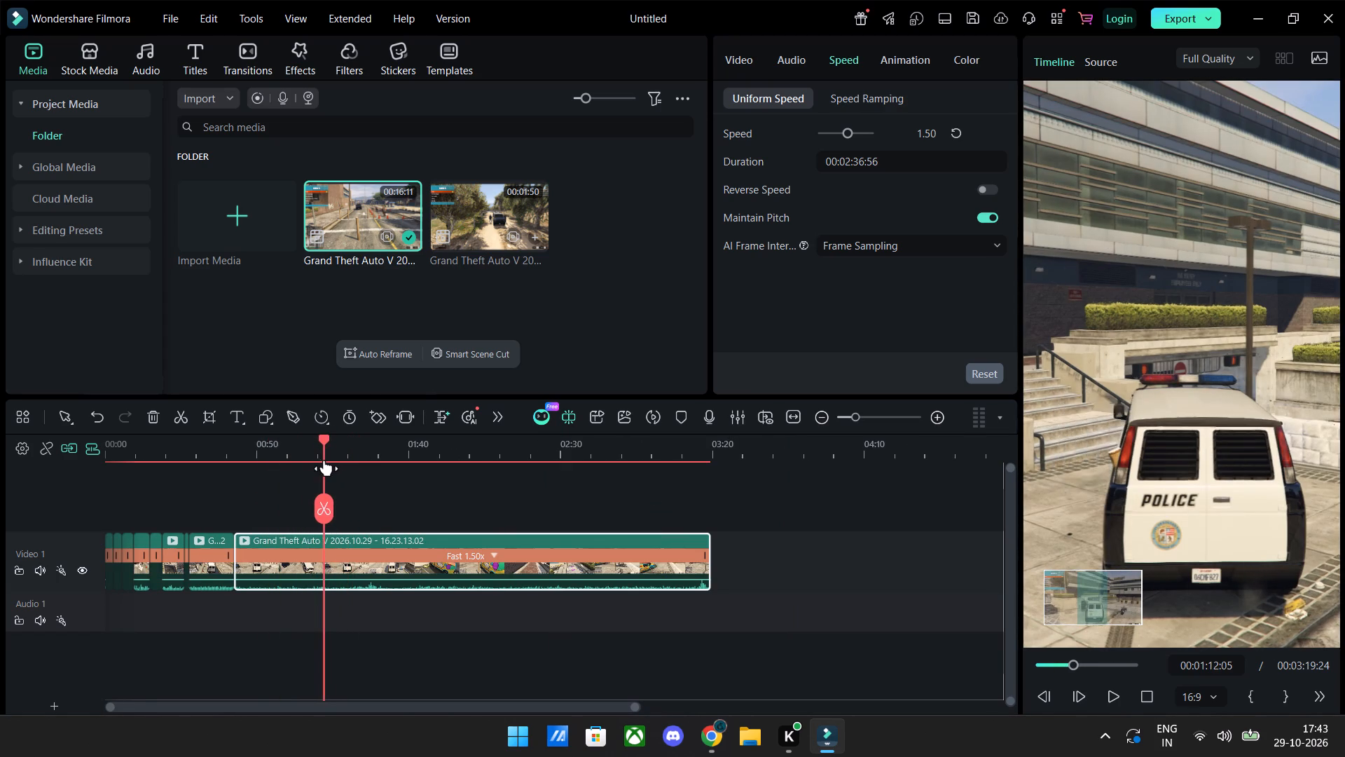
pyautogui.moveTo(324, 460); pyautogui.dragTo(325, 461)
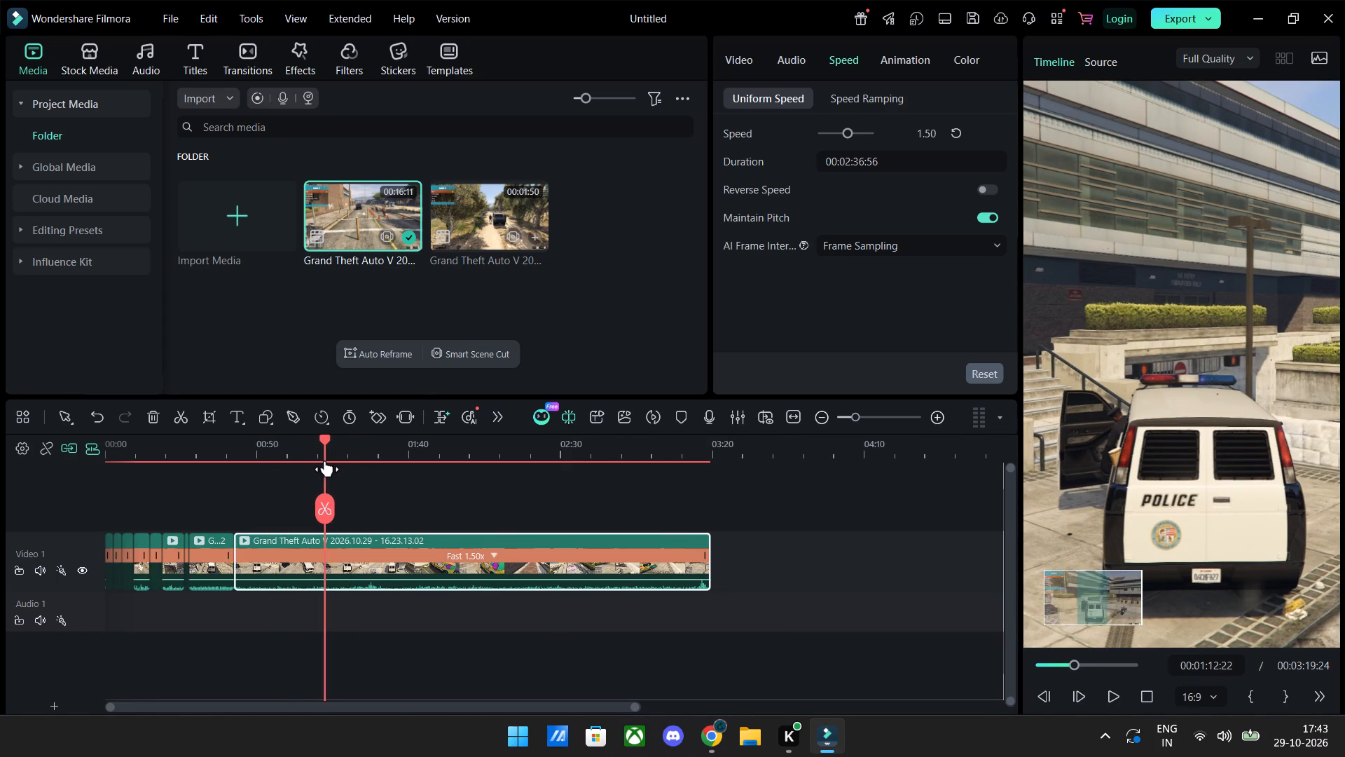
pyautogui.press('Left')
pyautogui.press('Left')
pyautogui.press('Left')
pyautogui.press('Left')
pyautogui.press('Left')
pyautogui.press('Left')
pyautogui.press('Left')
pyautogui.press('Left')
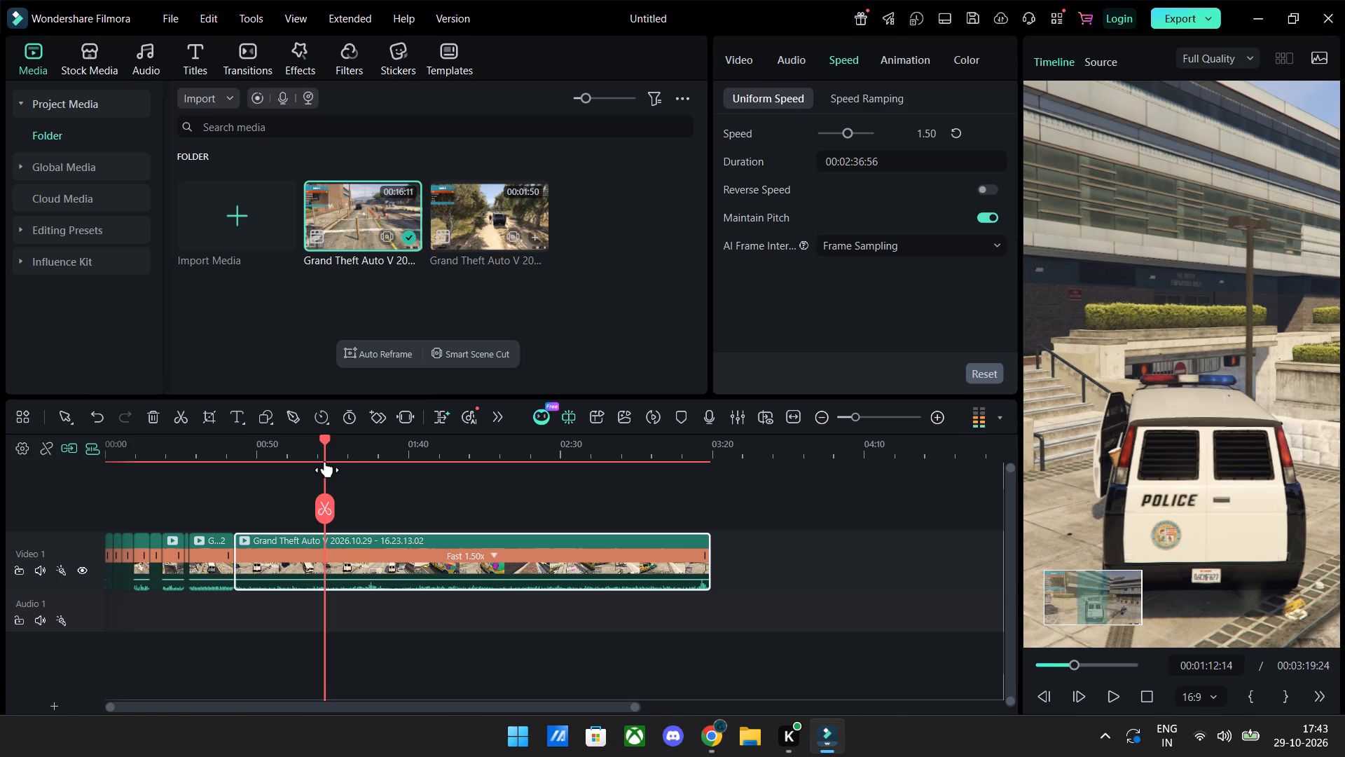
pyautogui.press('Left')
pyautogui.press('Left')
pyautogui.press('Left')
pyautogui.press('Left')
pyautogui.press('Left')
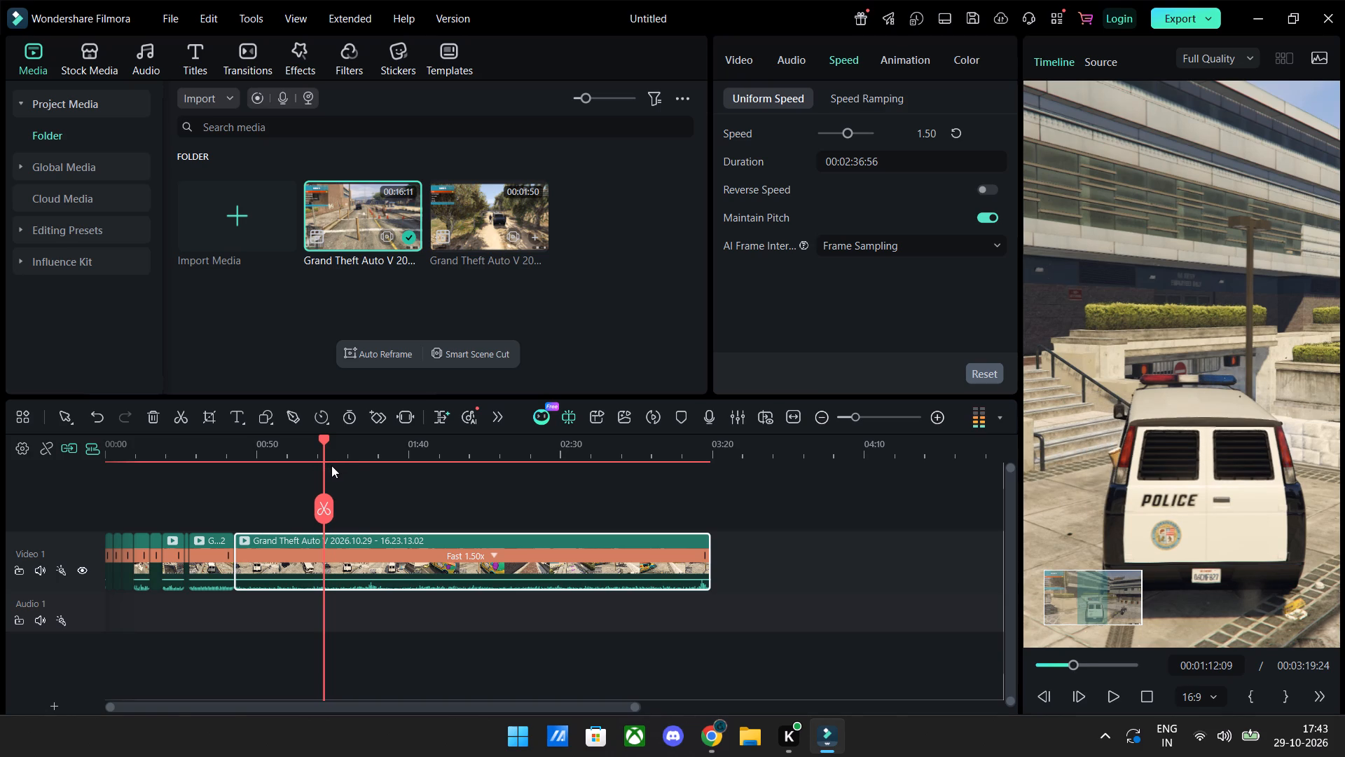
pyautogui.click(323, 504)
# Delete the section between the 00:00:42:28 and 00:01:12:09 splits, closing the gap, and play the new join from about 00:00:36.
pyautogui.click(298, 541)
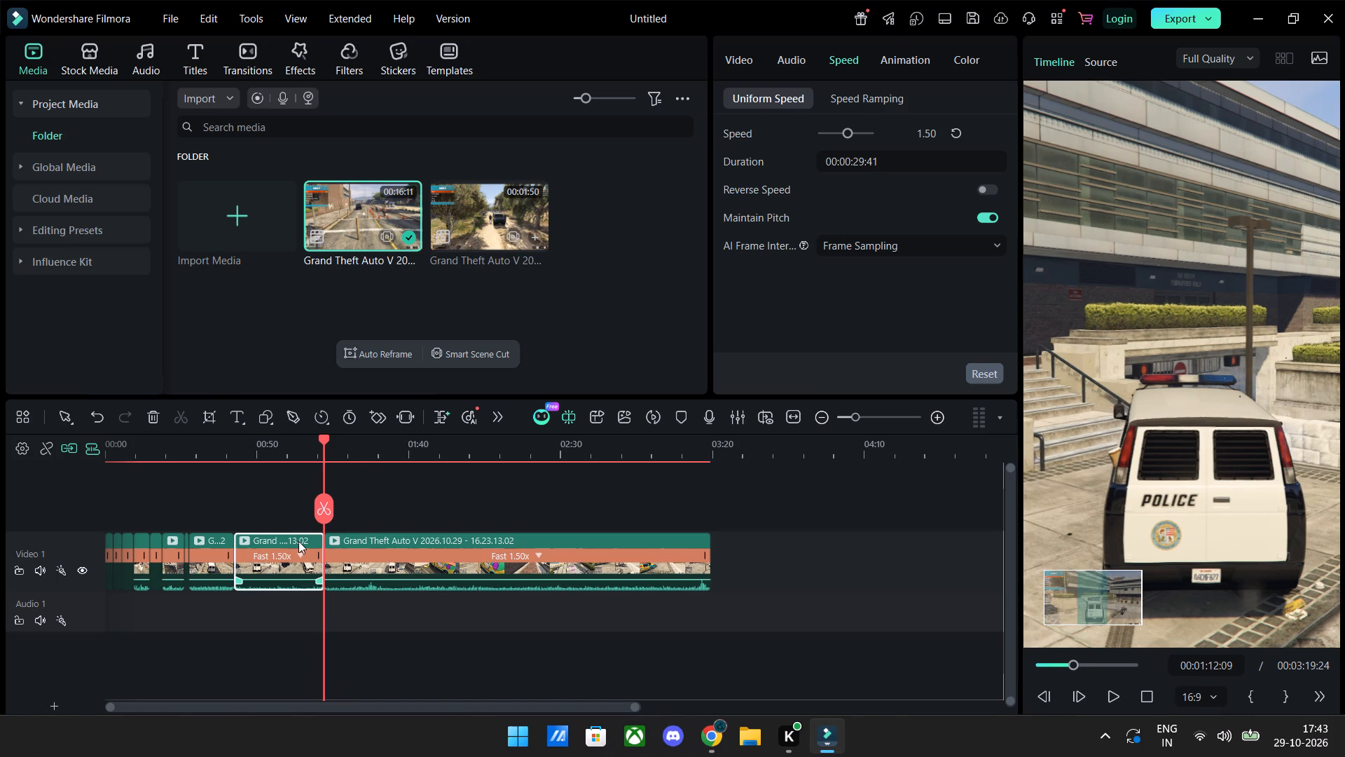
pyautogui.press('Delete')
pyautogui.scroll(-1, 298, 541)
pyautogui.click(217, 447)
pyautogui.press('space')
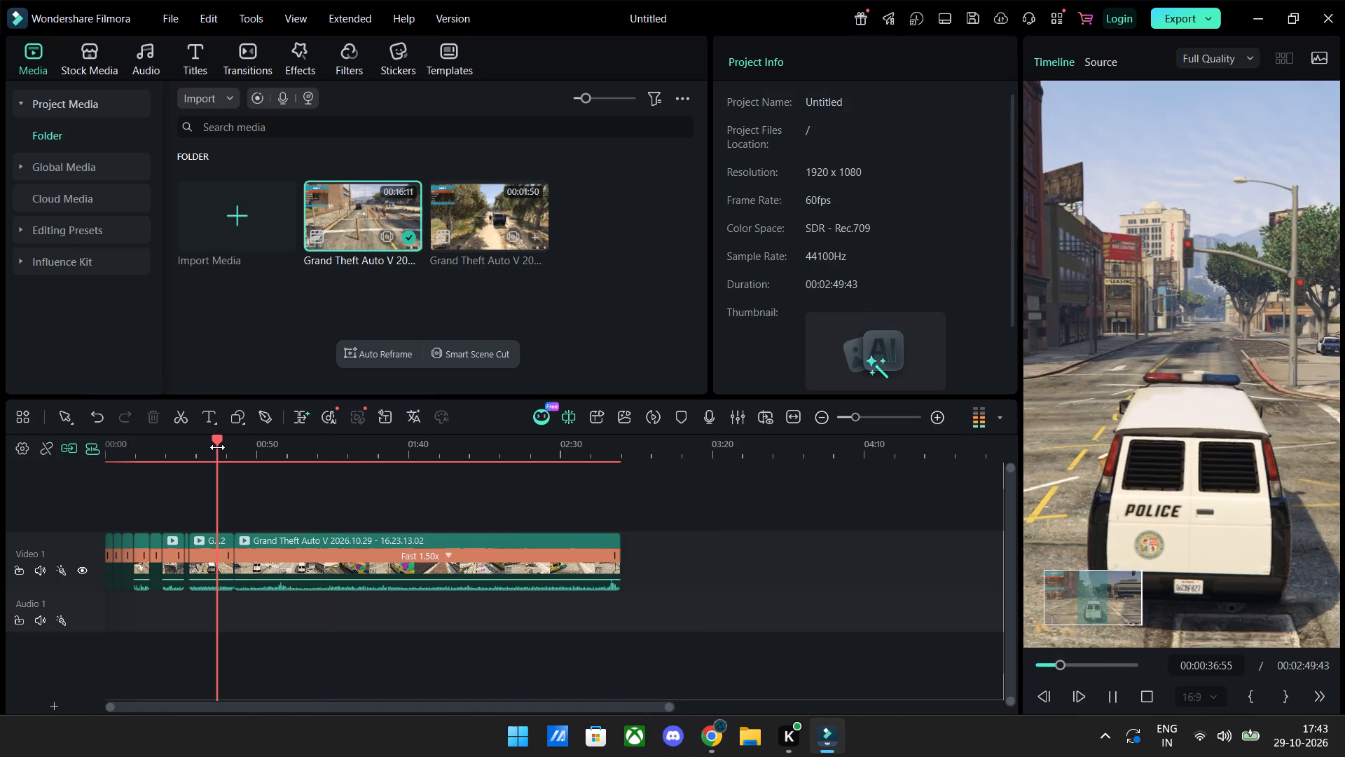
pyautogui.click(700, 723)
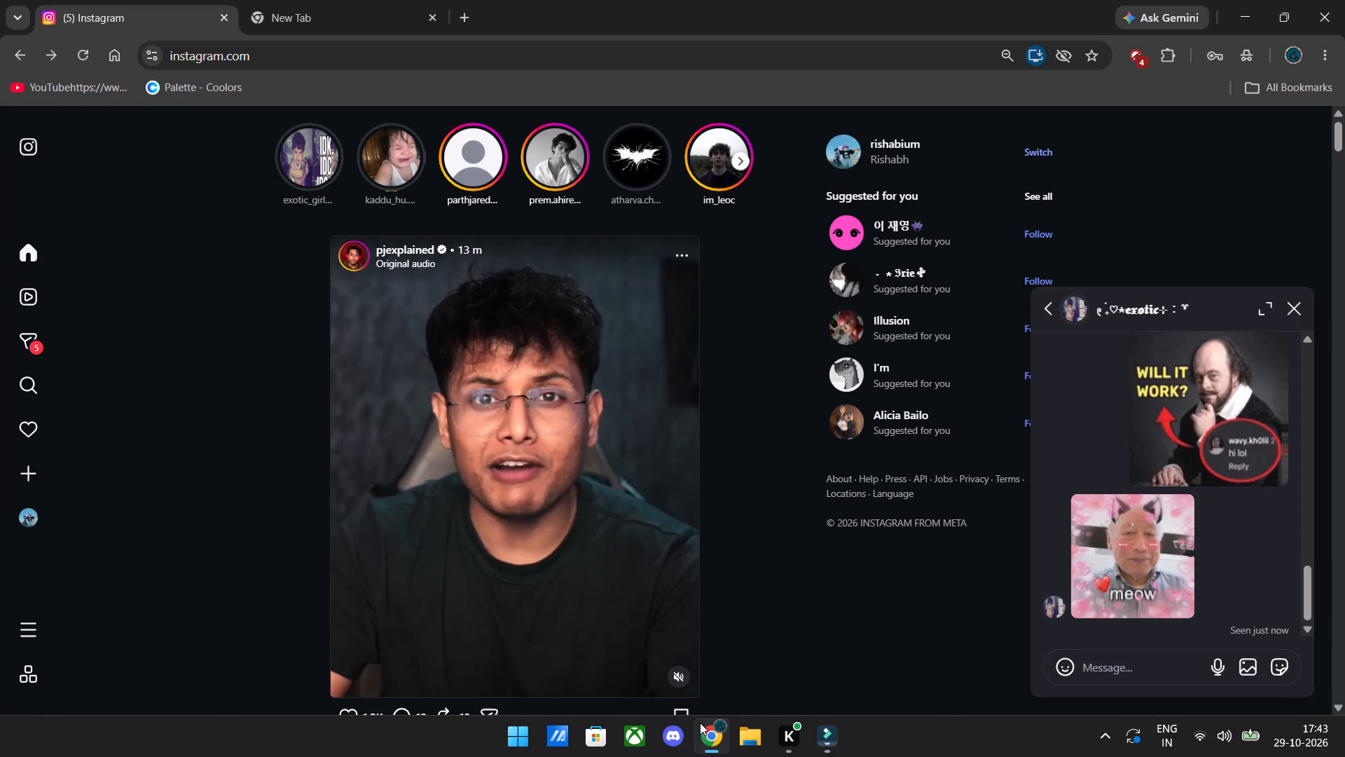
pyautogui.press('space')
pyautogui.click(831, 746)
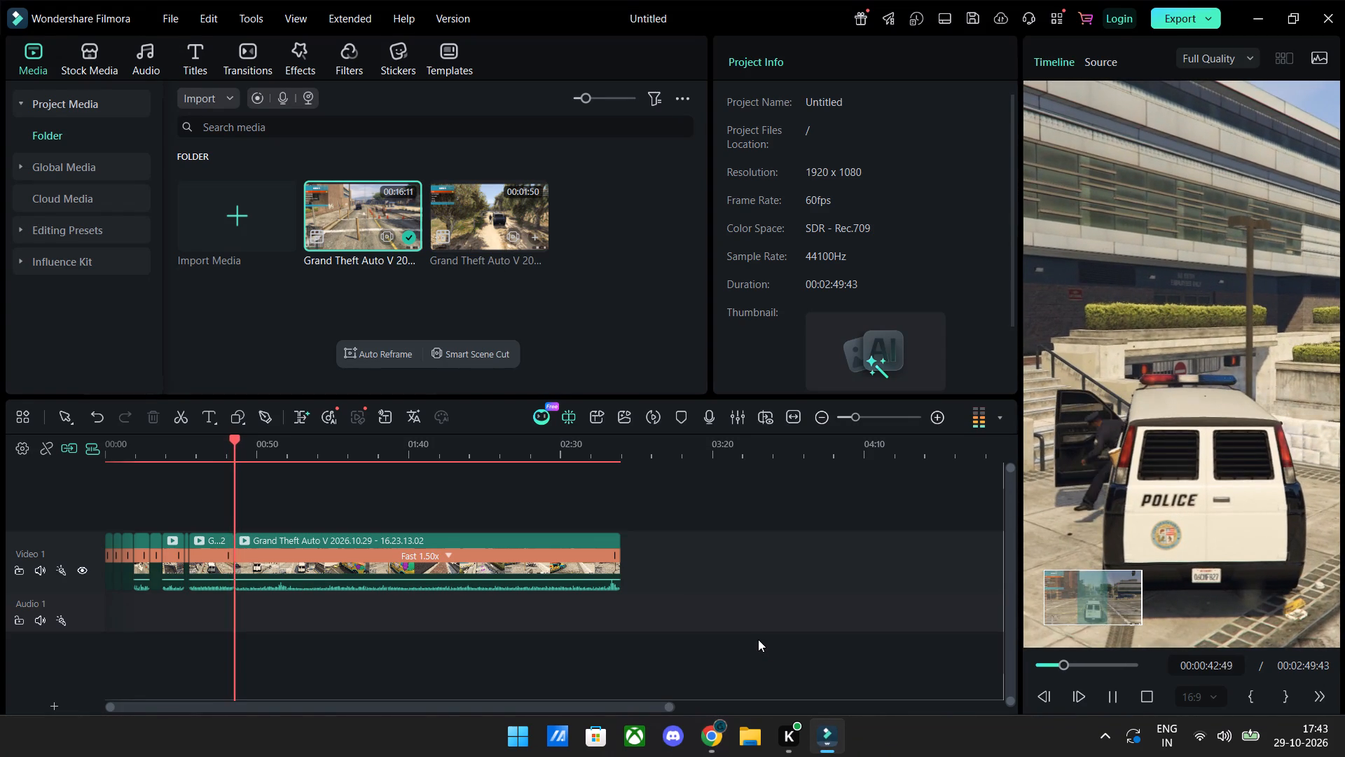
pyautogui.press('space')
# Switch to Chrome and send "apki", "crush ke toh" and "balle balle hai" in the open Instagram chat.
pyautogui.click(710, 728)
pyautogui.click(1104, 667)
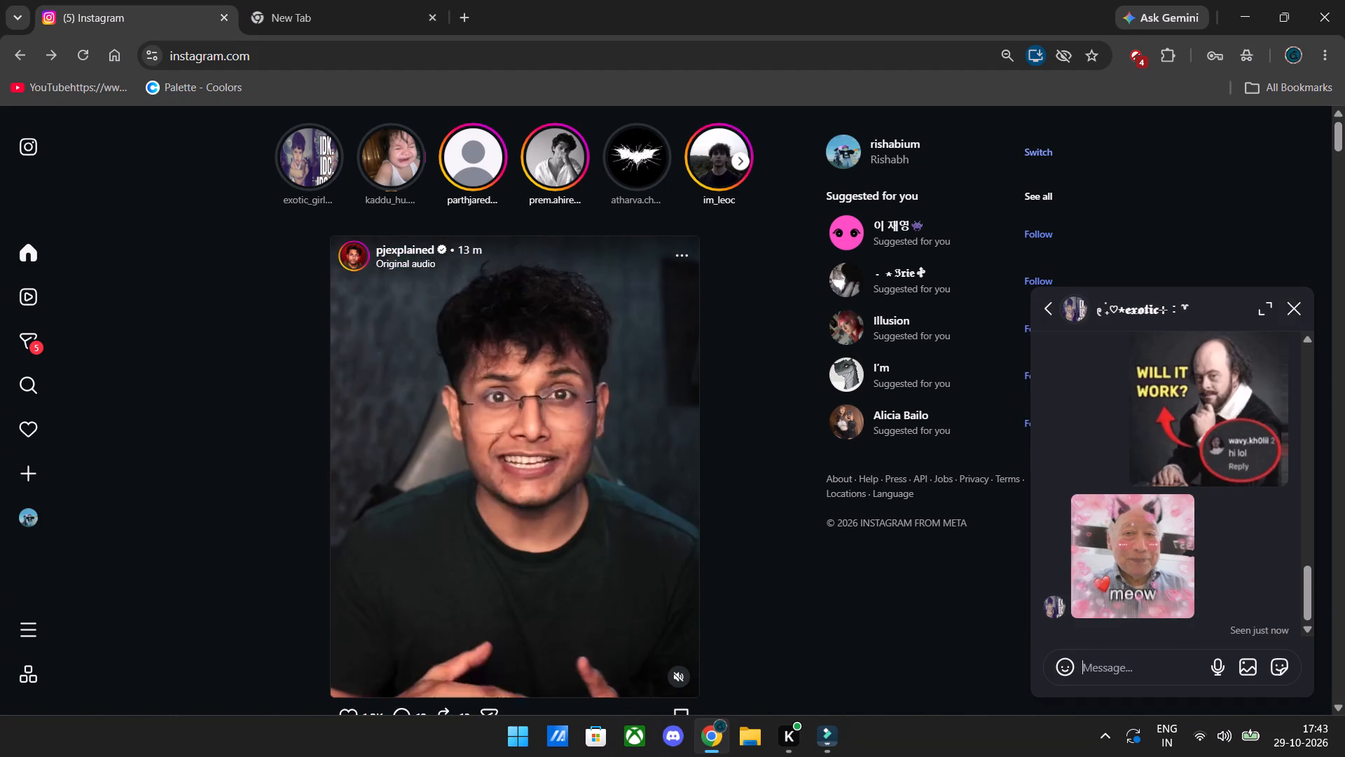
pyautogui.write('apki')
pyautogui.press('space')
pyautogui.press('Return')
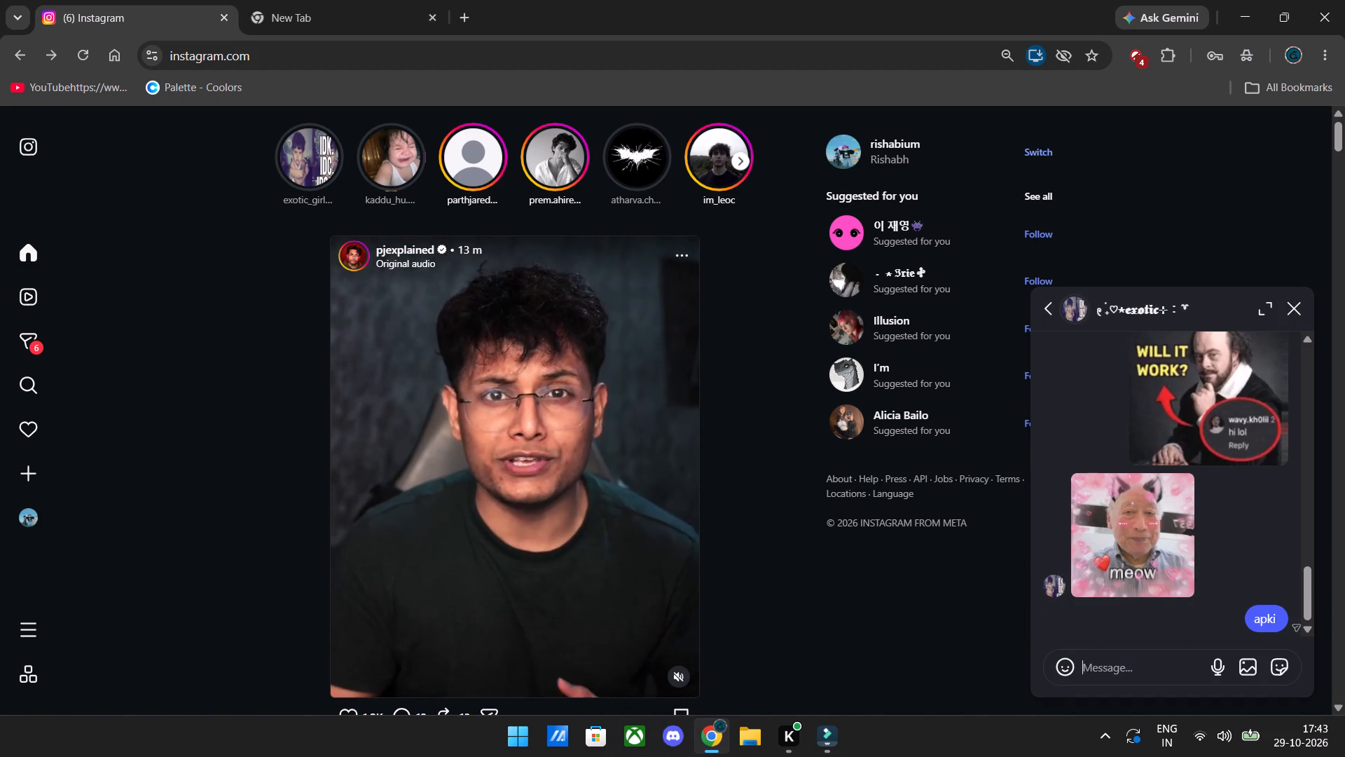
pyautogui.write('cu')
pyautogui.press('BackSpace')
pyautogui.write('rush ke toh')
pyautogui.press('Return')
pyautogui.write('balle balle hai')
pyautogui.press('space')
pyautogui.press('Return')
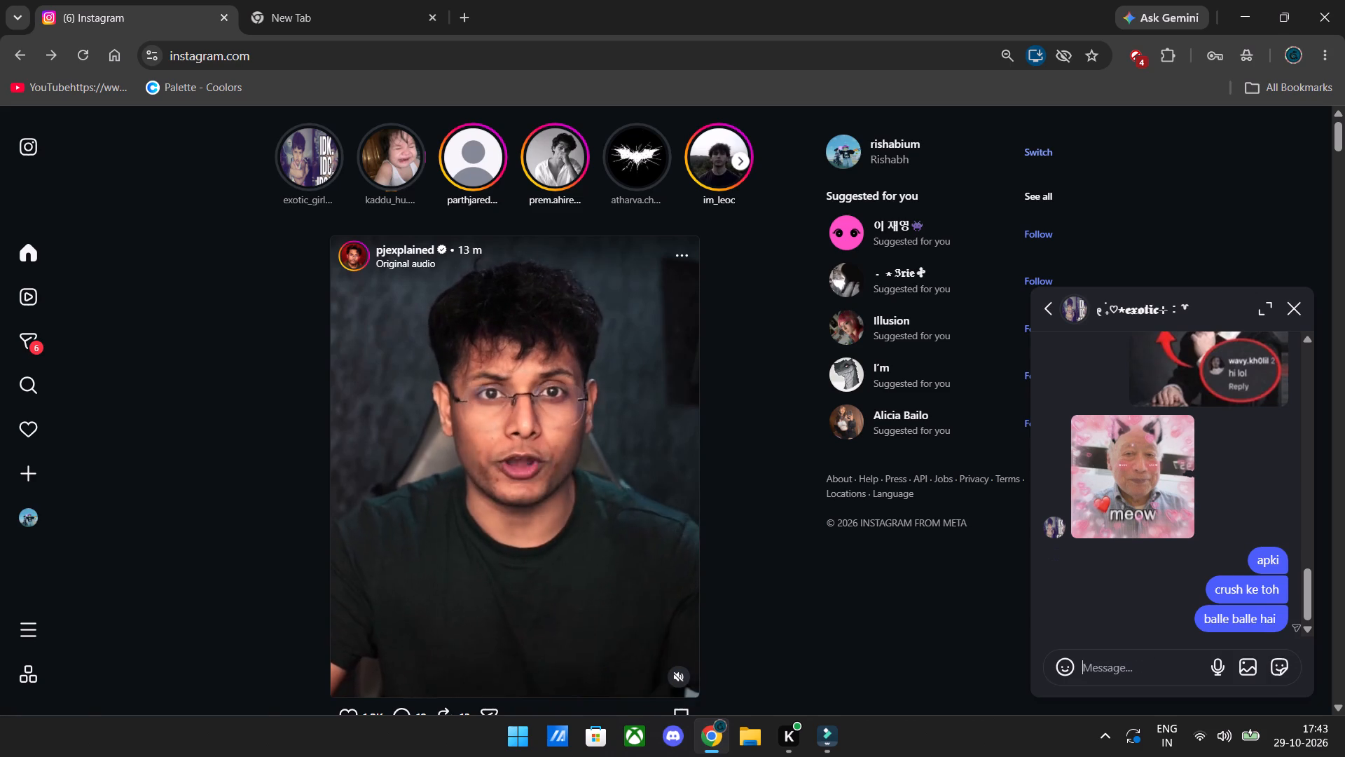
# Send the recently used sticker of the white cartoon character with large round eyes in the same chat.
pyautogui.click(1290, 662)
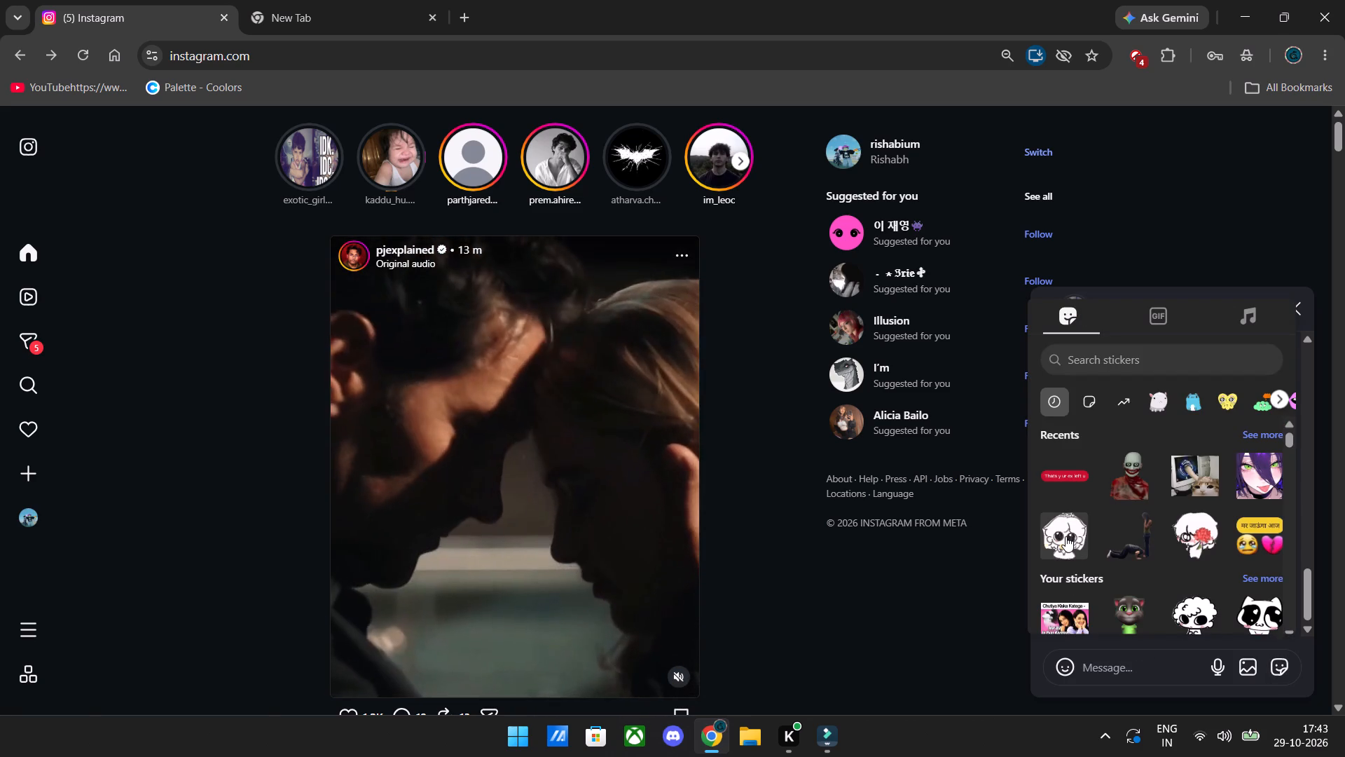
pyautogui.click(1065, 536)
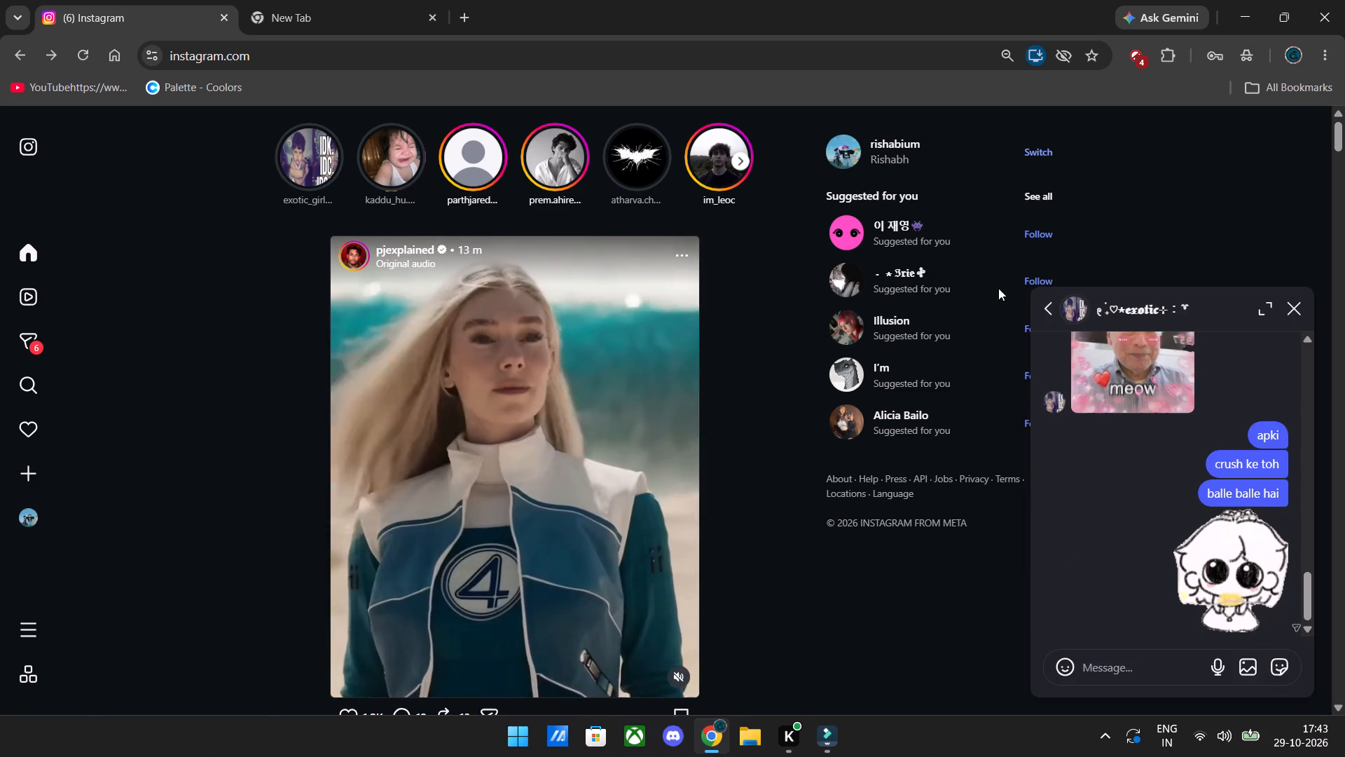
# Read the chat whose latest message is "Khelu", and play the voice message in the chat that received one.
pyautogui.click(1040, 309)
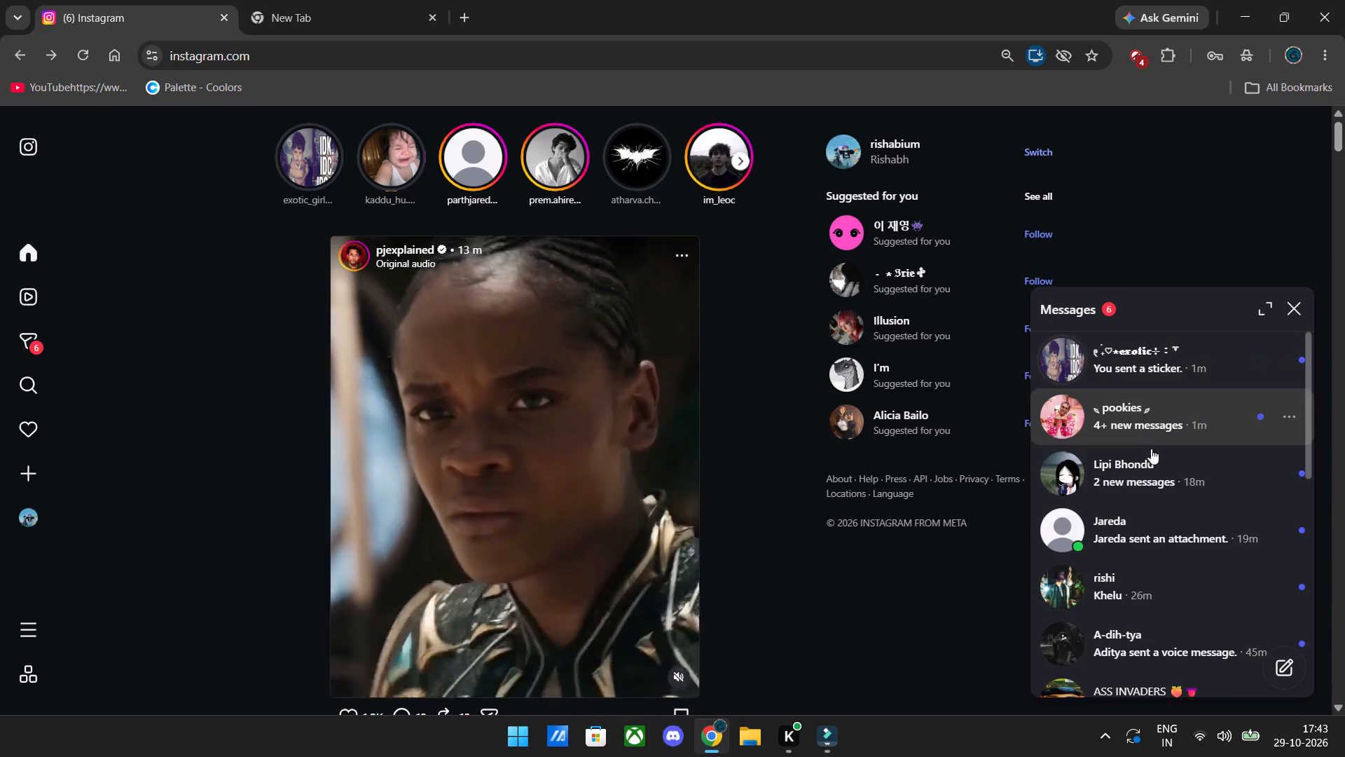
pyautogui.click(1171, 586)
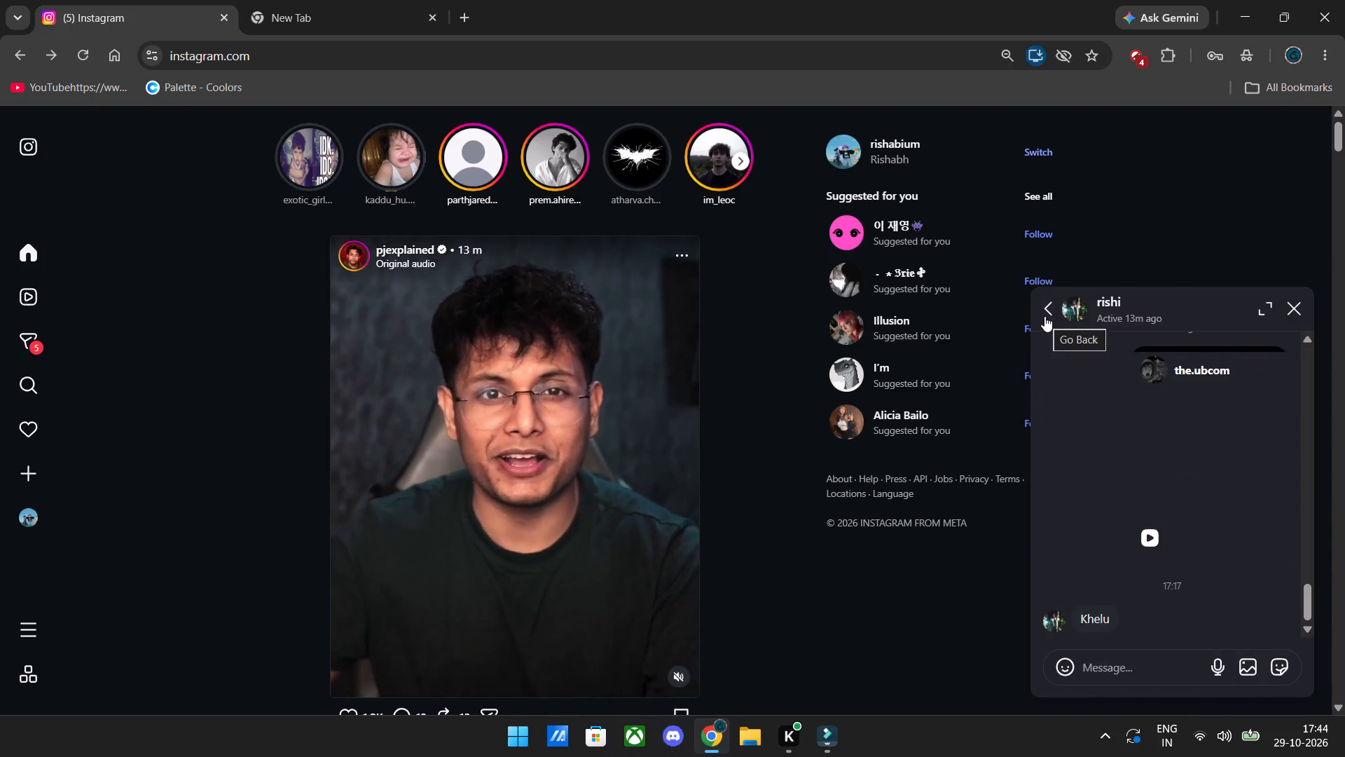
pyautogui.click(1044, 316)
pyautogui.click(1169, 646)
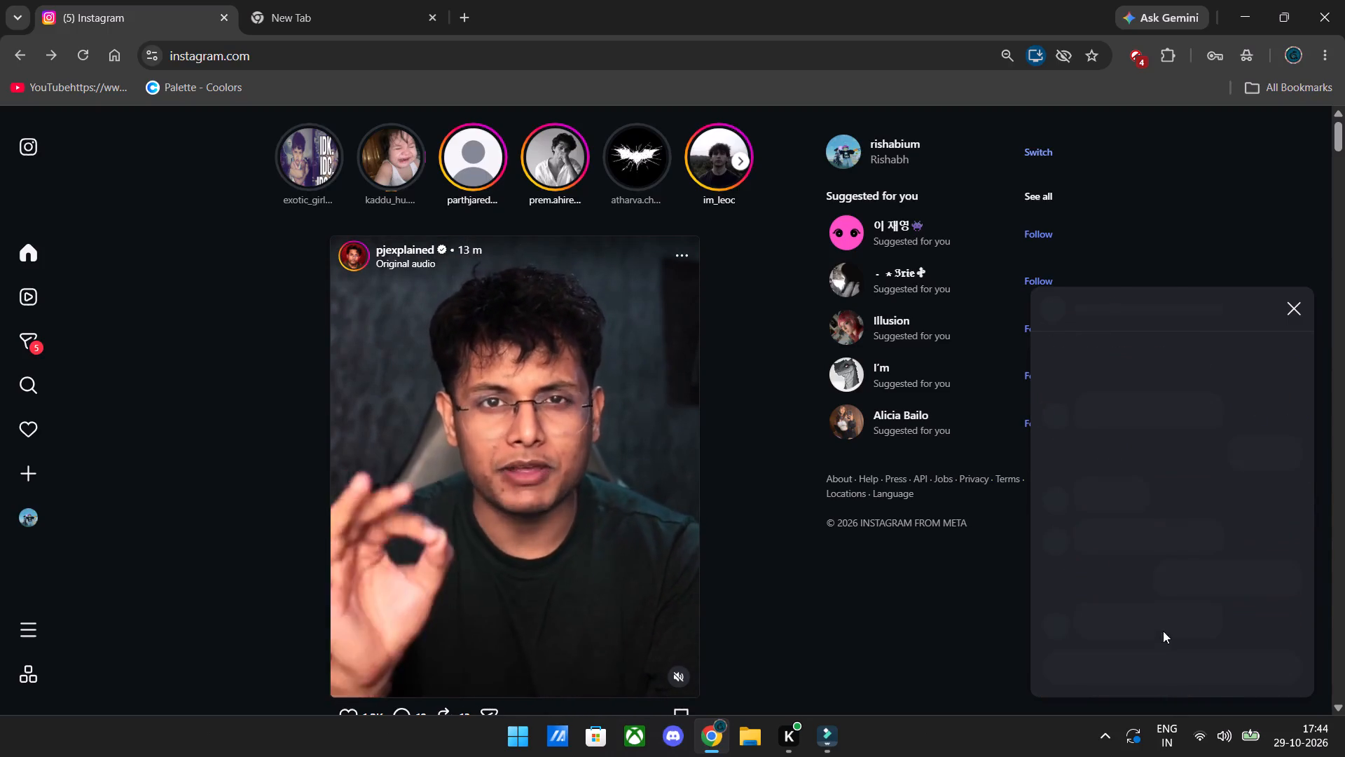
pyautogui.click(1082, 586)
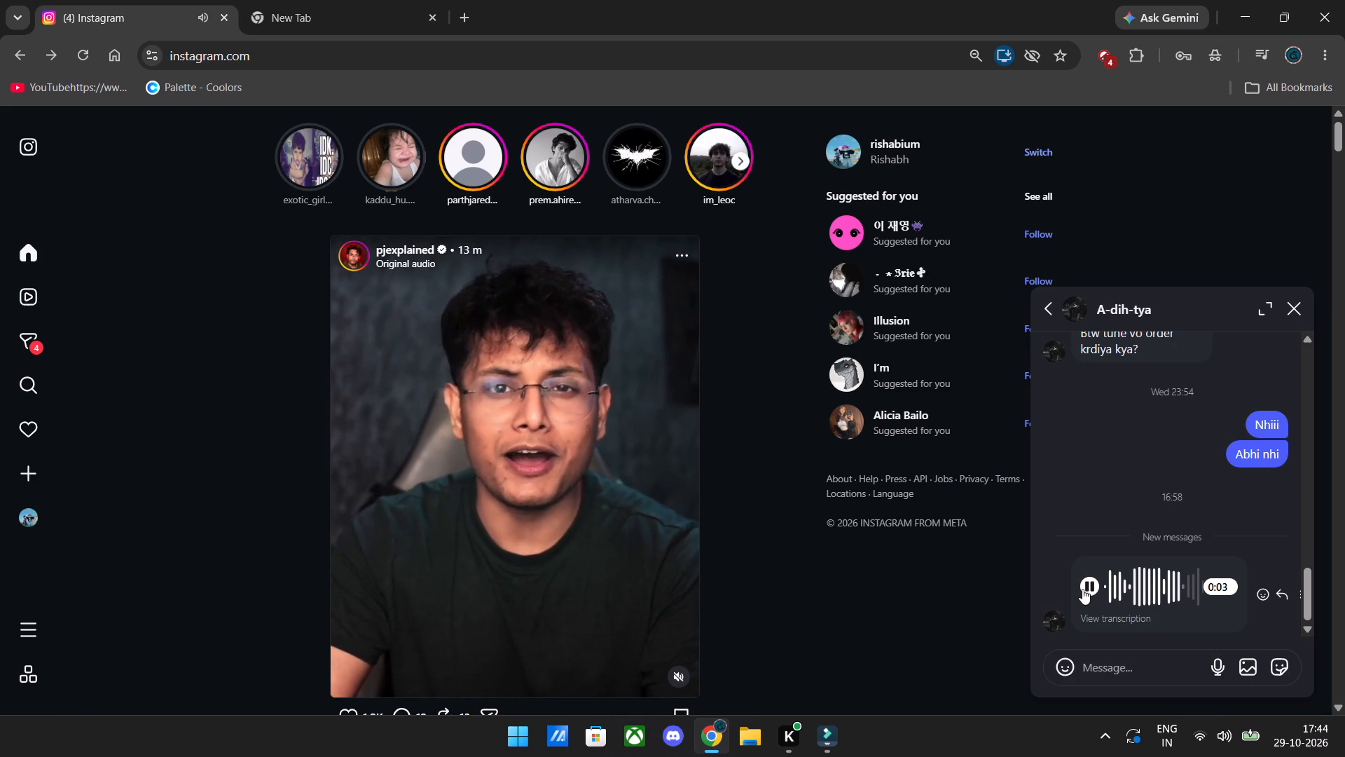
# Reply to the voice message with "same", "merko bhi", "editing mei" and "100/hr milta".
pyautogui.click(1124, 664)
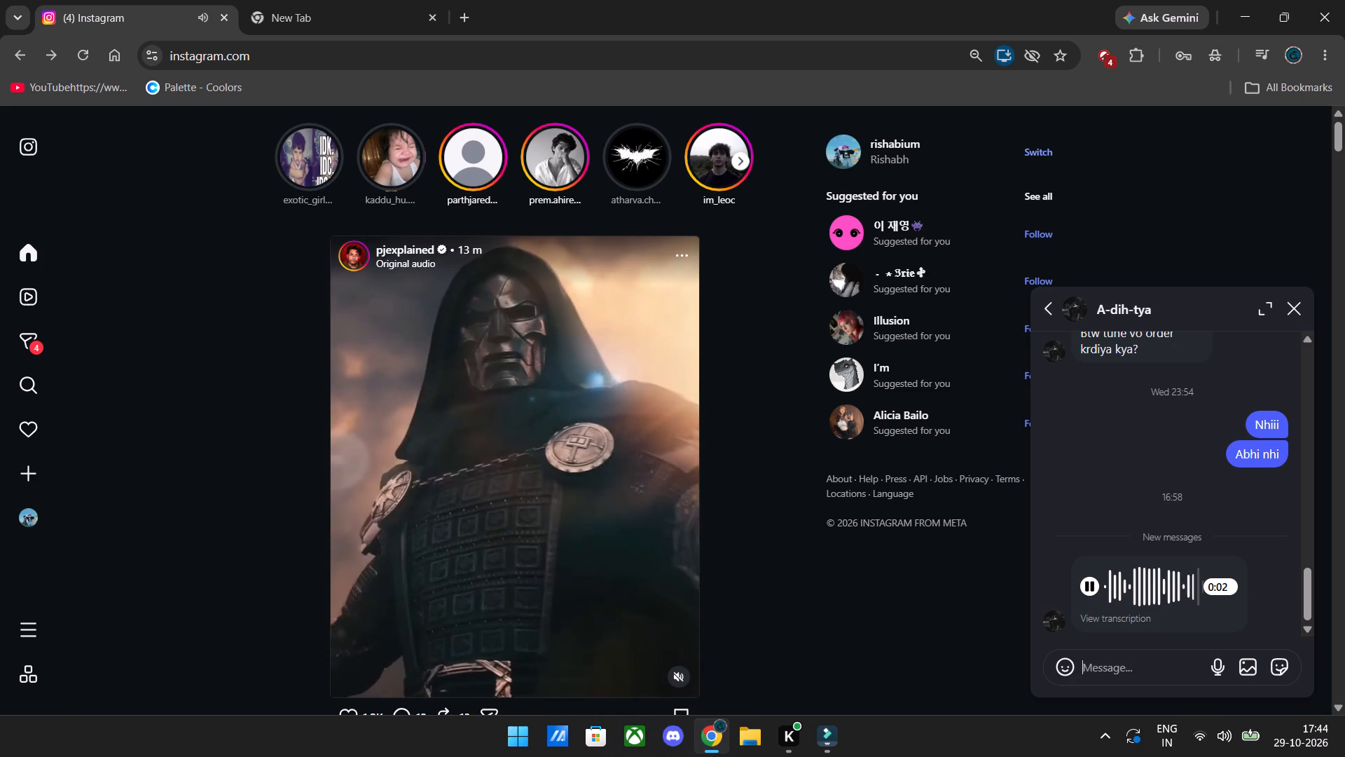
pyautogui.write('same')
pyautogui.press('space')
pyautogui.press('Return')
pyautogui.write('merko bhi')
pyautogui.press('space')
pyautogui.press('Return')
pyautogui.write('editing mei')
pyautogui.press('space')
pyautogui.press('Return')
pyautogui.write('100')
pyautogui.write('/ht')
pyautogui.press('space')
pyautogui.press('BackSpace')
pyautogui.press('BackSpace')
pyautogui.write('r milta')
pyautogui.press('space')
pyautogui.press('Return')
# Switch back to Filmora, review the footage from about 00:00:43, and split the long clip at 00:01:03:20, on the yellow clown van.
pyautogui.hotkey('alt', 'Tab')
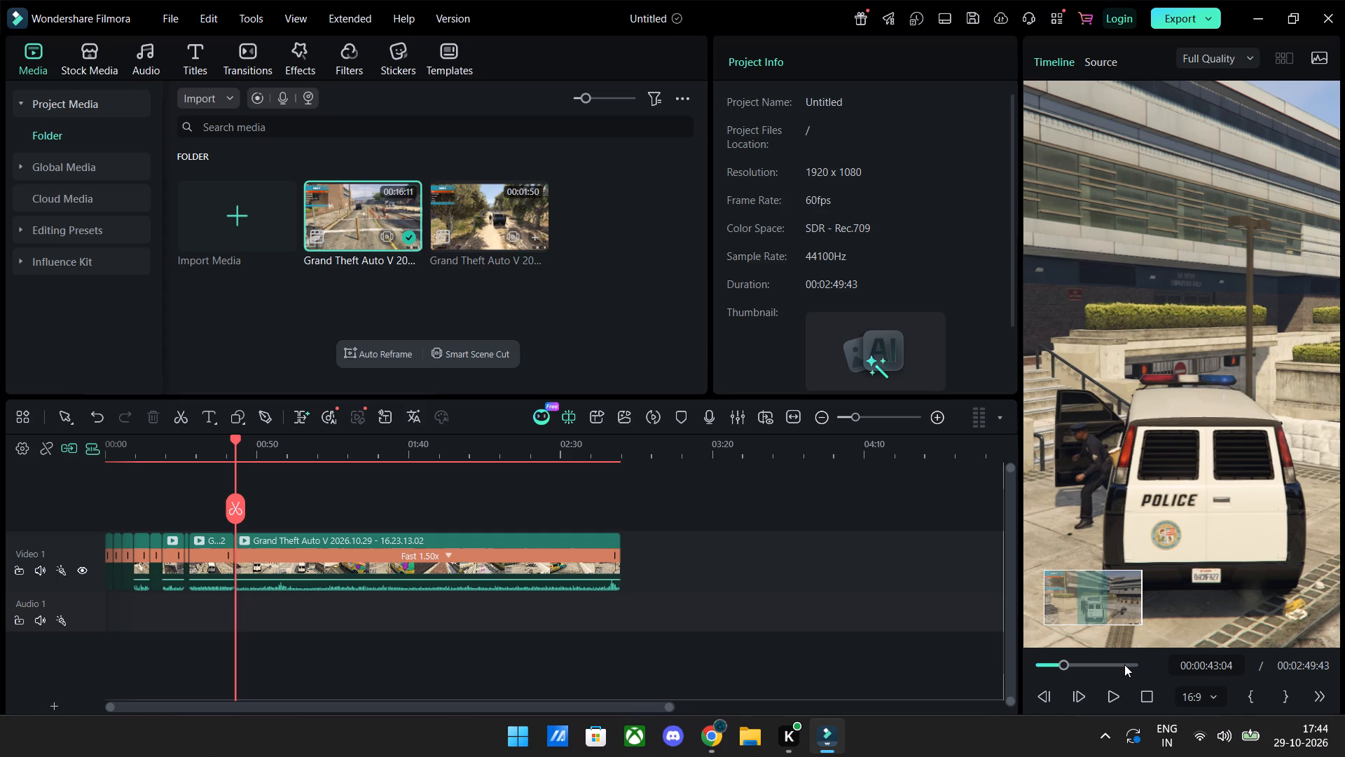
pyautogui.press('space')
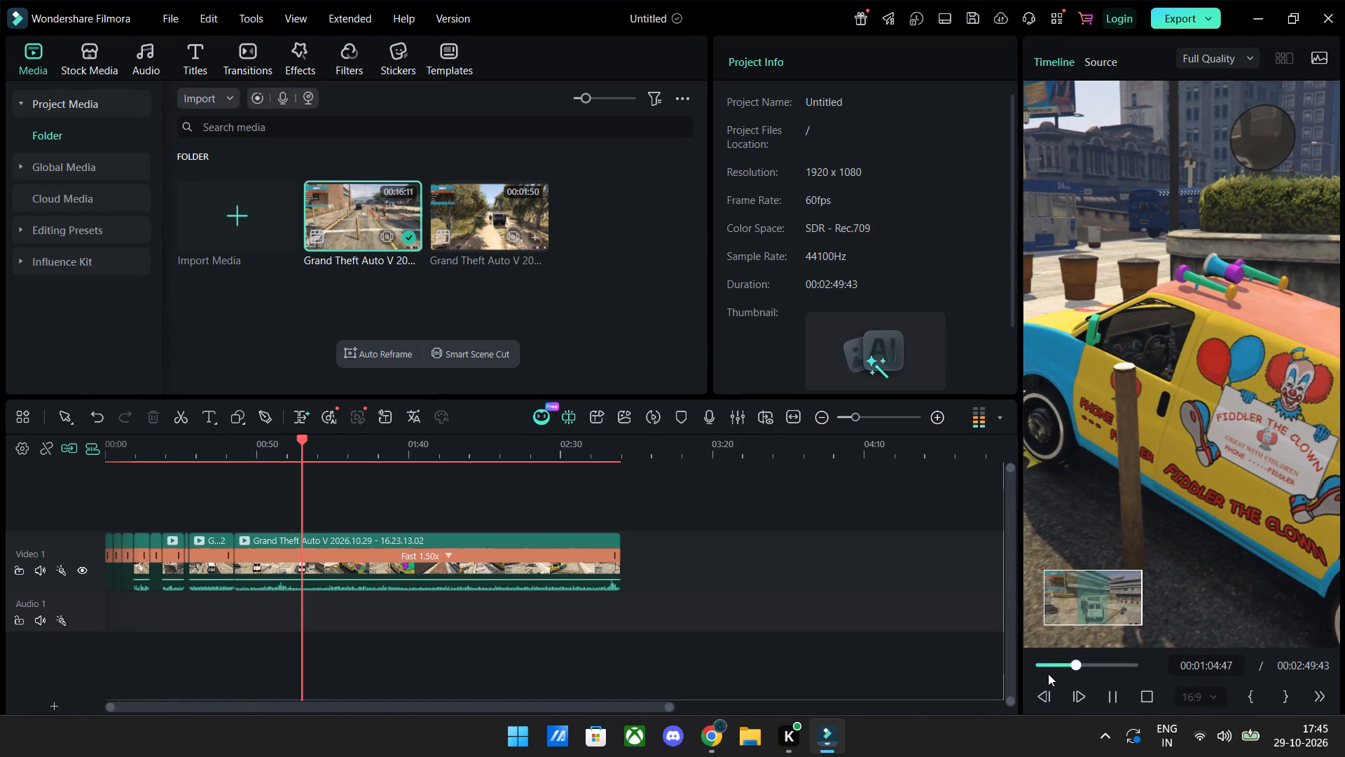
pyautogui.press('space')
pyautogui.keyDown('ctrl'); pyautogui.scroll(8, 422, 526); pyautogui.keyUp('ctrl')
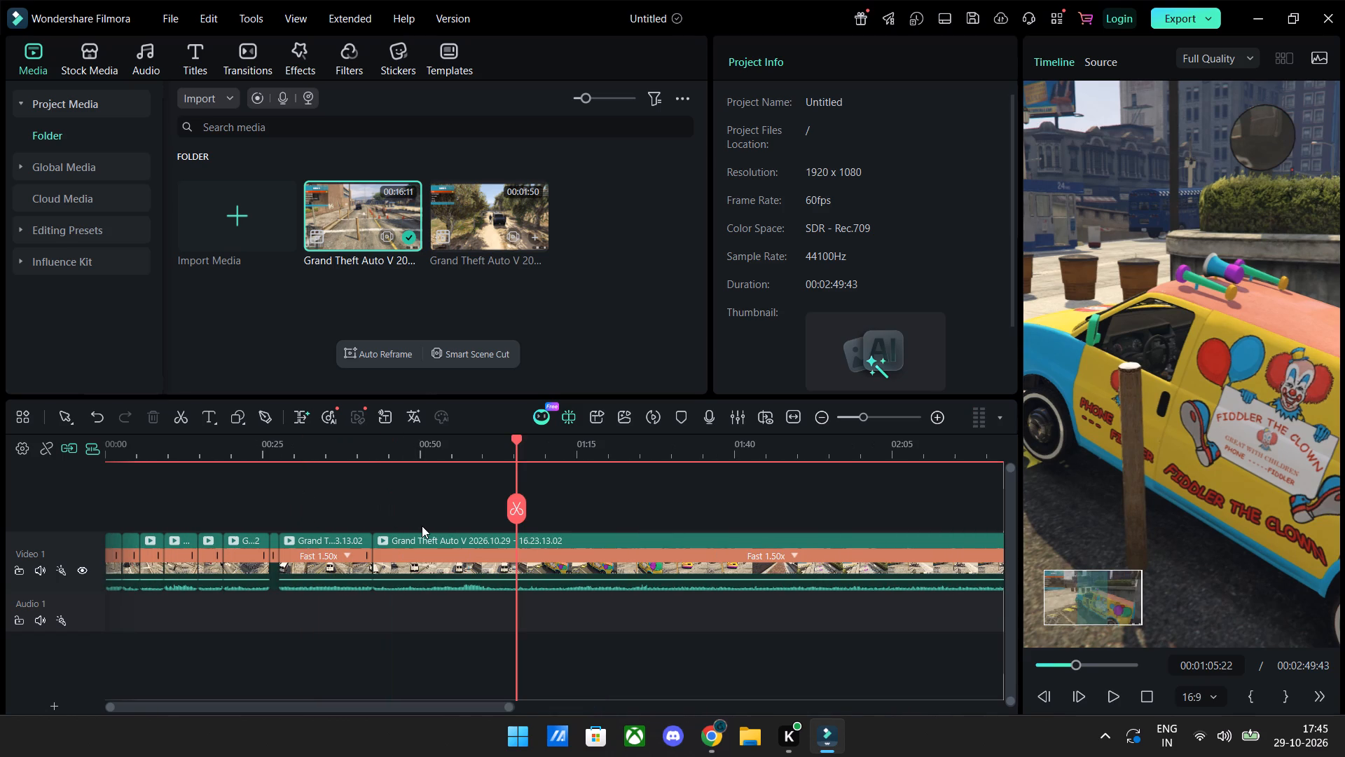
pyautogui.keyDown('ctrl'); pyautogui.scroll(2, 422, 526); pyautogui.keyUp('ctrl')
pyautogui.moveTo(554, 438); pyautogui.dragTo(308, 468)
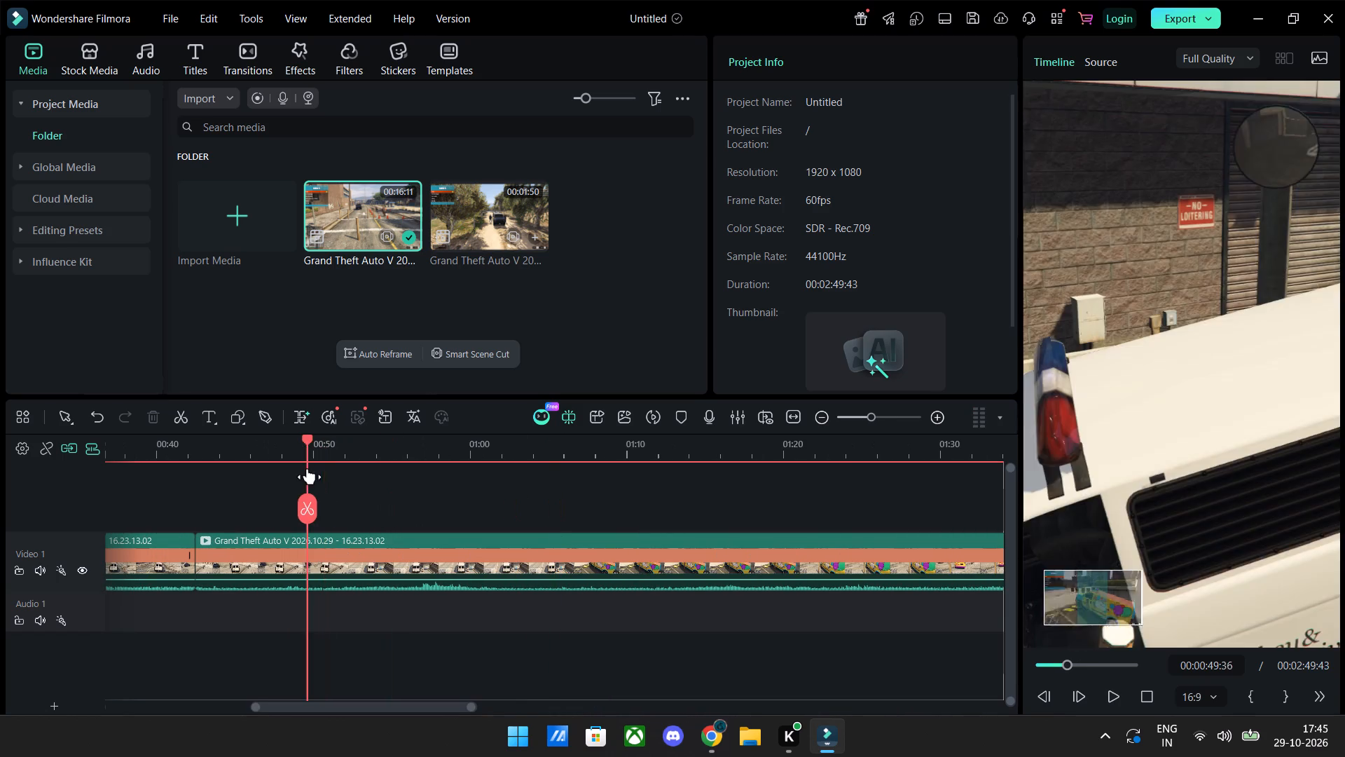
pyautogui.moveTo(308, 468); pyautogui.dragTo(527, 490)
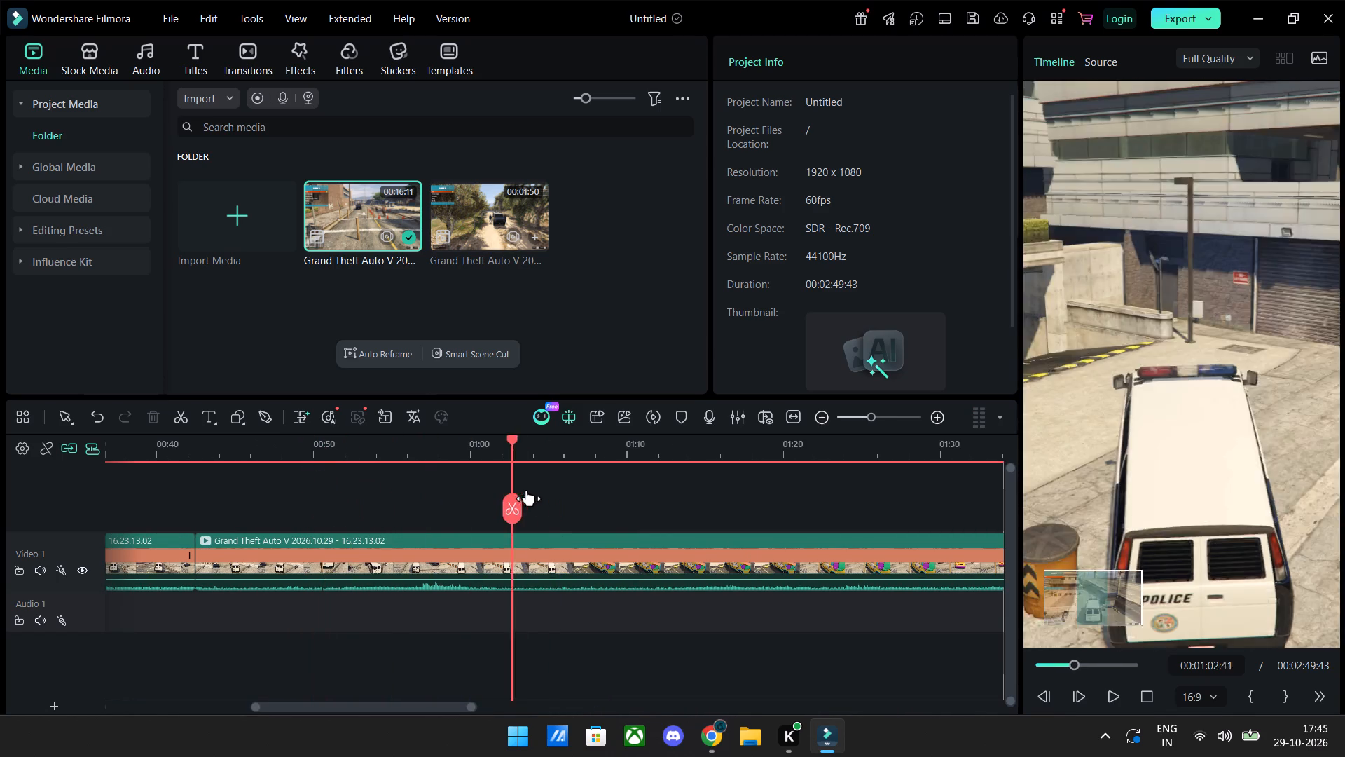
pyautogui.moveTo(527, 490); pyautogui.dragTo(565, 505)
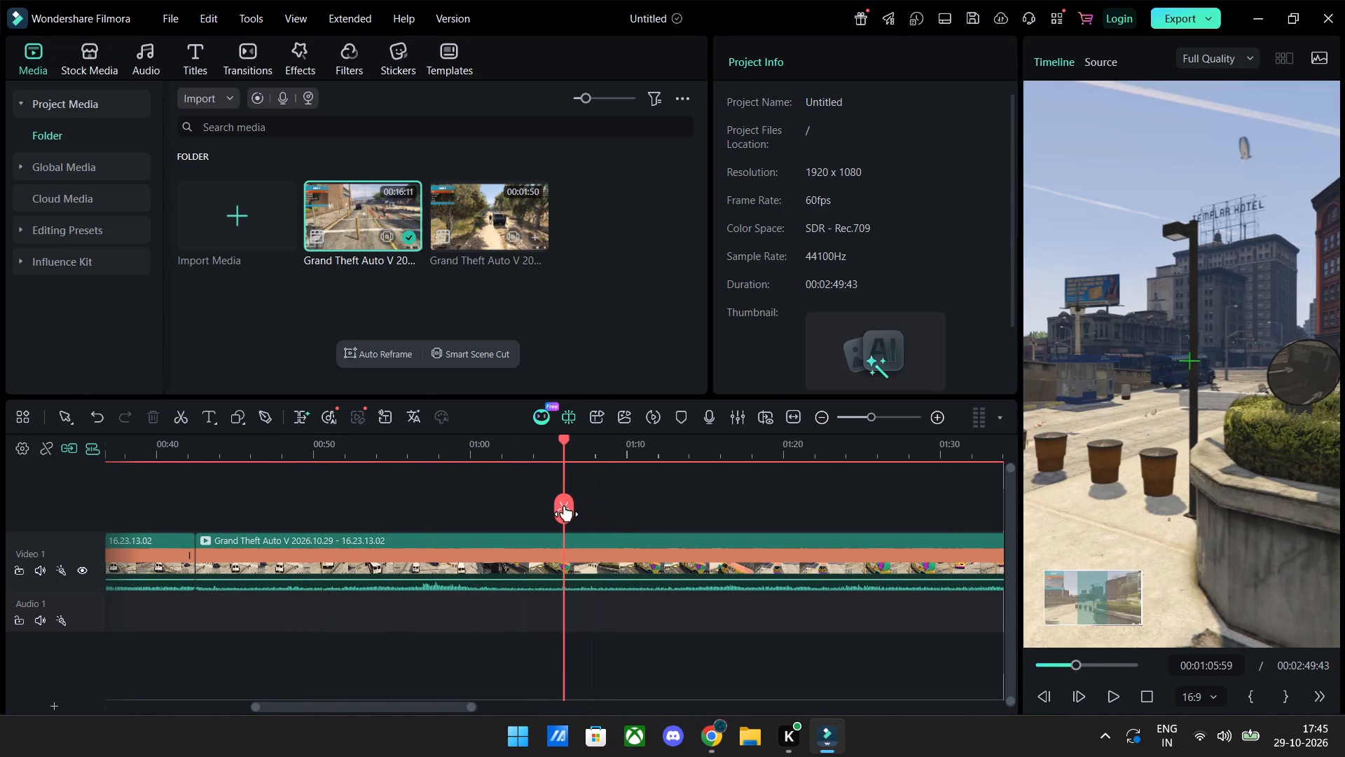
pyautogui.moveTo(565, 505); pyautogui.dragTo(488, 512)
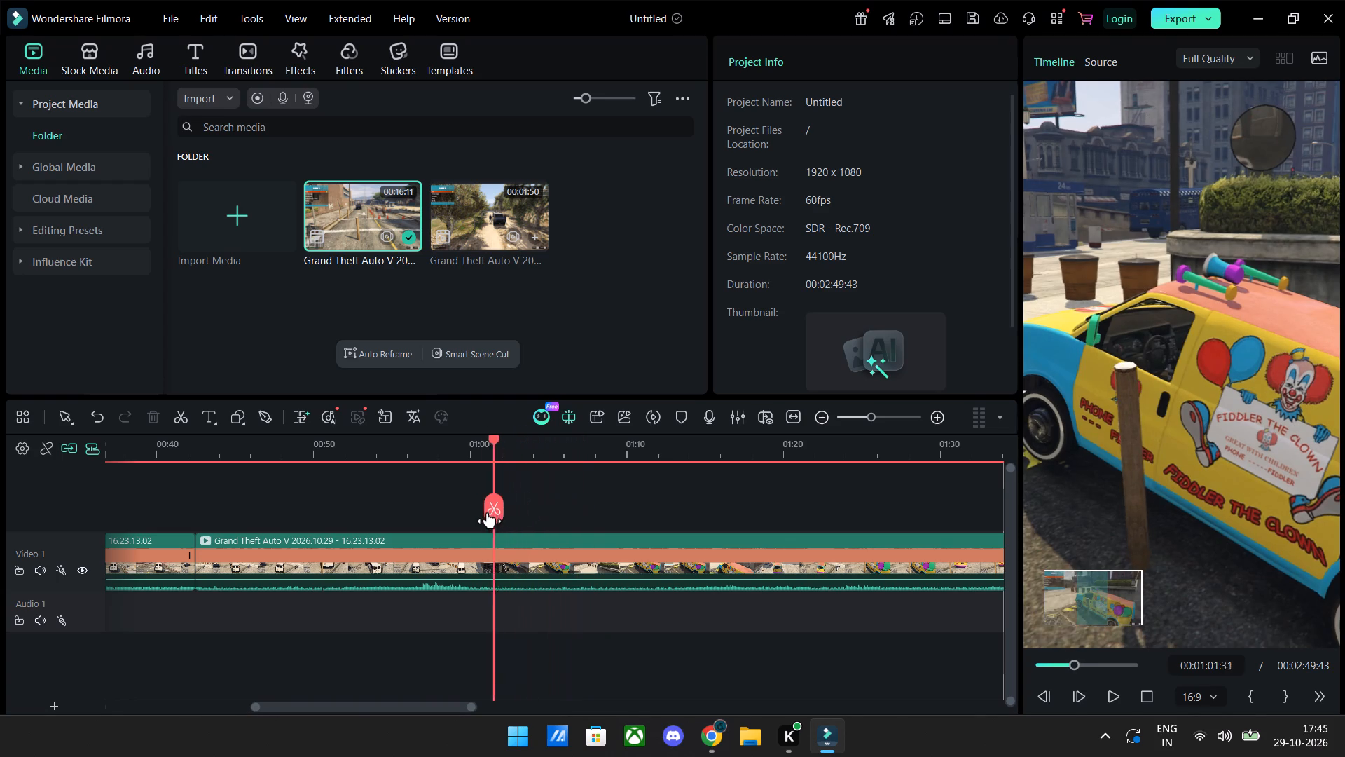
pyautogui.moveTo(488, 512); pyautogui.dragTo(509, 518)
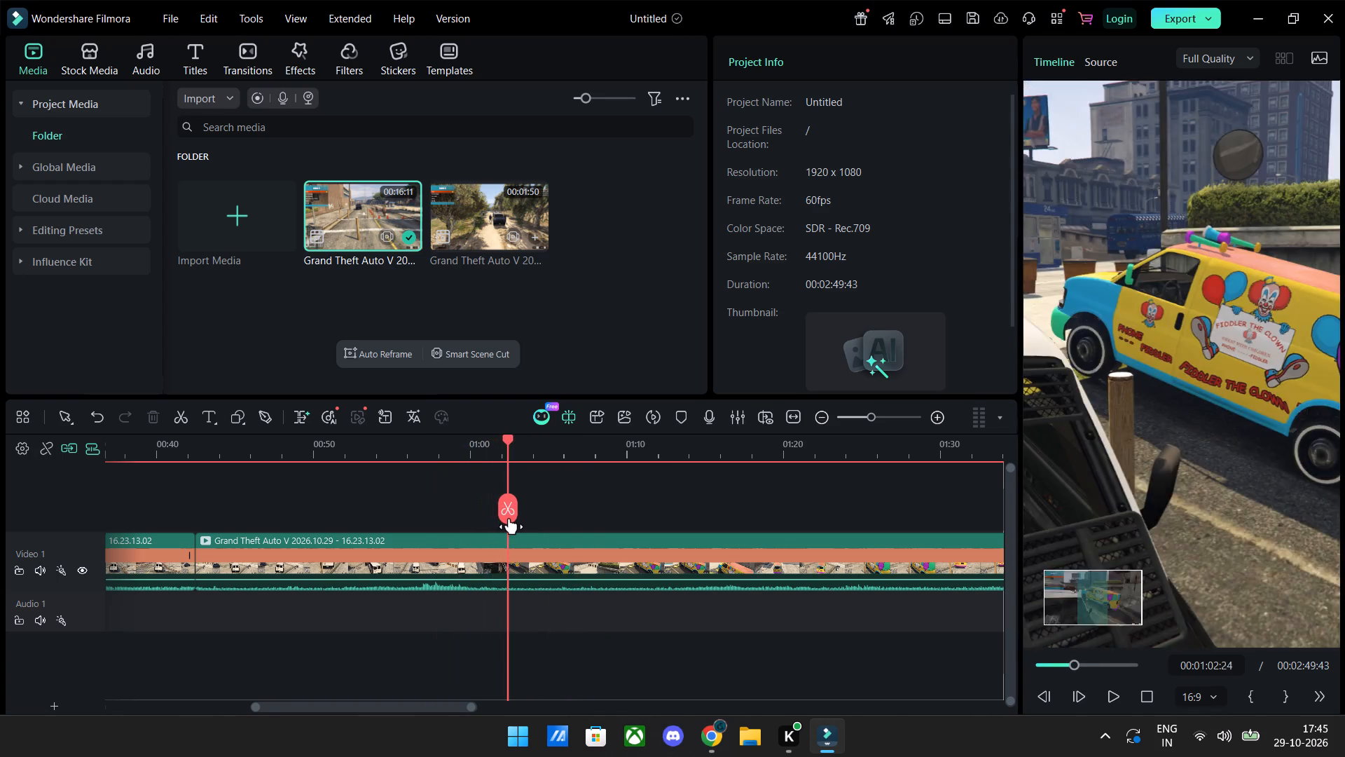
pyautogui.moveTo(509, 518); pyautogui.dragTo(484, 520)
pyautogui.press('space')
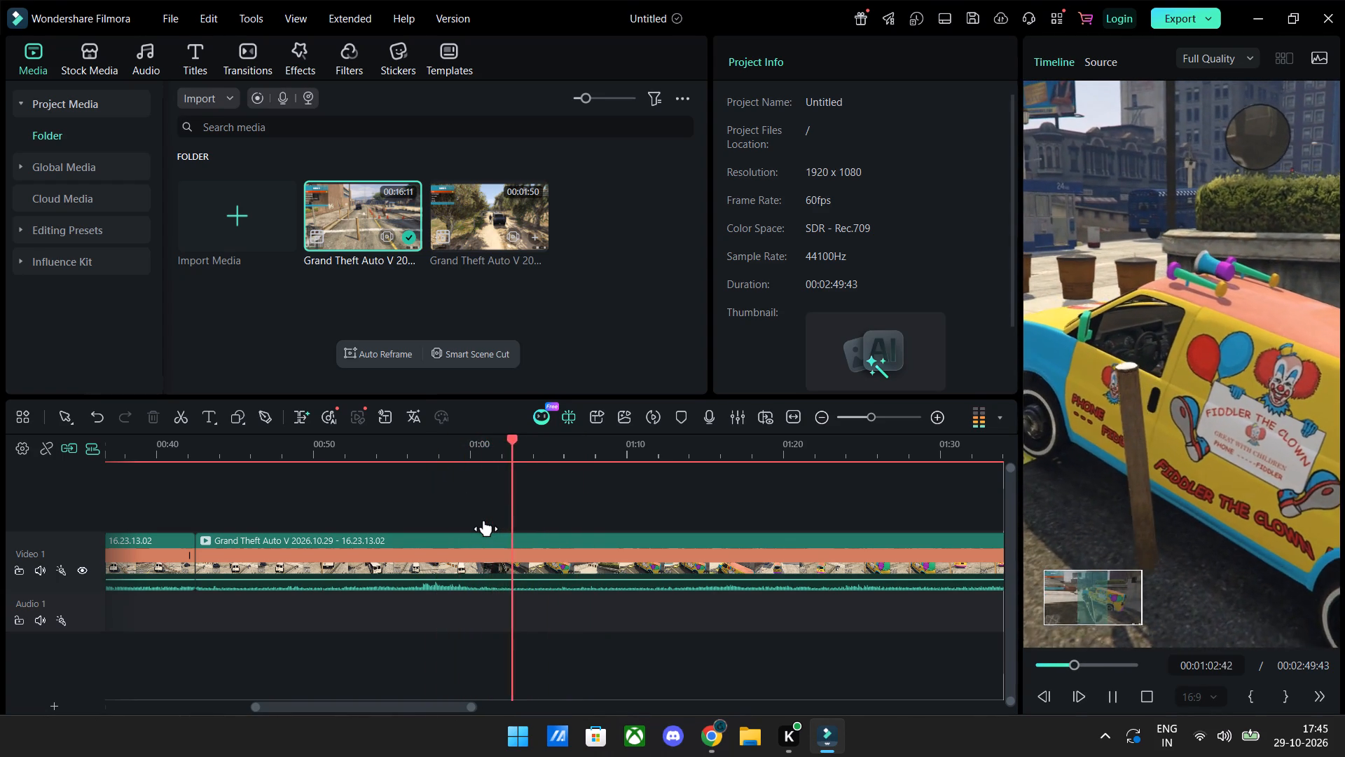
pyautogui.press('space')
pyautogui.click(525, 507)
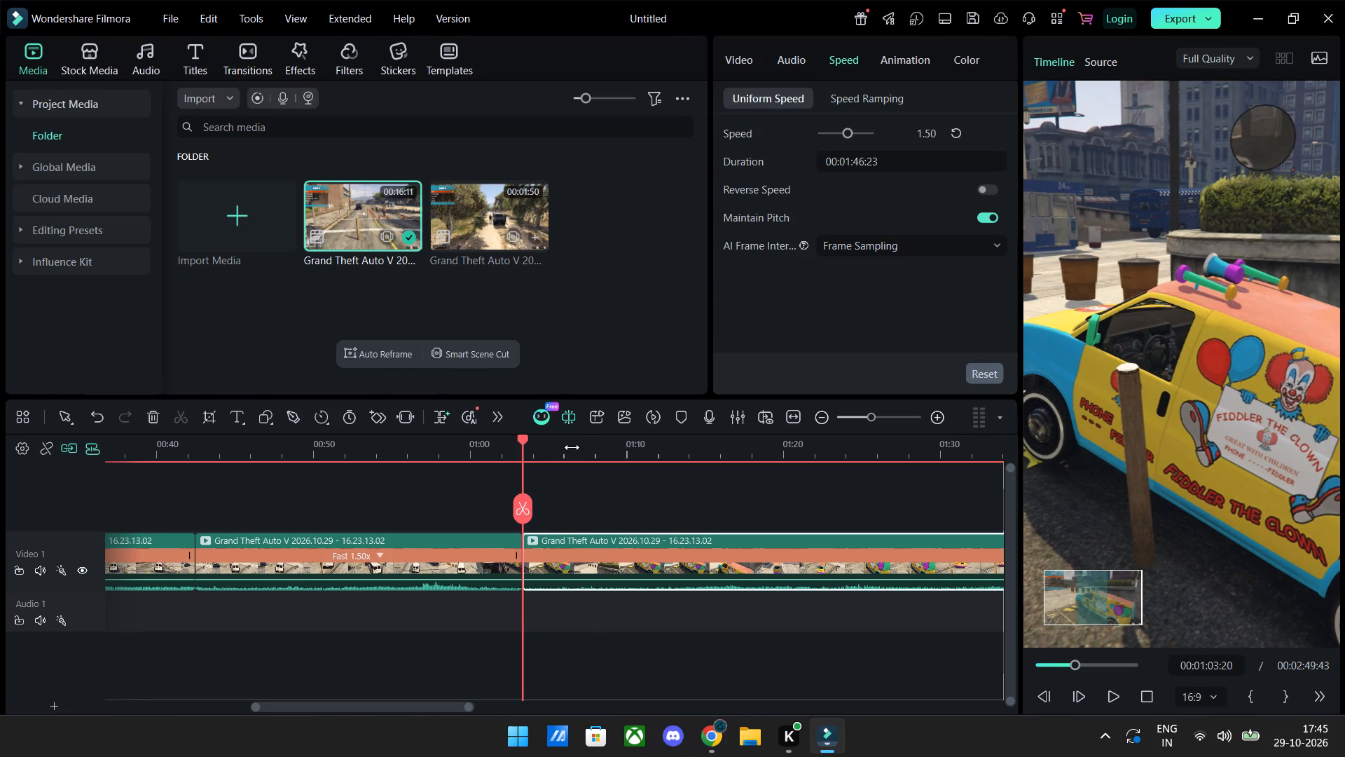
# Split the last clip at 00:01:12:21, delete the piece between 00:01:03:20 and this split, closing the gap, and play the join.
pyautogui.click(591, 439)
pyautogui.click(629, 439)
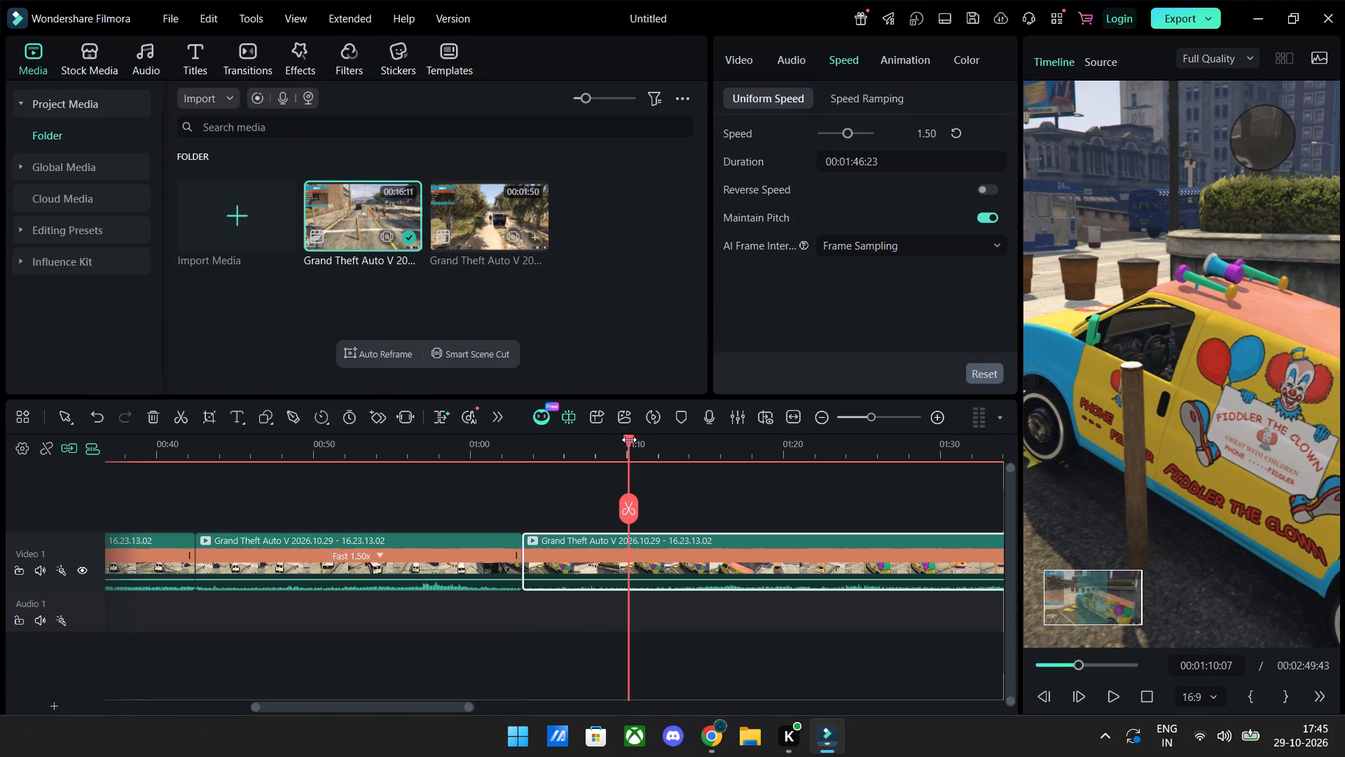
pyautogui.click(669, 445)
pyautogui.click(755, 451)
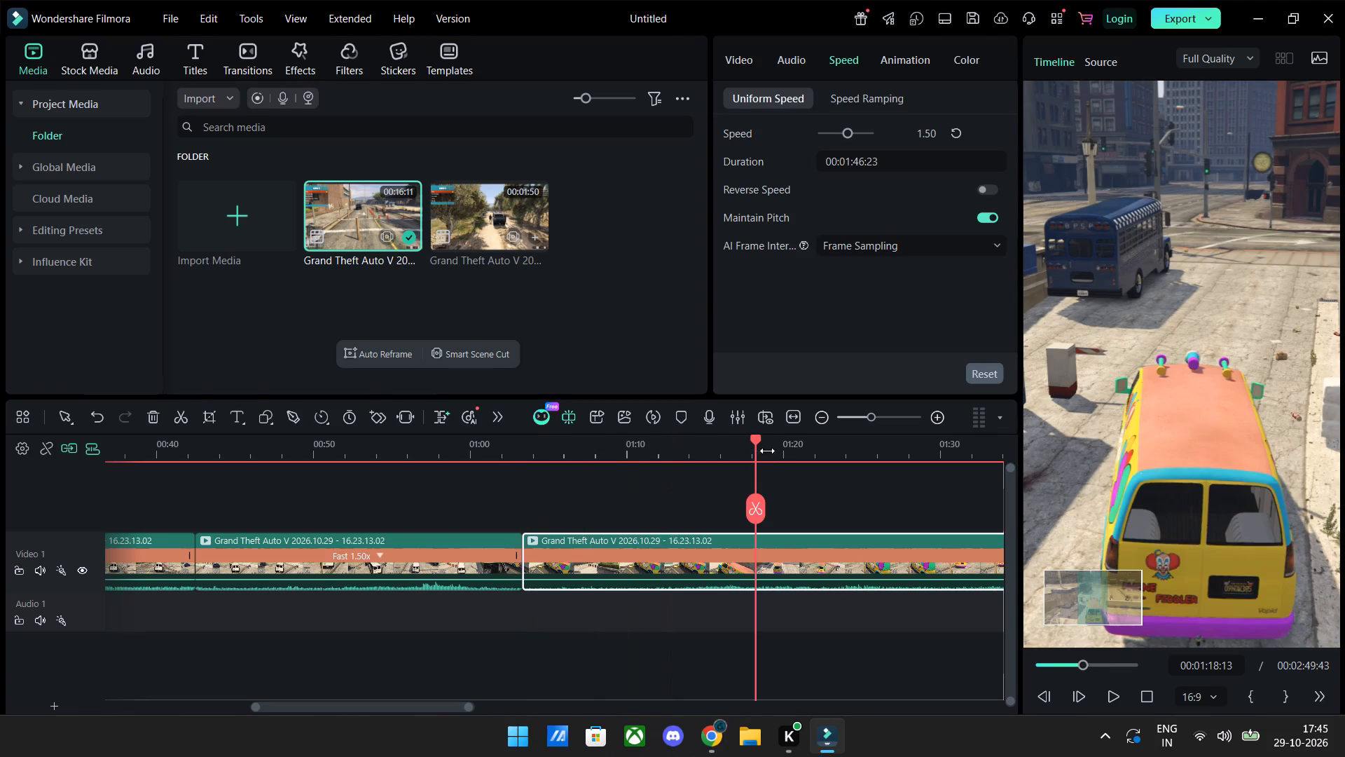
pyautogui.moveTo(754, 440); pyautogui.dragTo(537, 463)
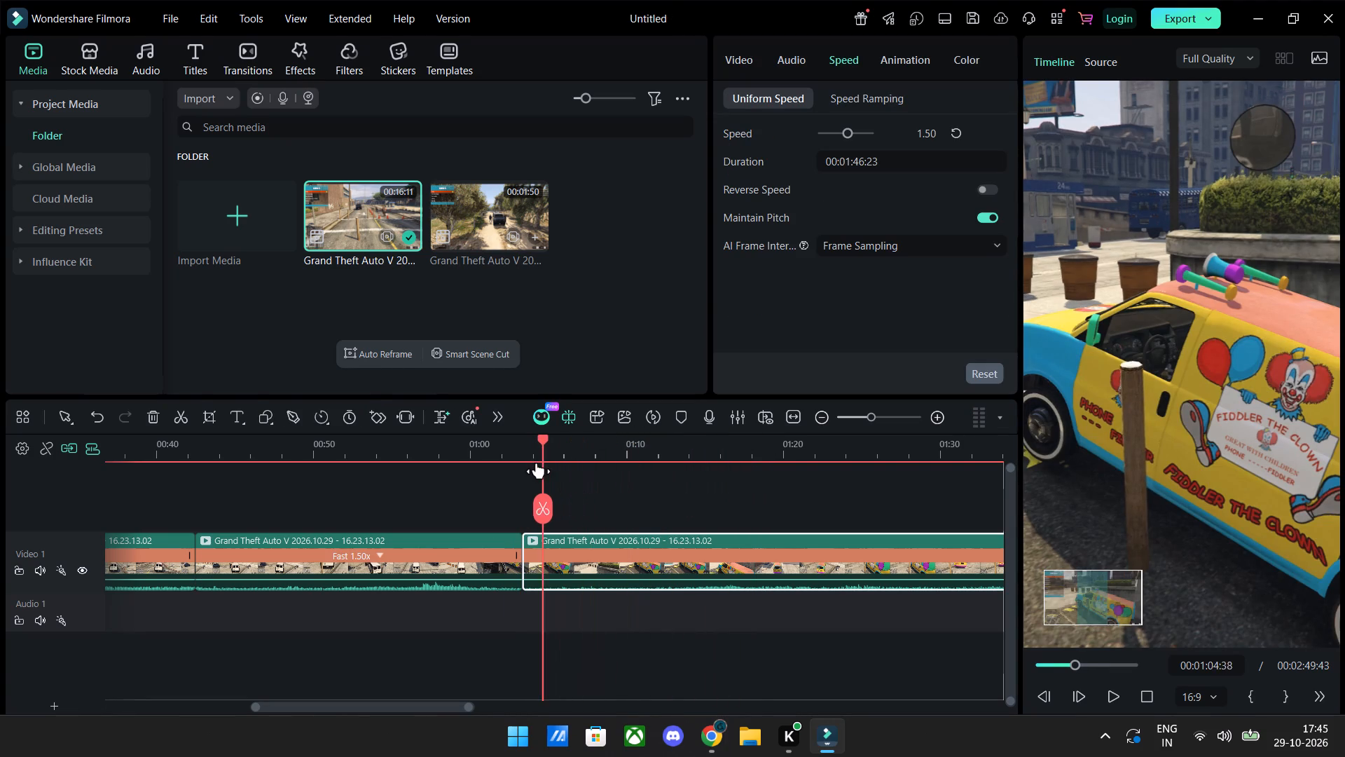
pyautogui.moveTo(537, 463); pyautogui.dragTo(644, 472)
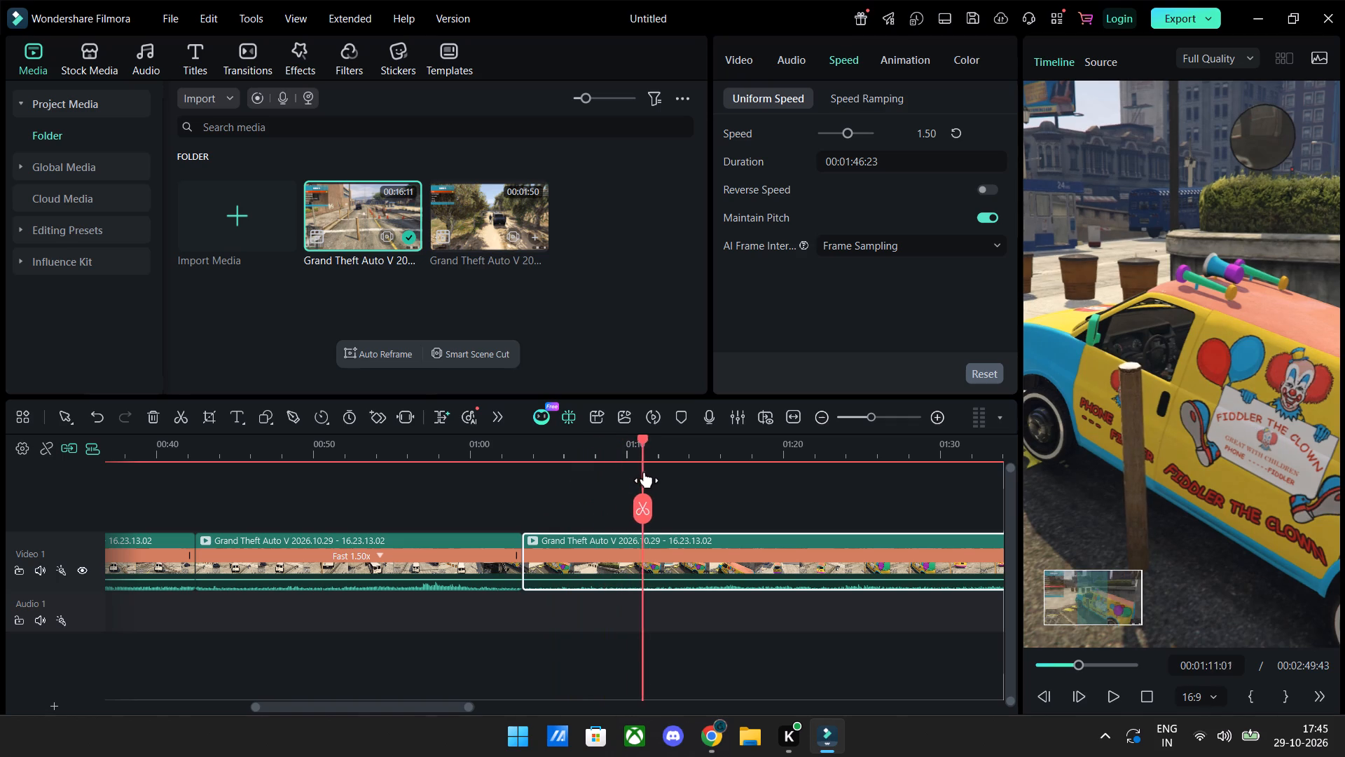
pyautogui.moveTo(644, 472); pyautogui.dragTo(664, 479)
pyautogui.click(665, 510)
pyautogui.click(620, 541)
pyautogui.press('Delete')
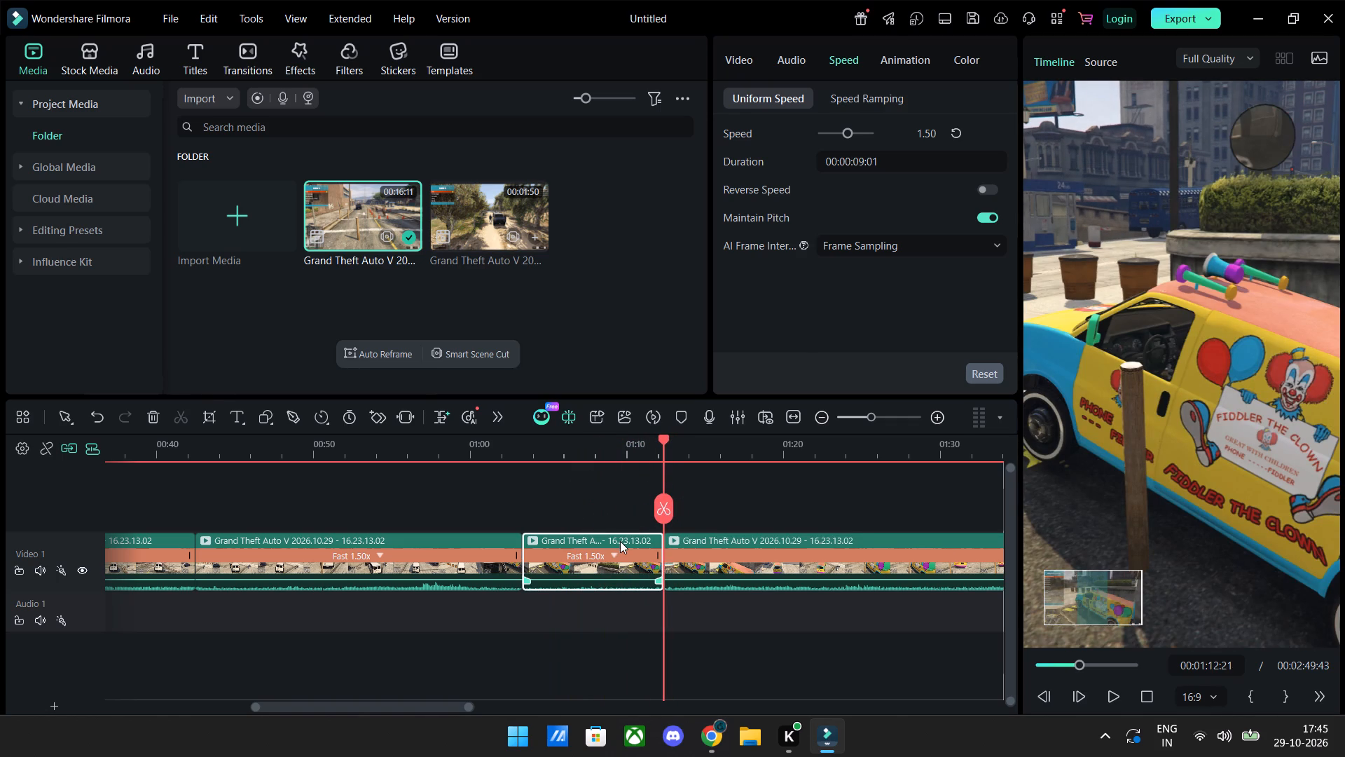
pyautogui.click(498, 447)
pyautogui.press('space')
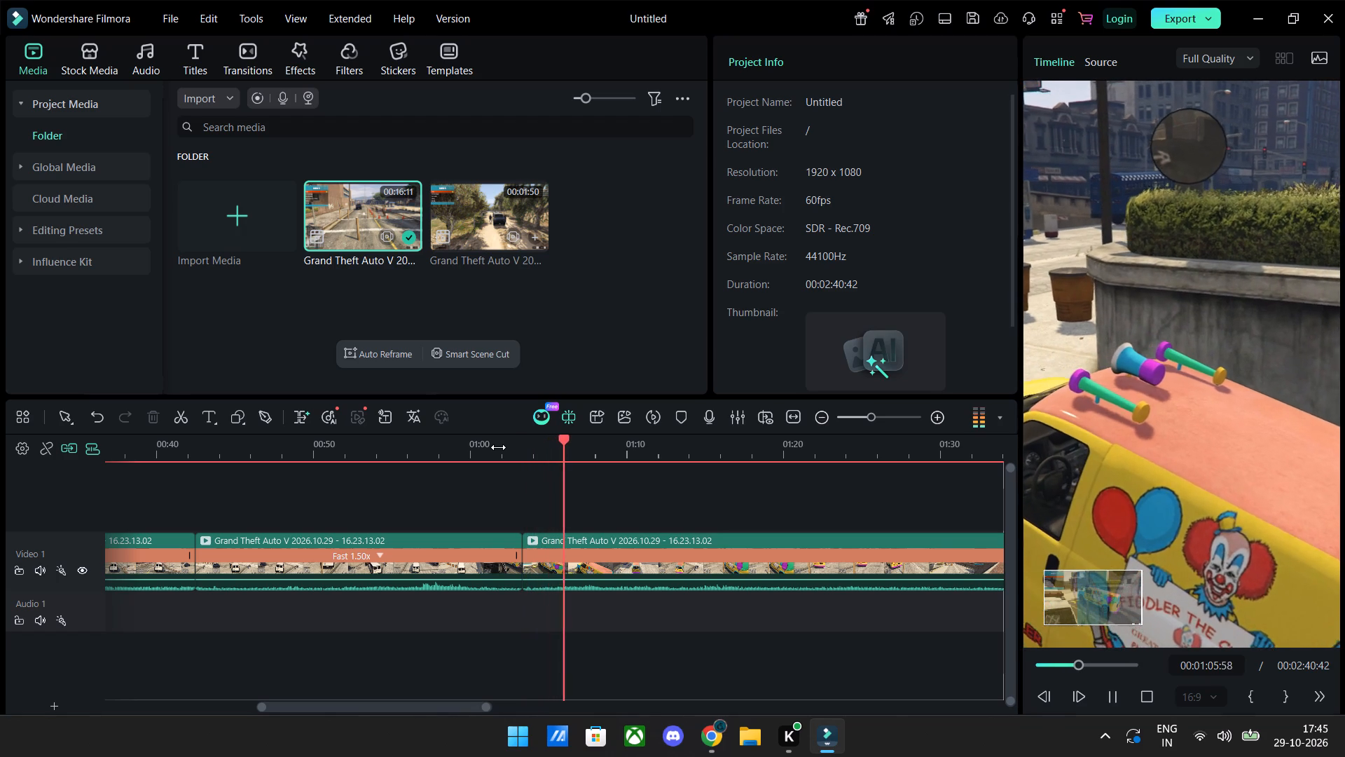
pyautogui.press('space')
# Move the last clip up to a new Video 2 track and extend its start back by about 3 seconds.
pyautogui.keyDown('ctrl'); pyautogui.scroll(-19, 1166, 474); pyautogui.keyUp('ctrl')
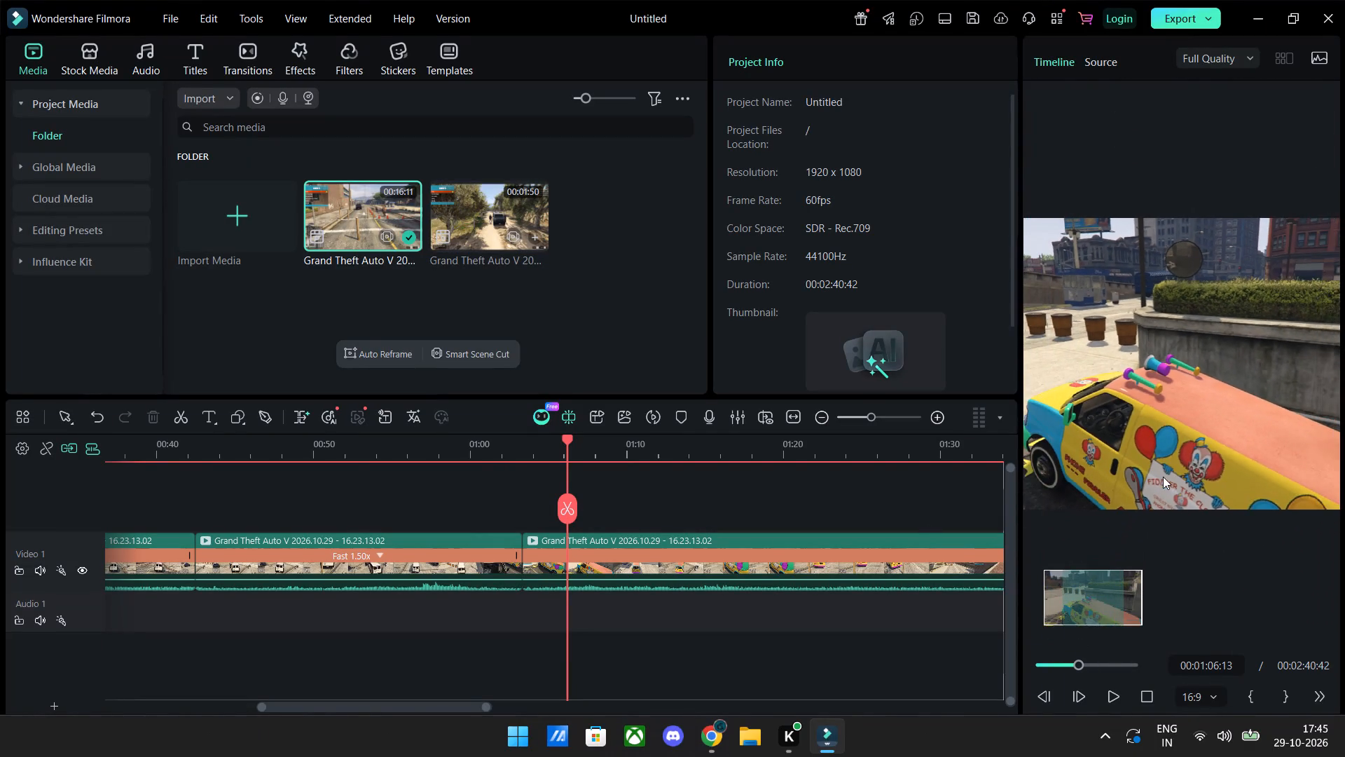
pyautogui.keyDown('ctrl'); pyautogui.scroll(-4, 1163, 477); pyautogui.keyUp('ctrl')
pyautogui.moveTo(800, 537); pyautogui.dragTo(929, 530)
pyautogui.moveTo(656, 510); pyautogui.dragTo(606, 518)
# Review the clown van footage in the Video 2 clip from about 00:01:08 to 00:01:22.
pyautogui.press('space')
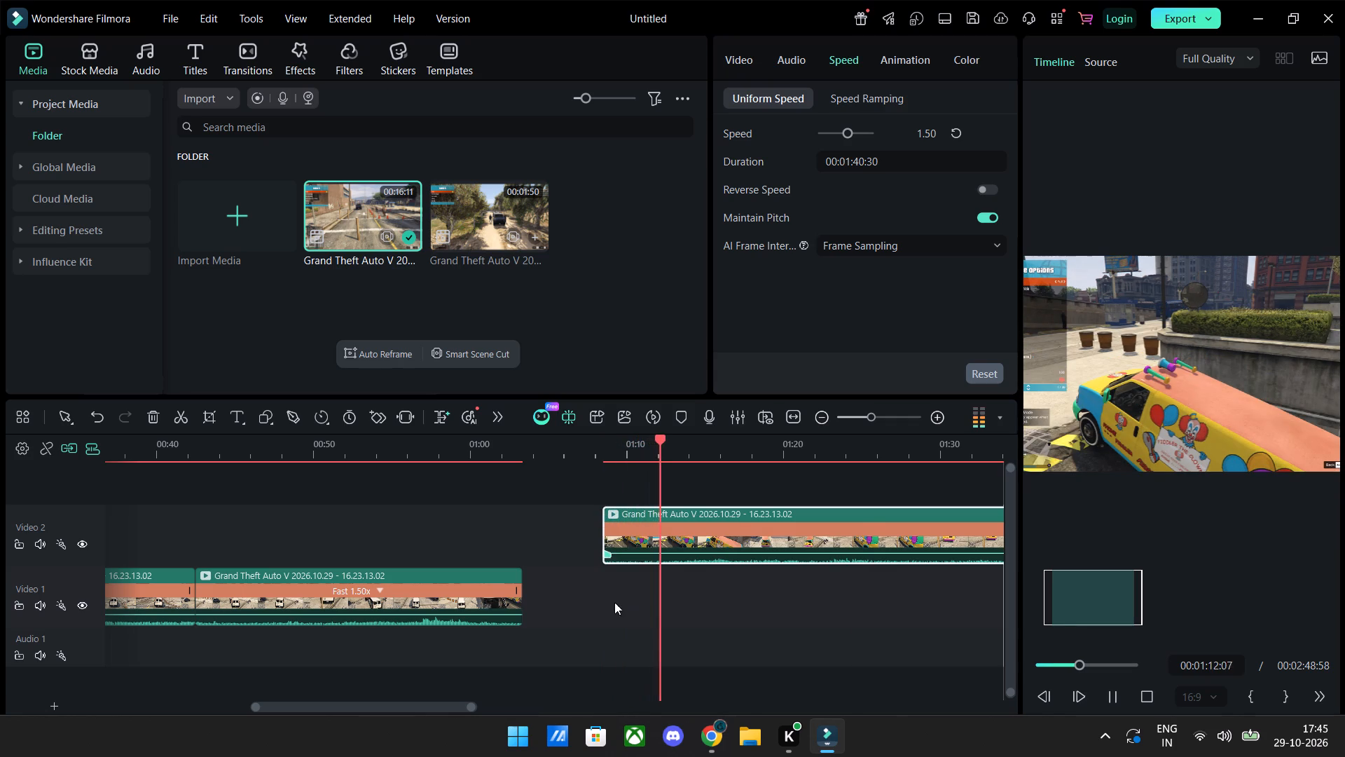
pyautogui.press('space')
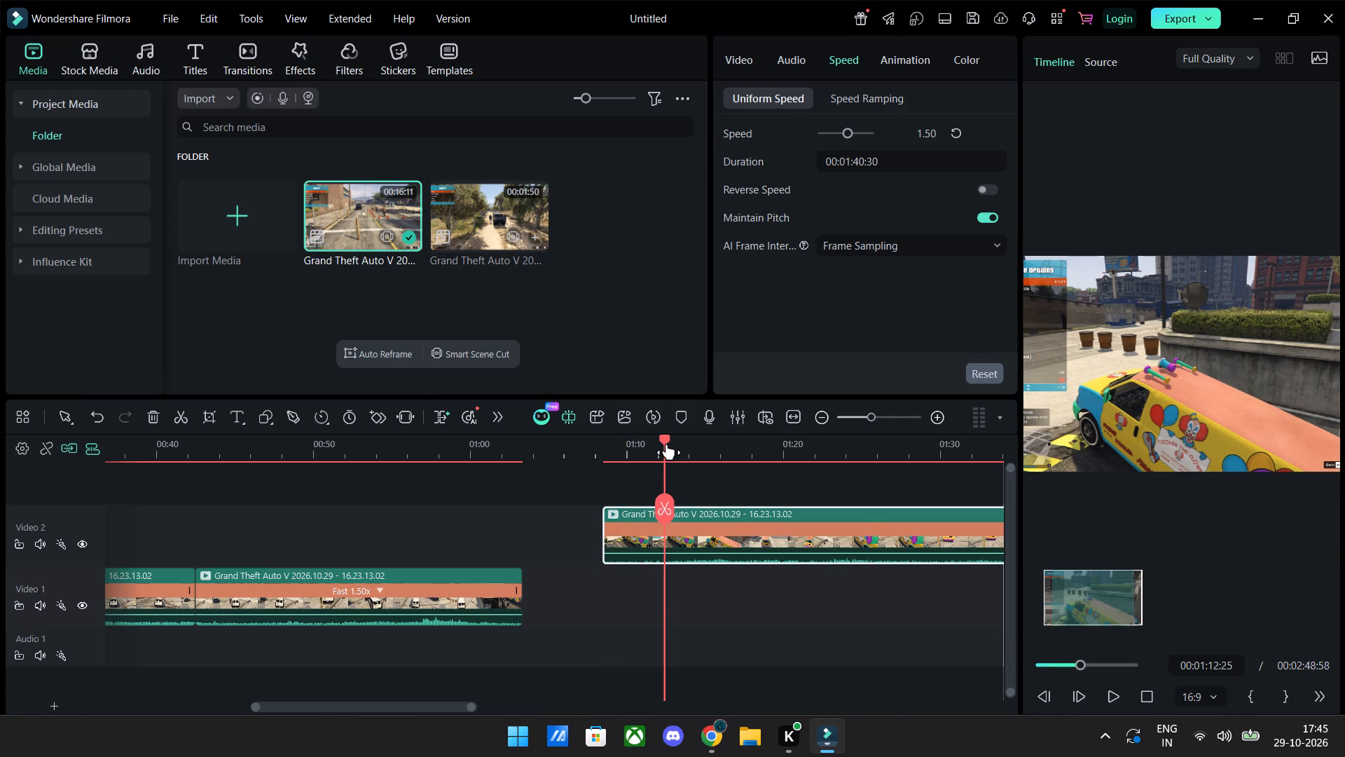
pyautogui.moveTo(665, 439); pyautogui.dragTo(639, 452)
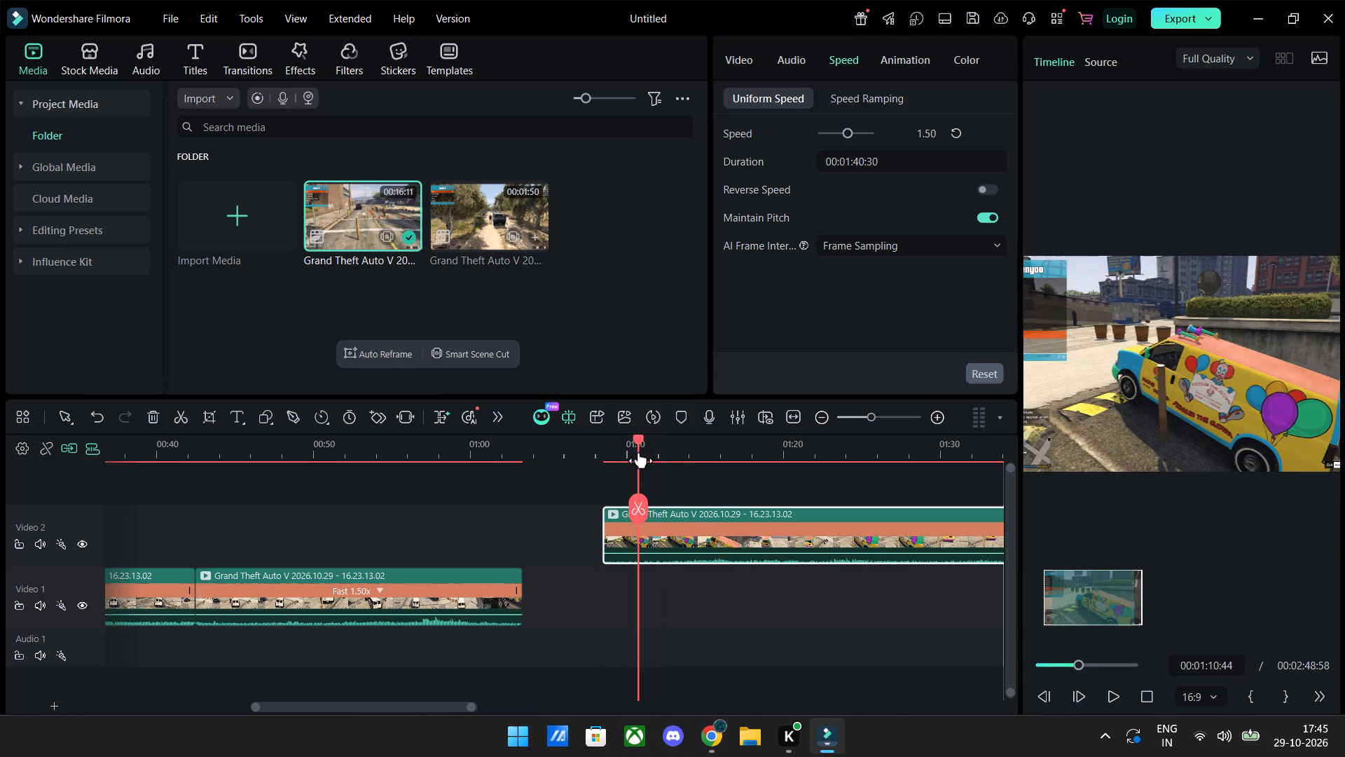
pyautogui.moveTo(639, 452); pyautogui.dragTo(781, 472)
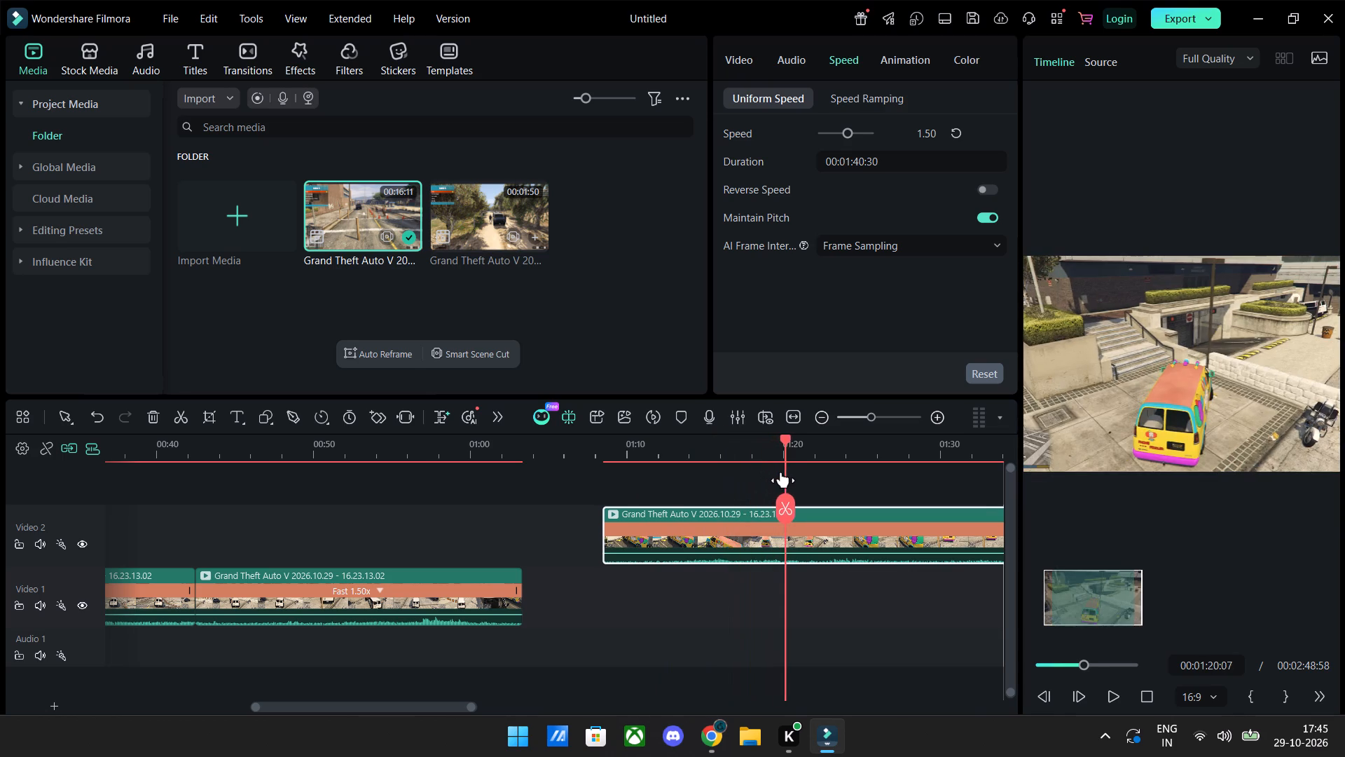
pyautogui.moveTo(781, 472); pyautogui.dragTo(768, 479)
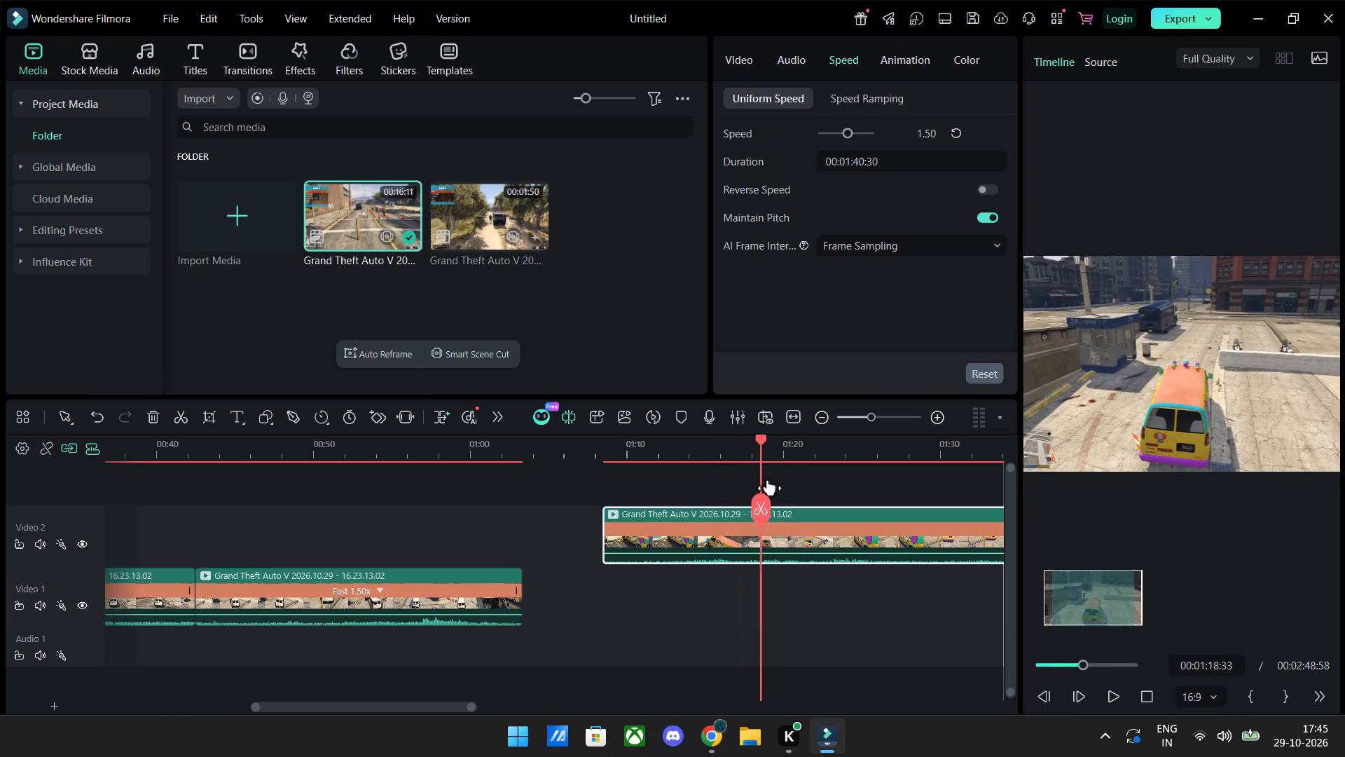
pyautogui.moveTo(768, 479); pyautogui.dragTo(815, 484)
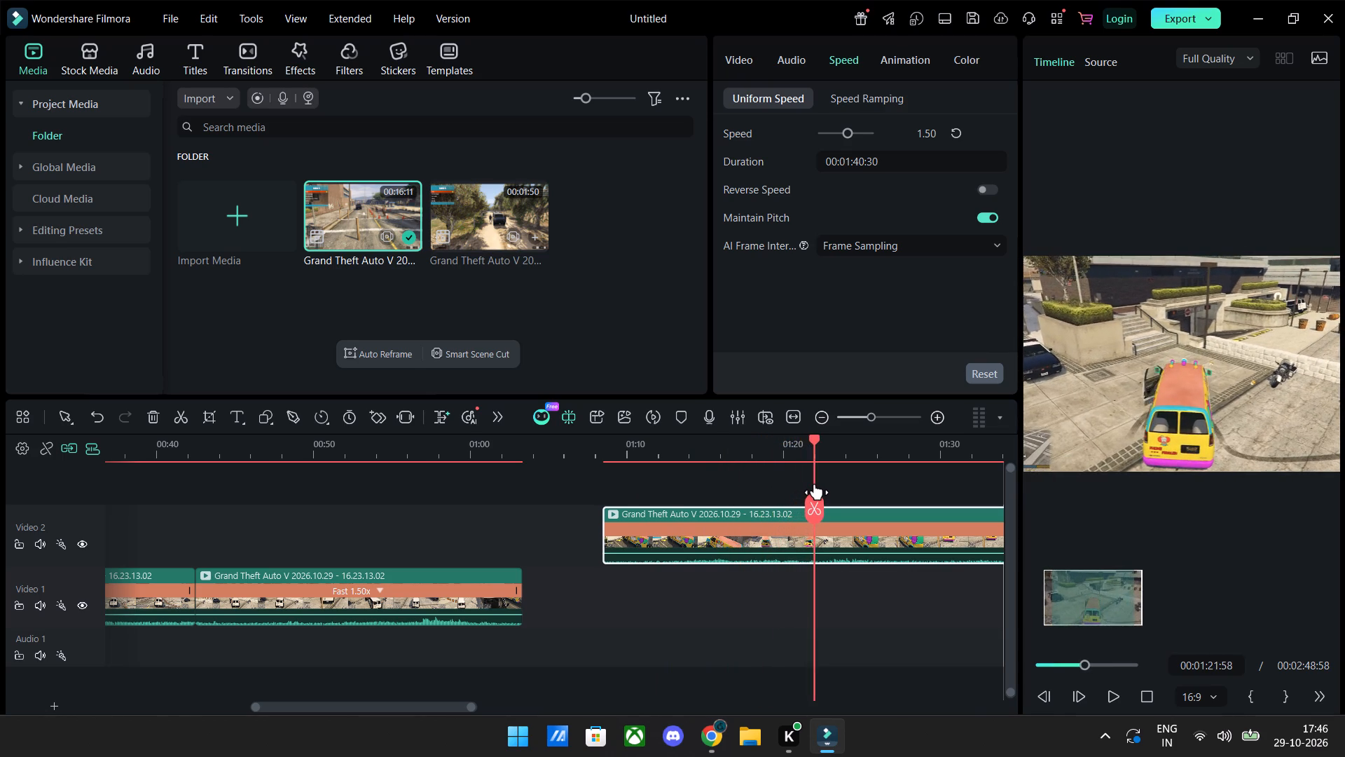
pyautogui.moveTo(815, 484); pyautogui.dragTo(761, 494)
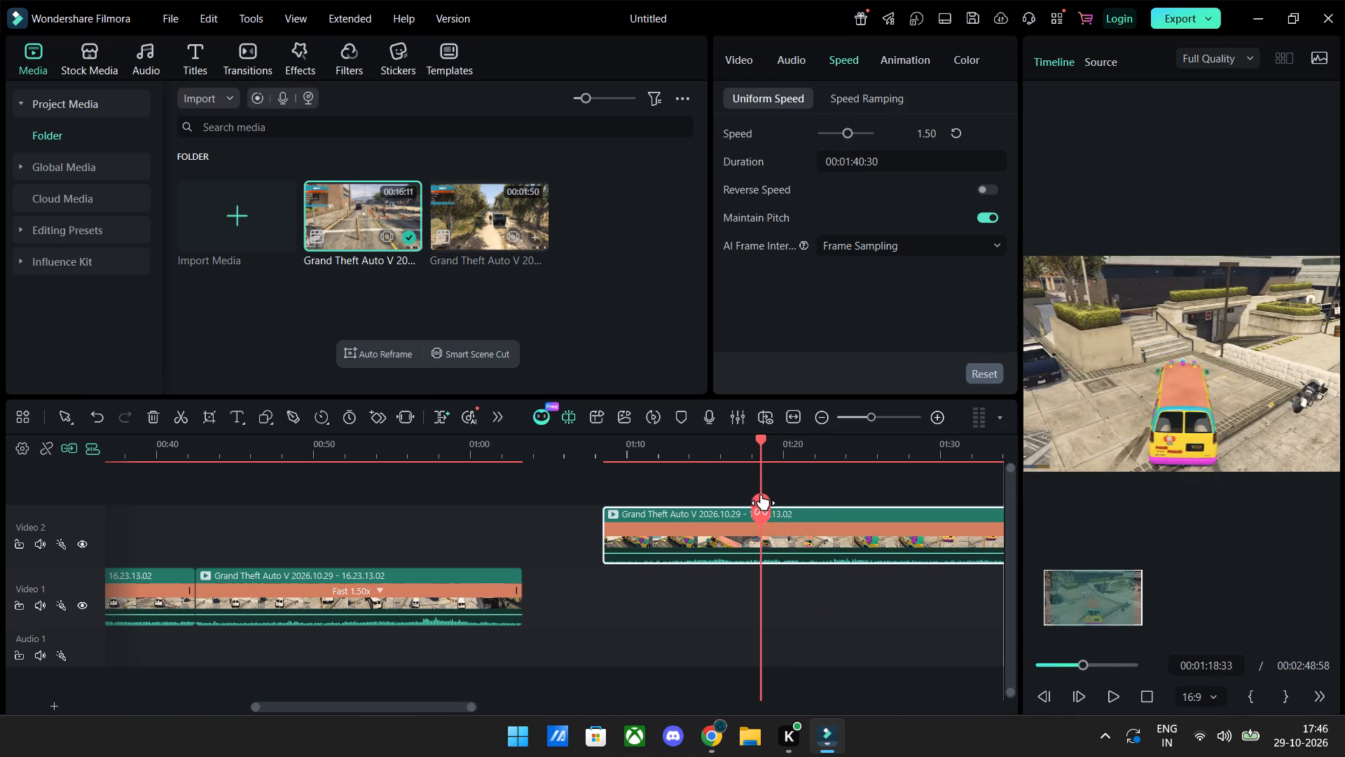
pyautogui.moveTo(761, 494); pyautogui.dragTo(745, 498)
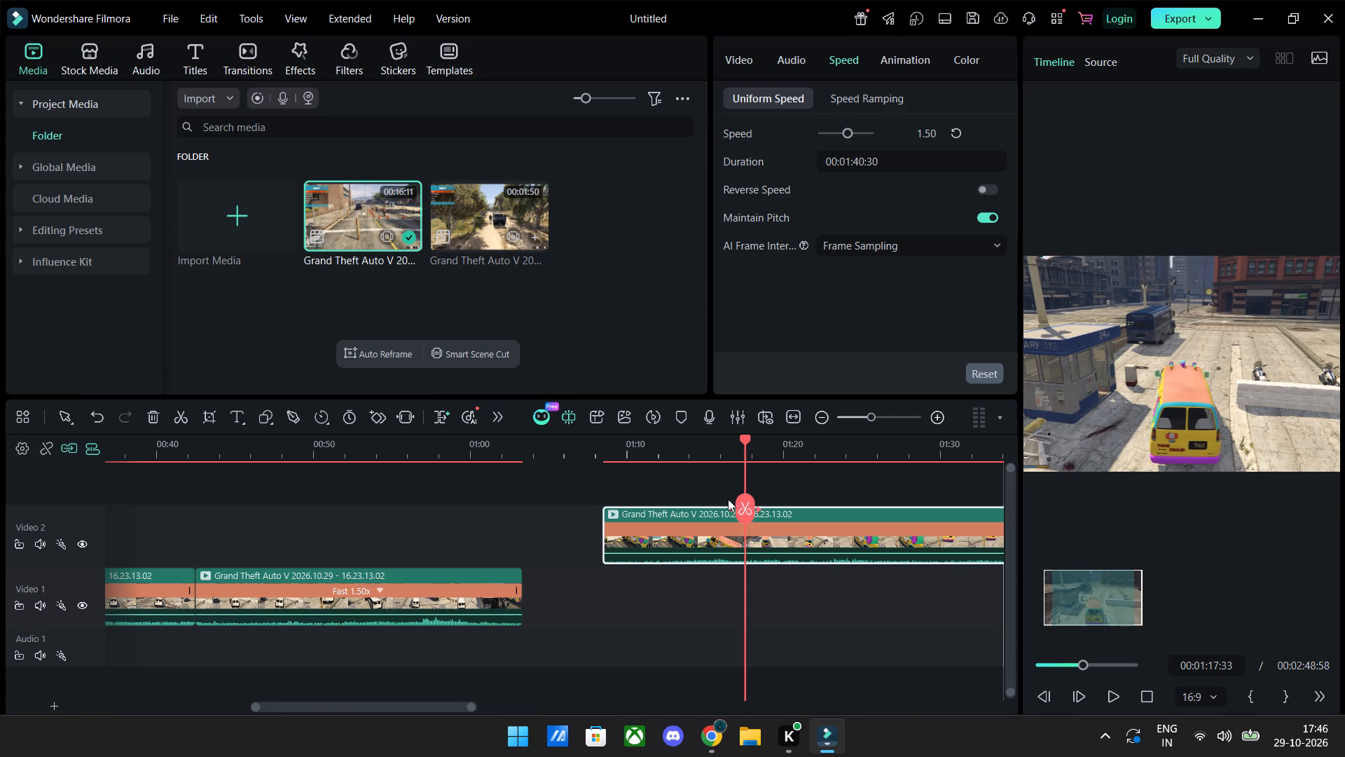
# Examine the end of the last Video 1 clip, around 00:01:01 to 00:01:02.
pyautogui.moveTo(744, 439); pyautogui.dragTo(507, 494)
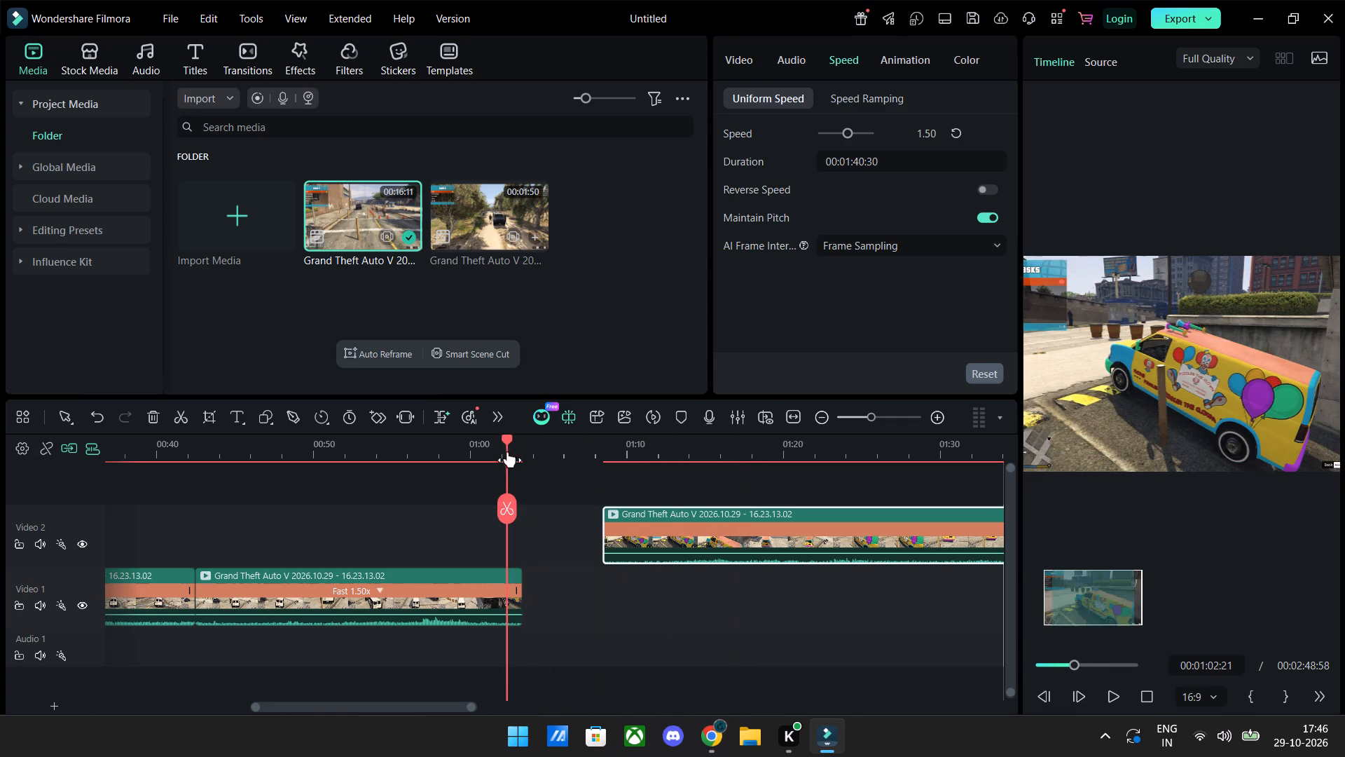
pyautogui.moveTo(506, 437); pyautogui.dragTo(488, 449)
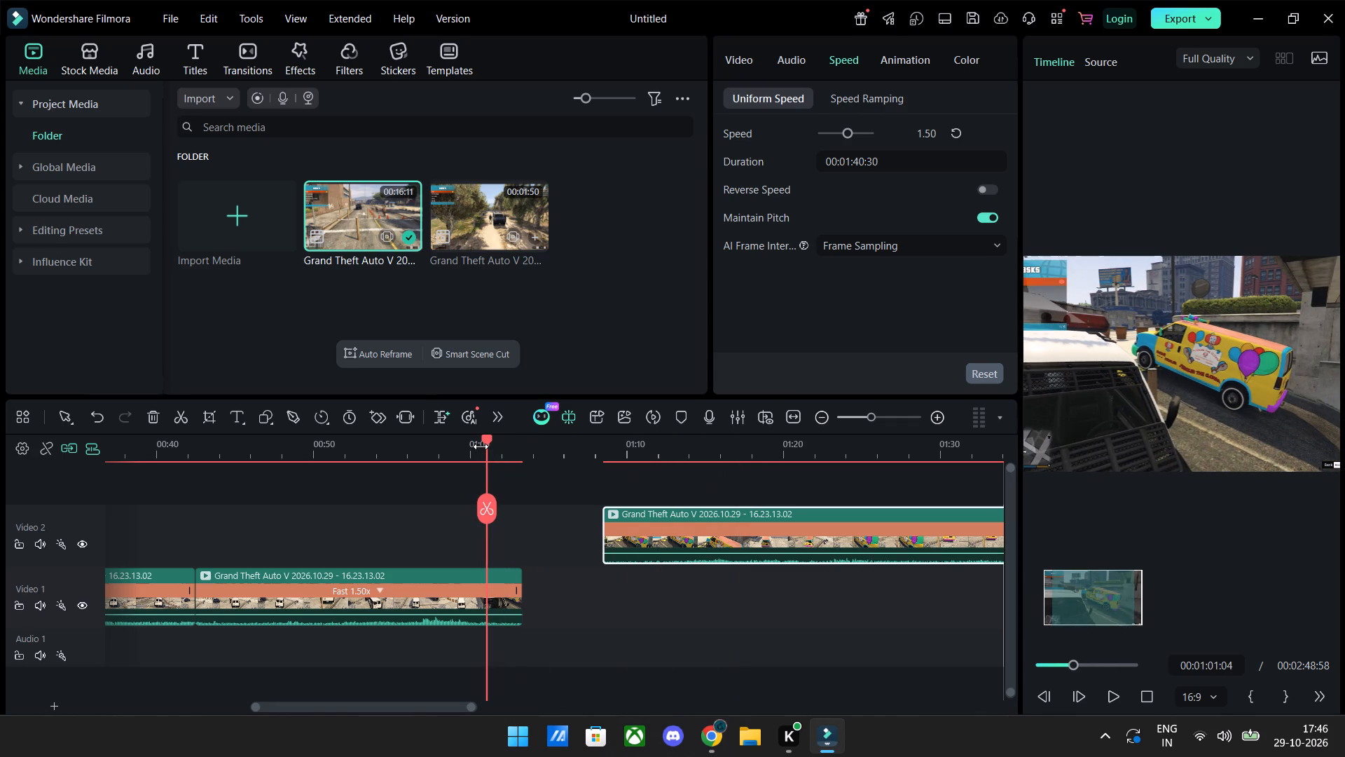
# Switch to Instagram in Chrome, read the unread chat second in the message list, and return to the list.
pyautogui.click(703, 732)
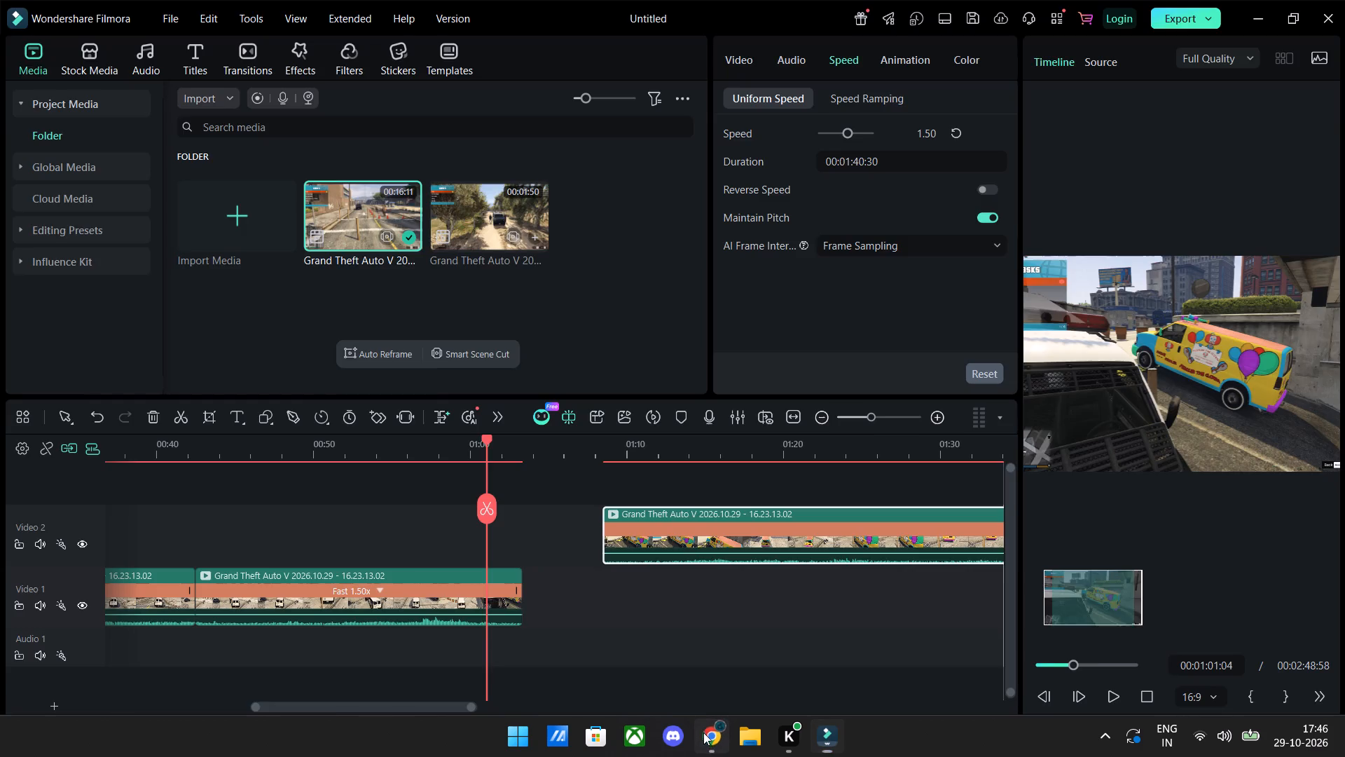
pyautogui.click(1047, 308)
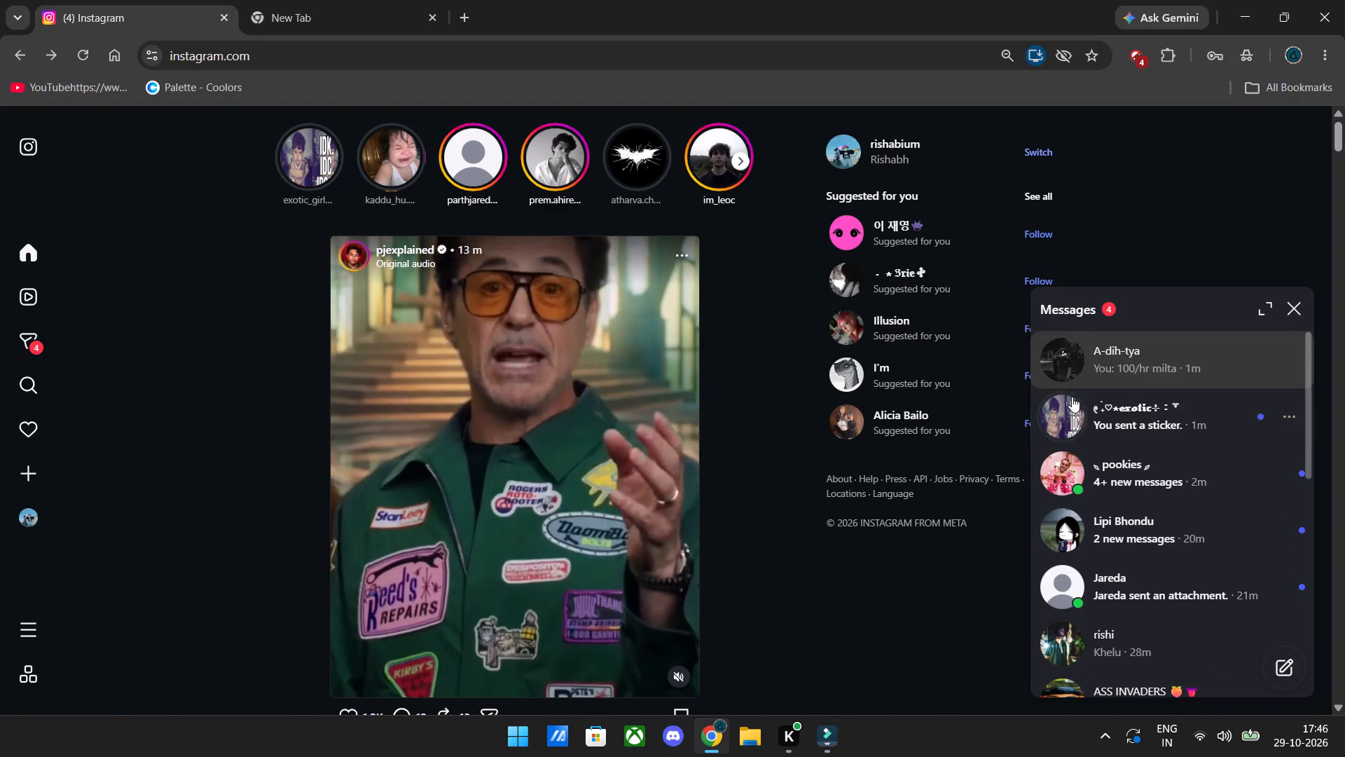
pyautogui.click(1157, 426)
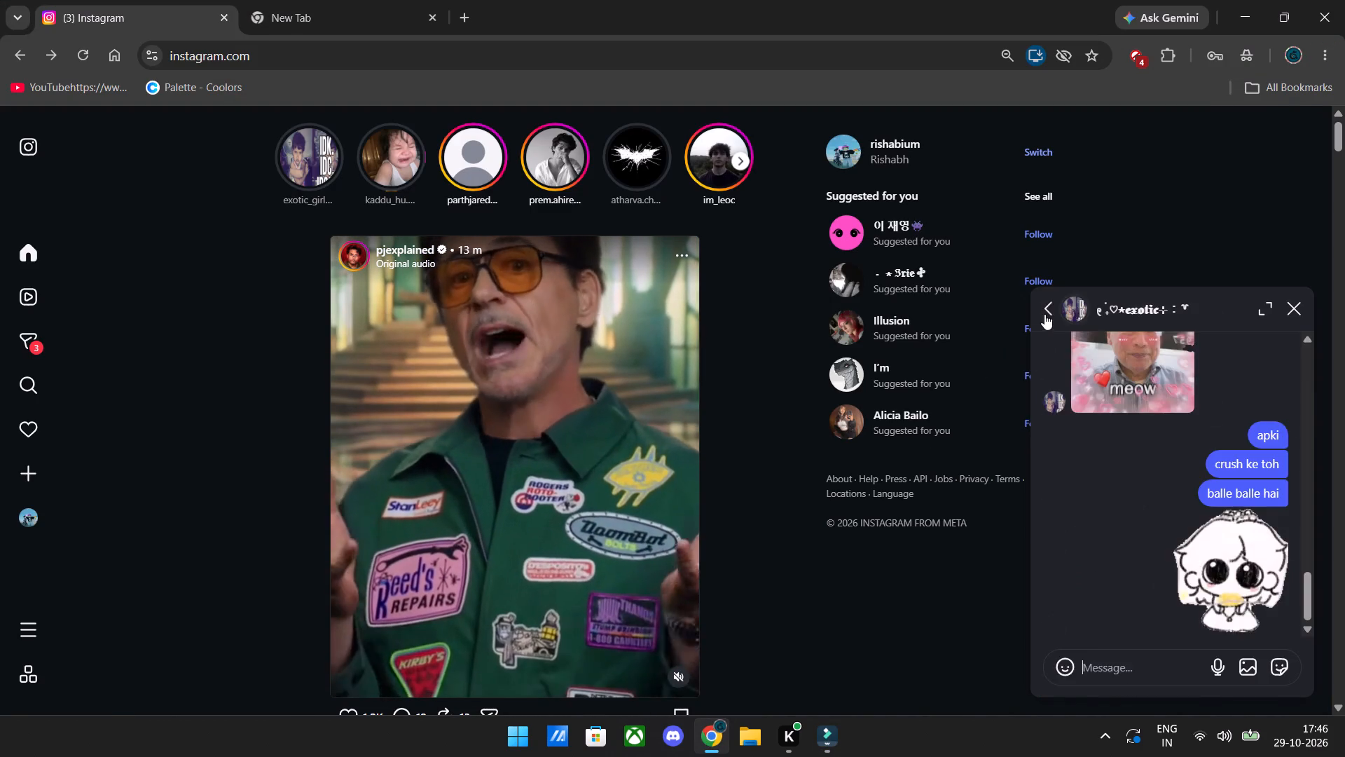
pyautogui.click(1044, 314)
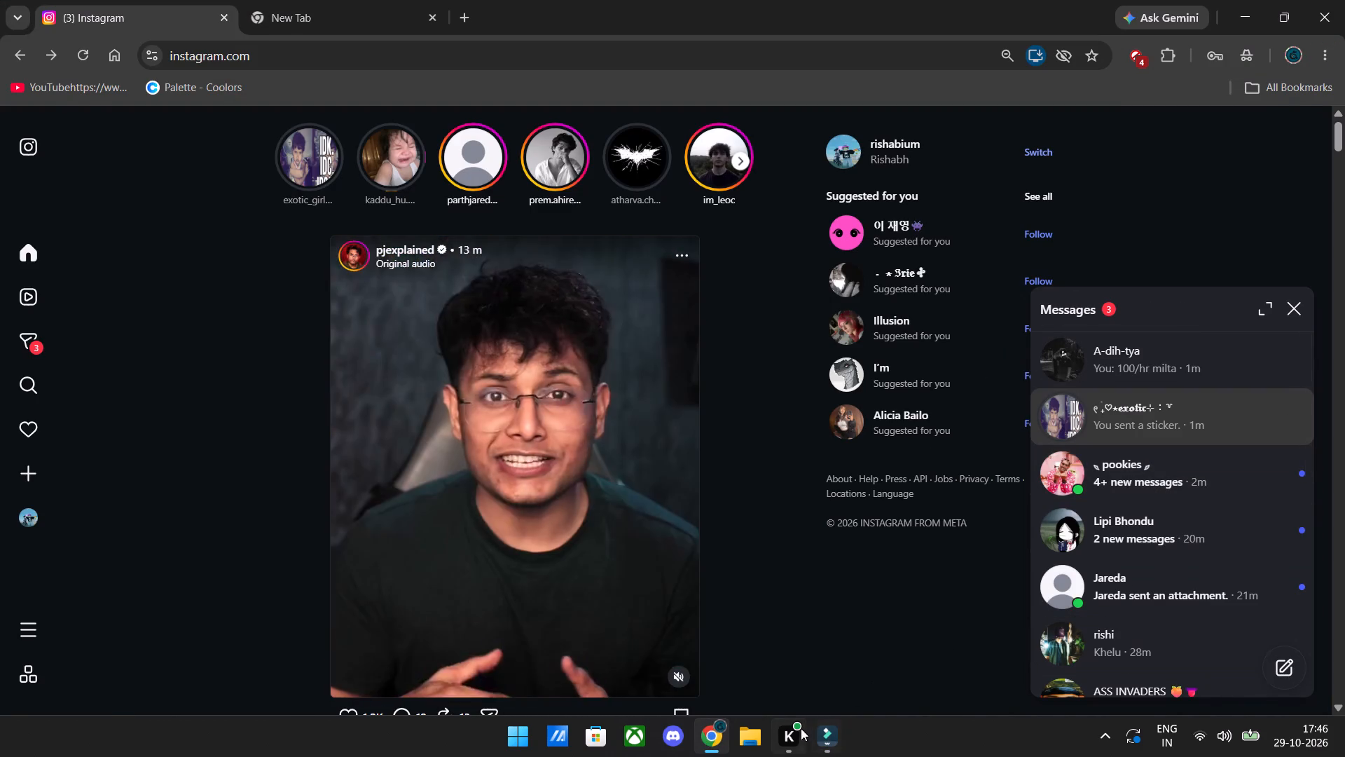
# Back in Filmora, split the last Video 1 clip at 00:00:59:46, on the police van view, and delete the piece after the split.
pyautogui.click(815, 732)
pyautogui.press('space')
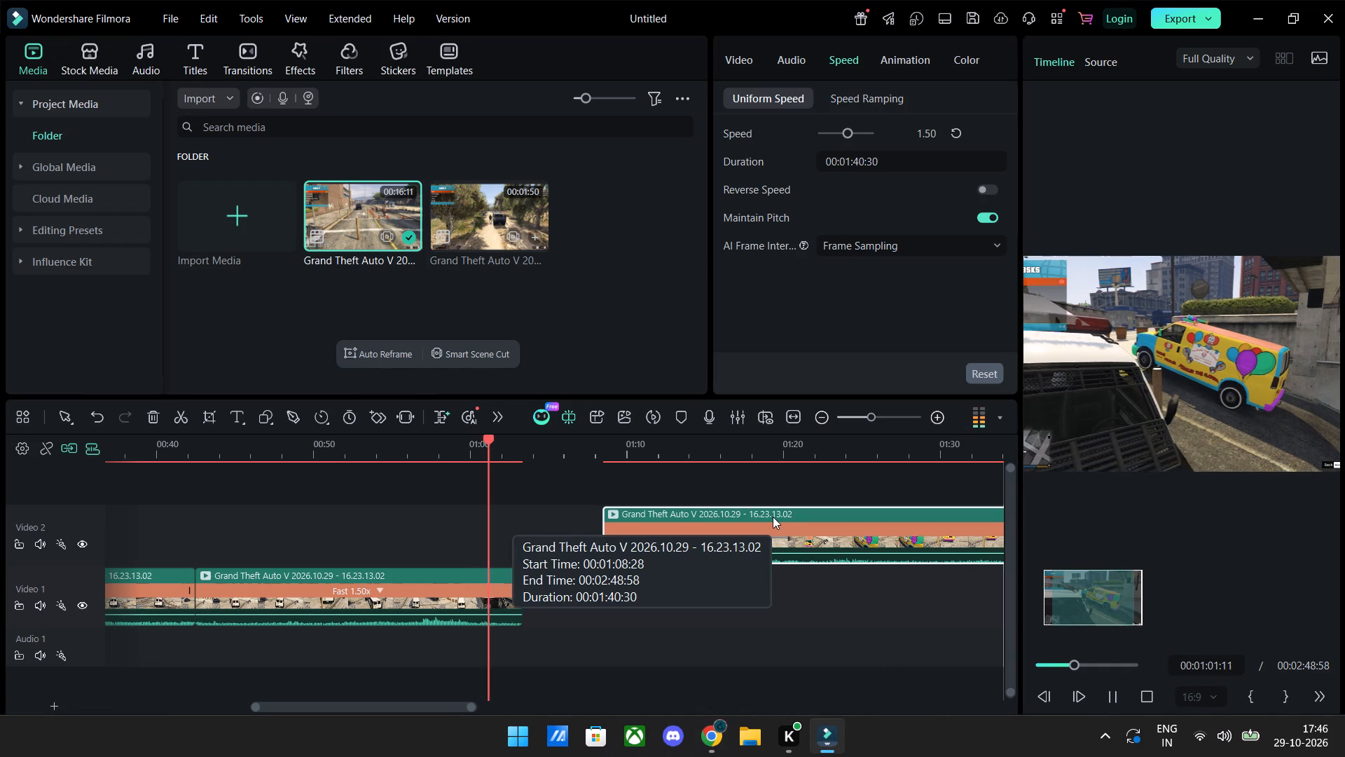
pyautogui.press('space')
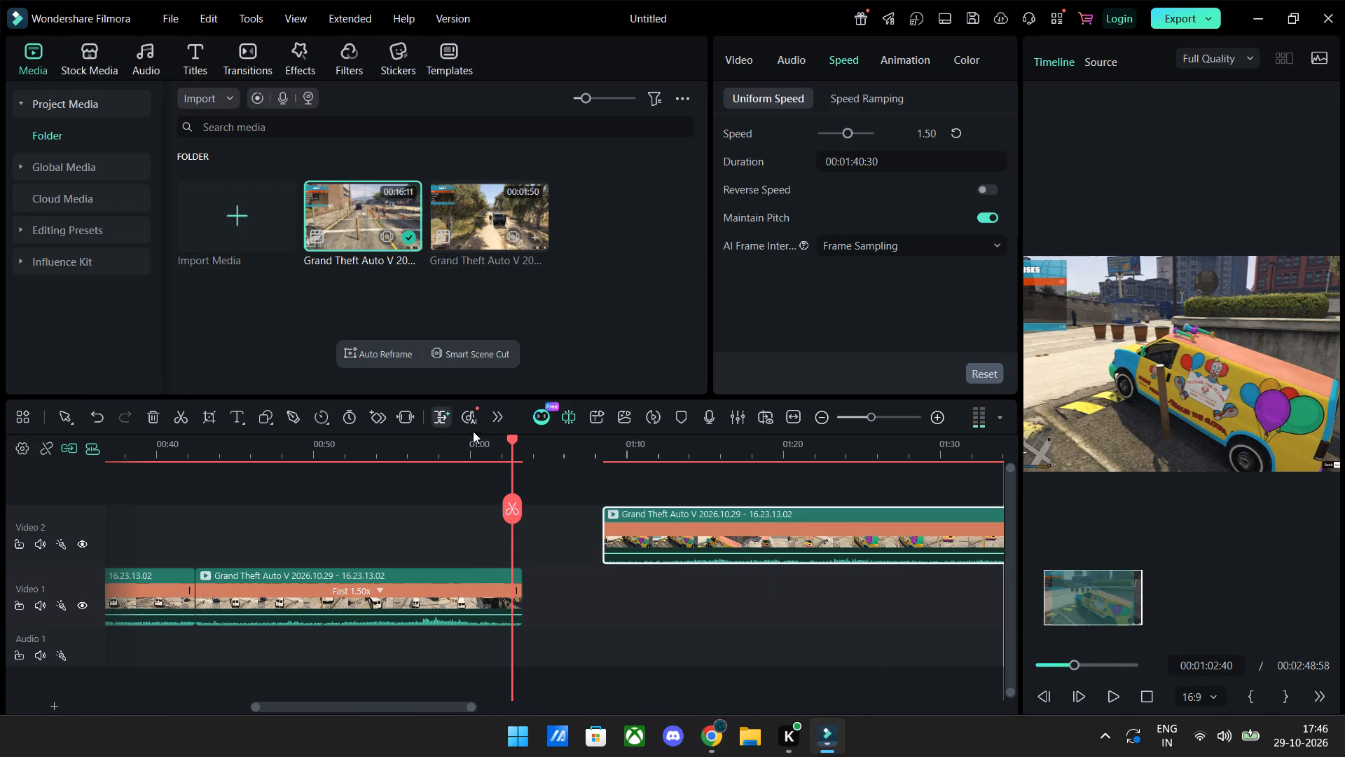
pyautogui.moveTo(510, 436); pyautogui.dragTo(462, 463)
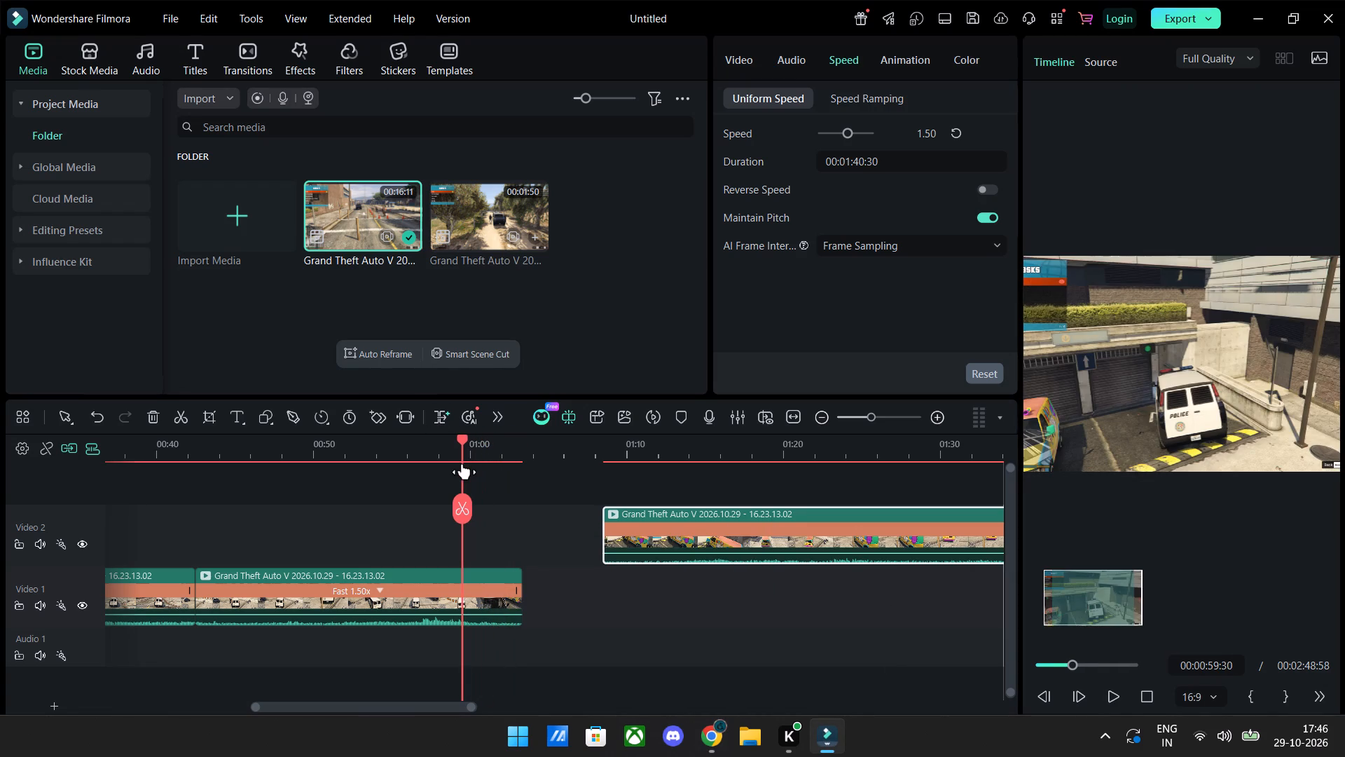
pyautogui.moveTo(462, 463); pyautogui.dragTo(472, 467)
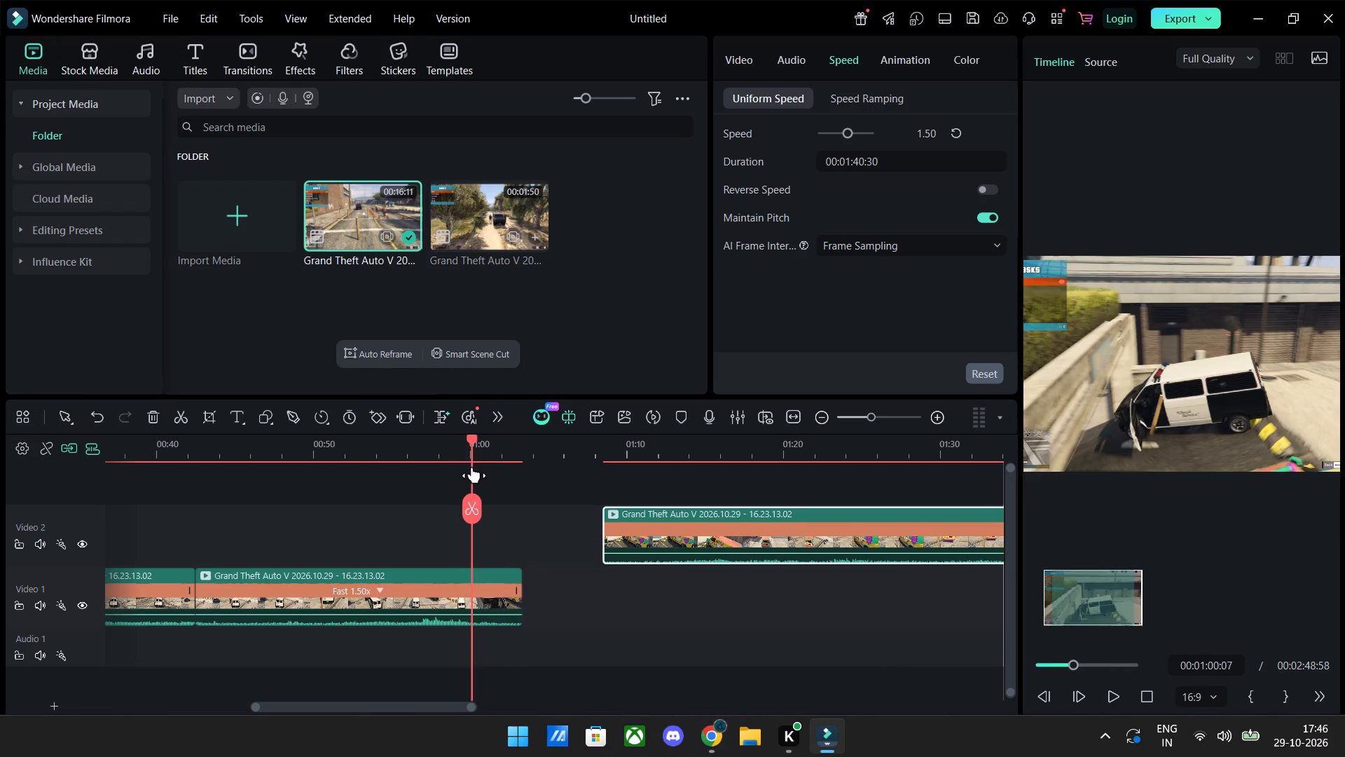
pyautogui.moveTo(472, 467); pyautogui.dragTo(461, 475)
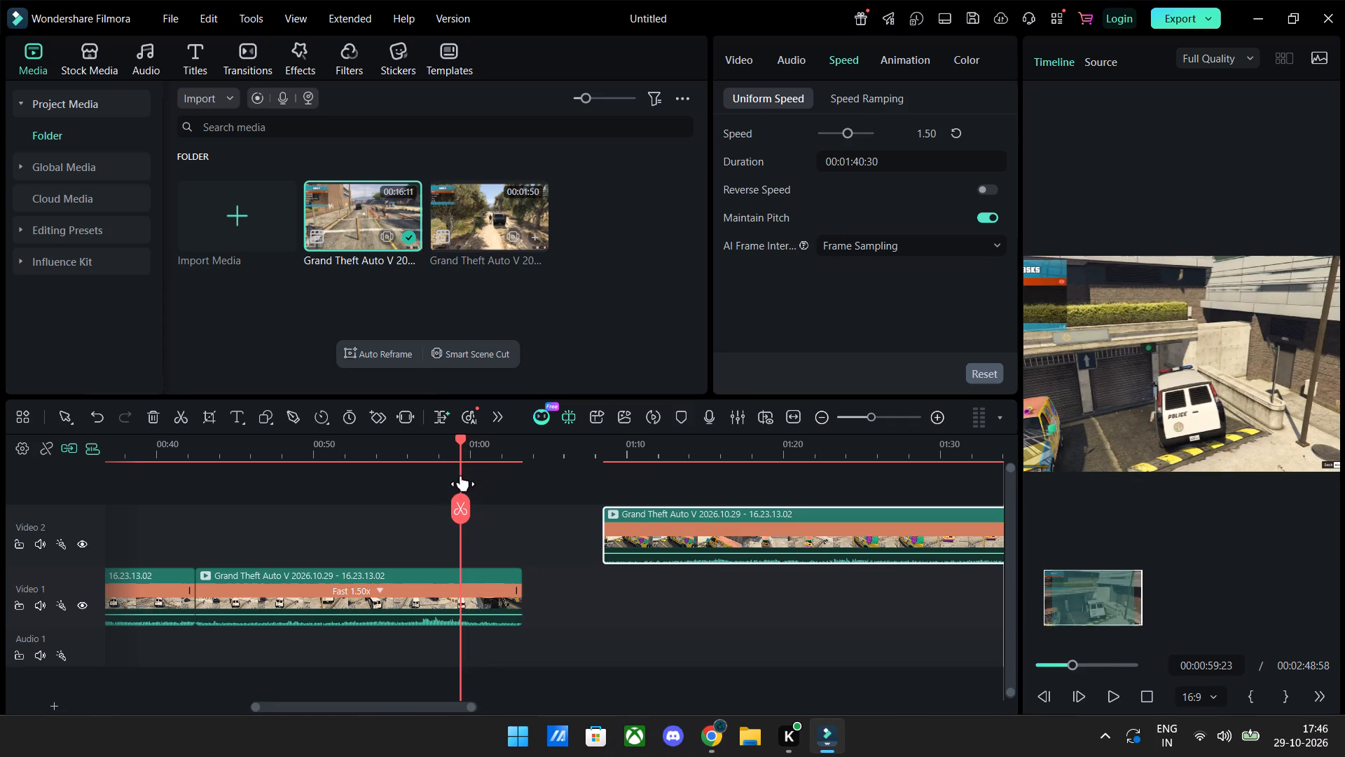
pyautogui.moveTo(461, 475); pyautogui.dragTo(461, 476)
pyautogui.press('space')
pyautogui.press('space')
pyautogui.click(468, 505)
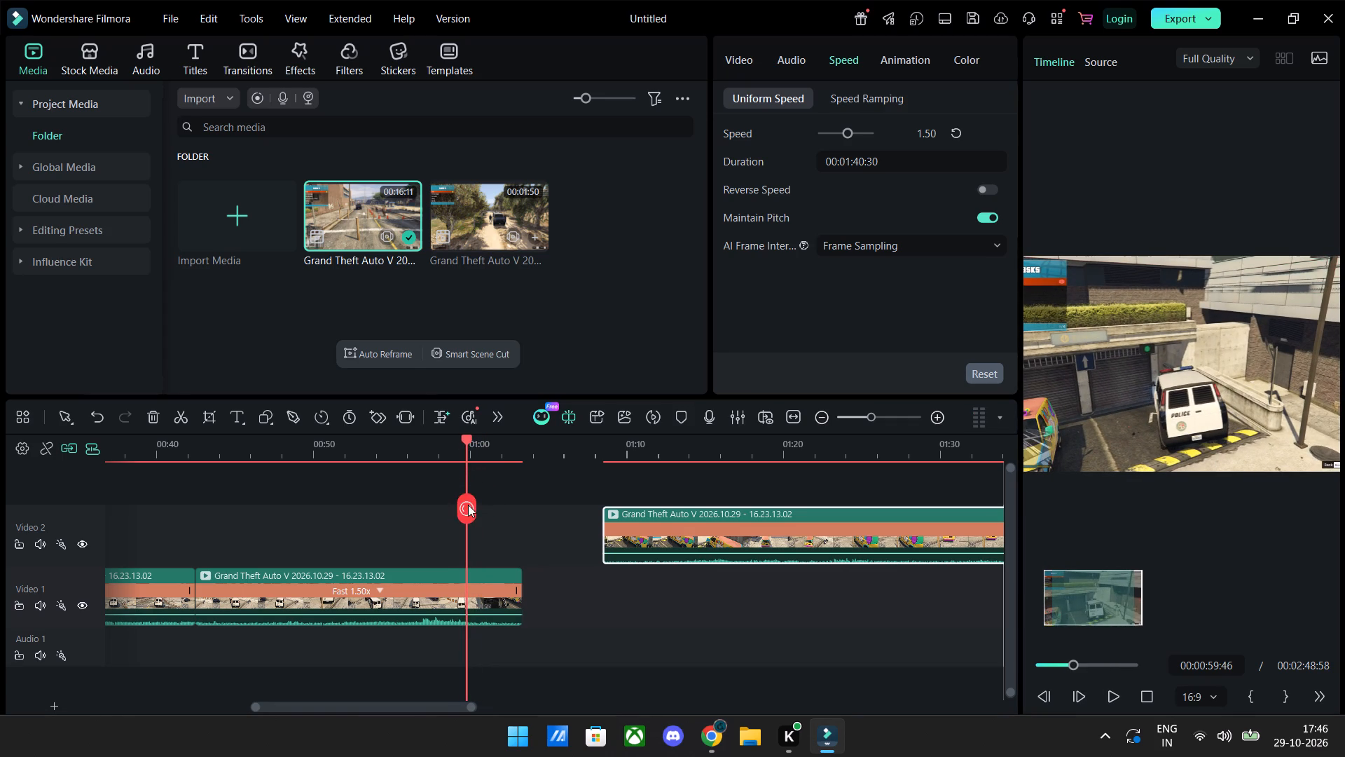
pyautogui.press('Delete')
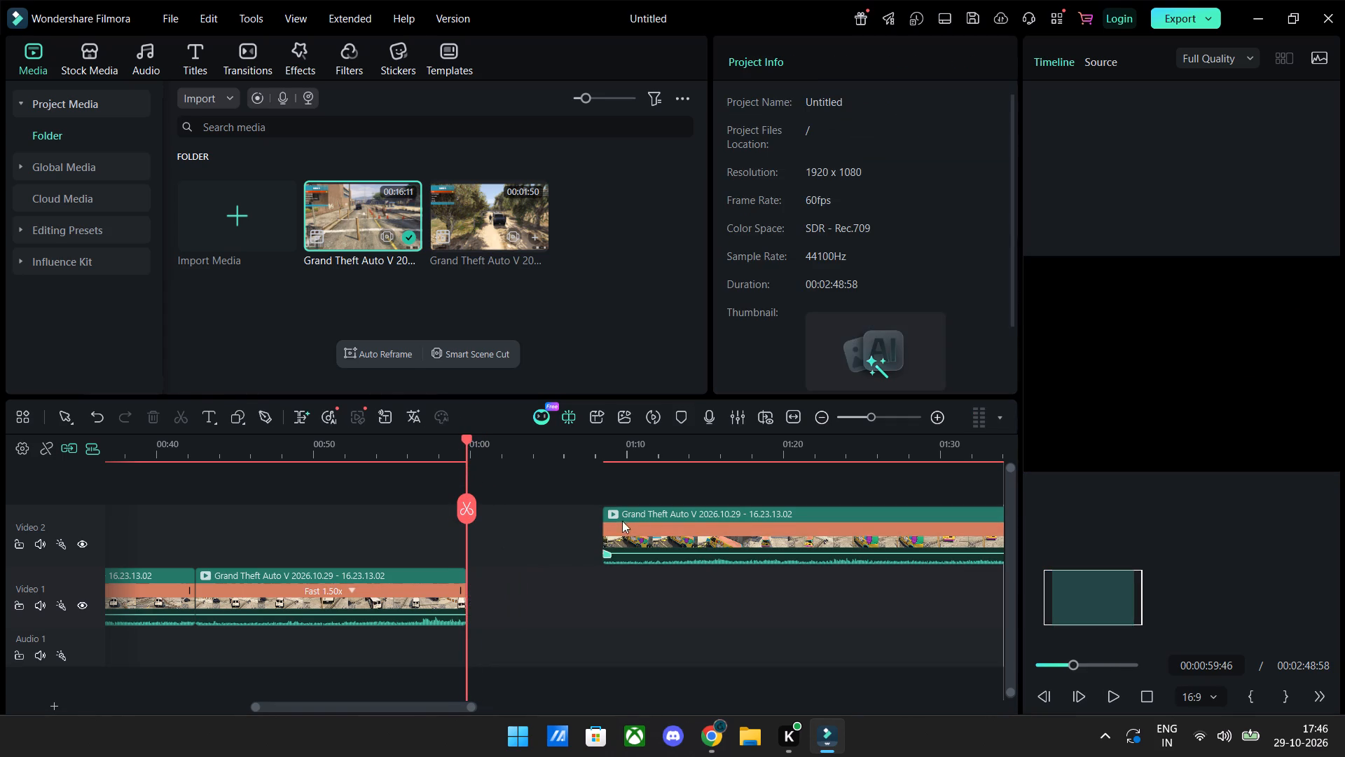
# Move the Video 2 clip down to Video 1 directly after the 00:00:59:46 cut and play past the join to about 00:01:07.
pyautogui.moveTo(633, 511); pyautogui.dragTo(502, 589)
pyautogui.press('space')
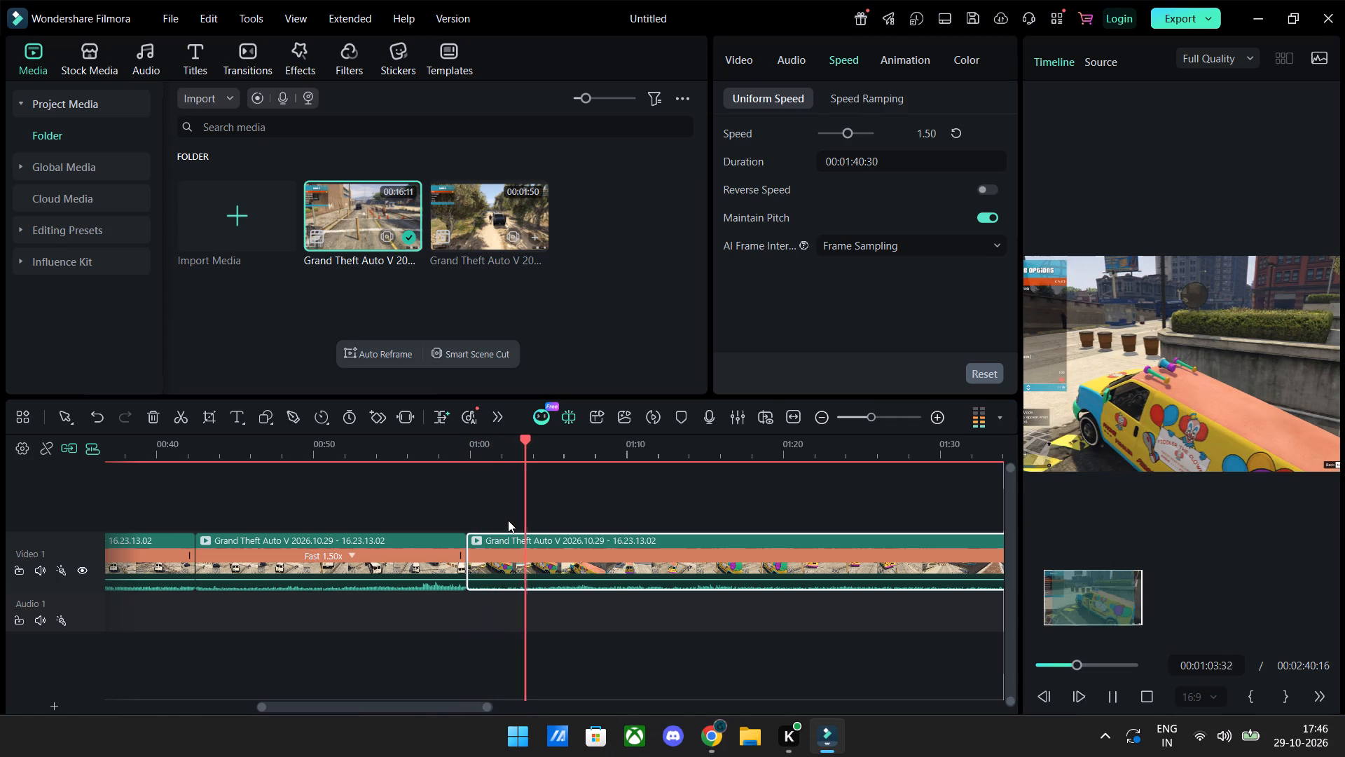
pyautogui.press('space')
pyautogui.press('space')
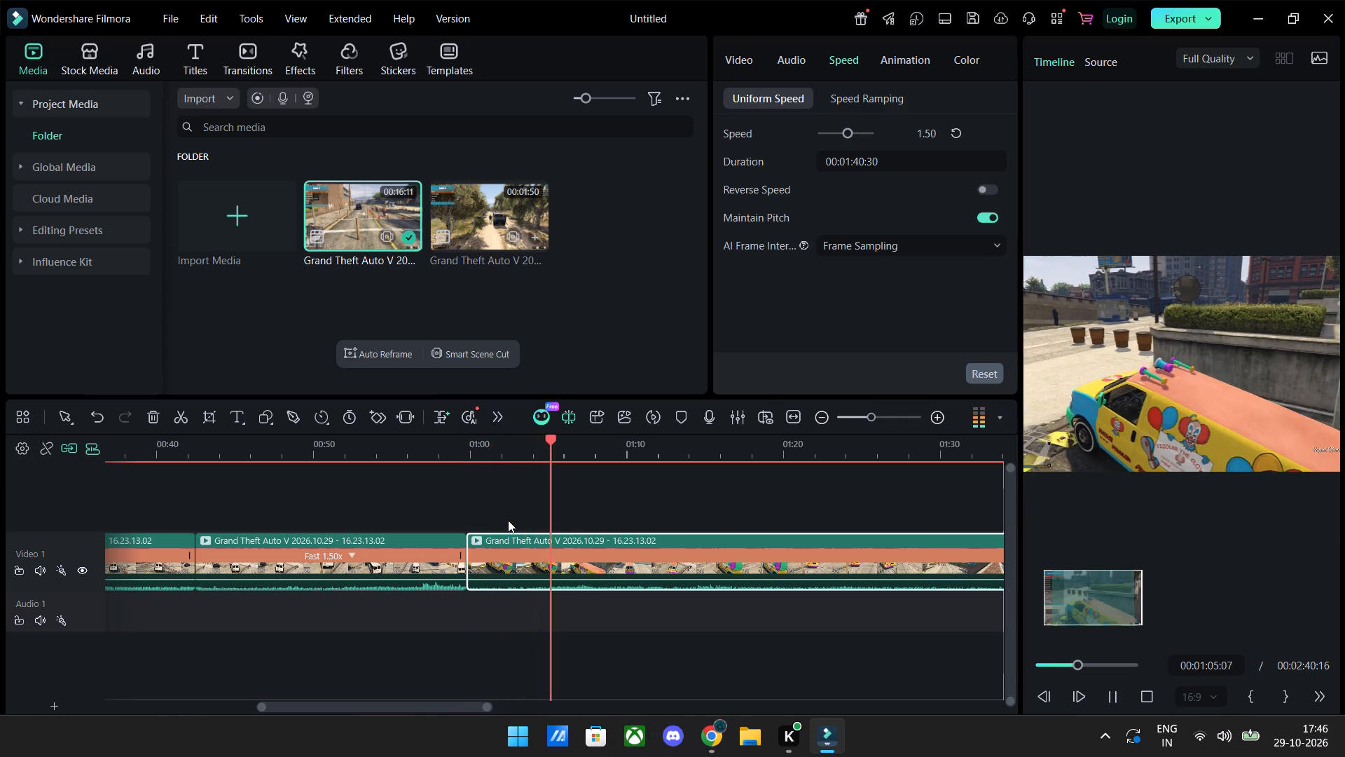
pyautogui.press('space')
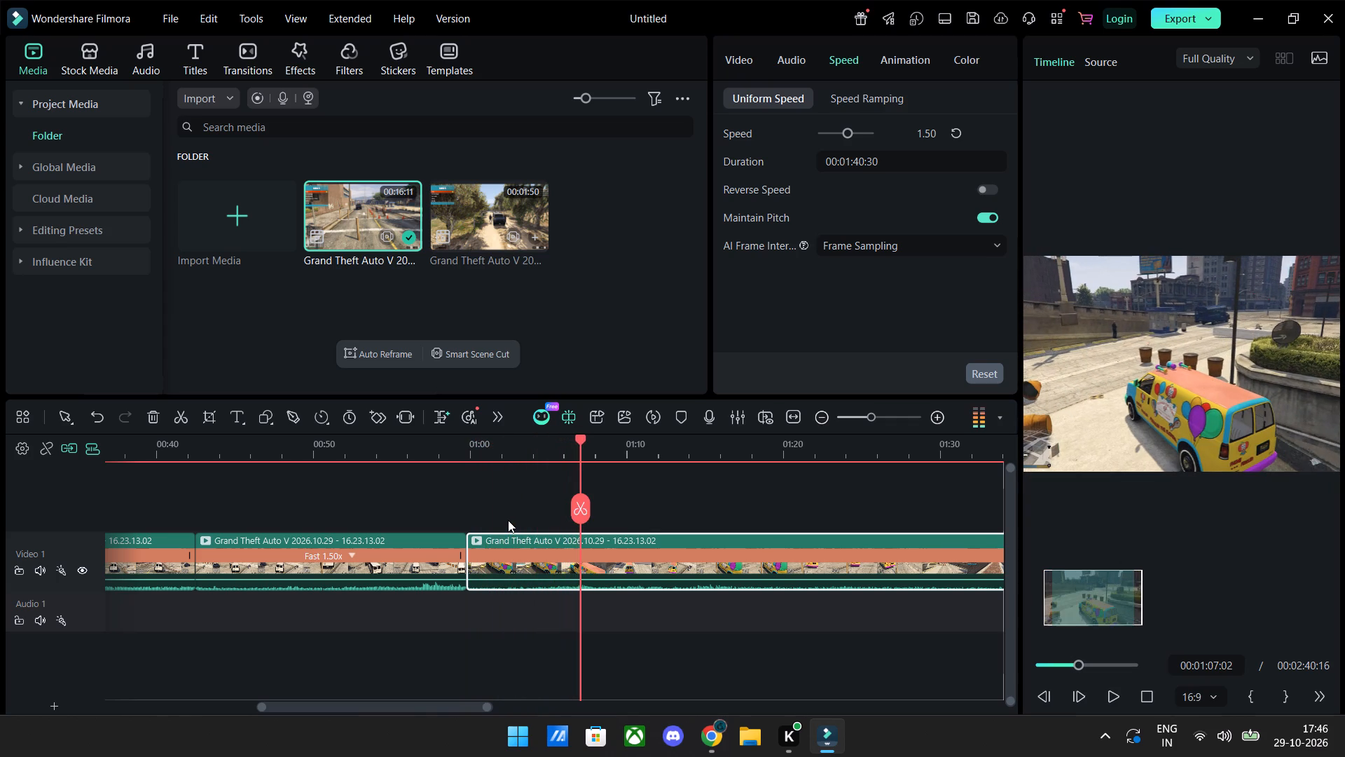
# Split the last clip at 00:01:07:02, delete the piece before the split, closing the gap, and play the new join.
pyautogui.click(586, 505)
pyautogui.click(538, 550)
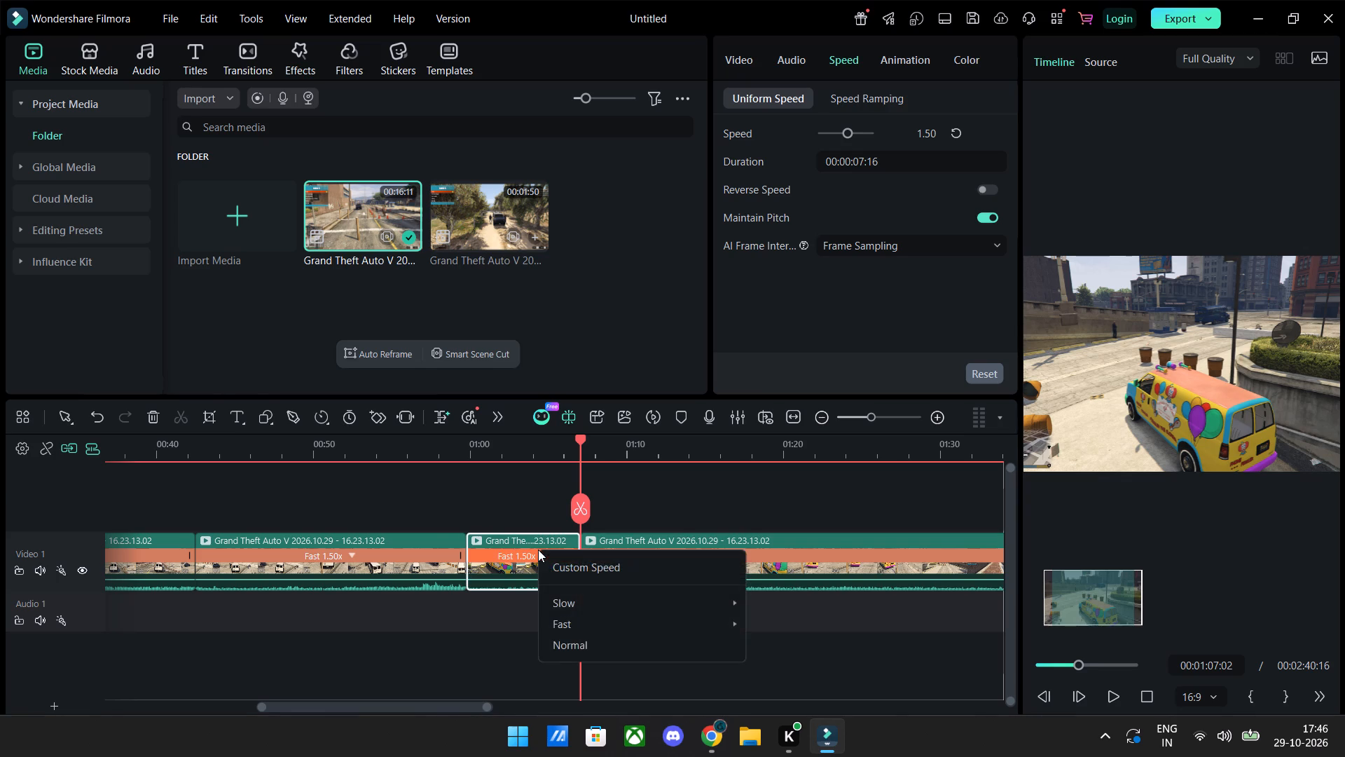
pyautogui.press('Delete')
pyautogui.click(468, 444)
pyautogui.press('space')
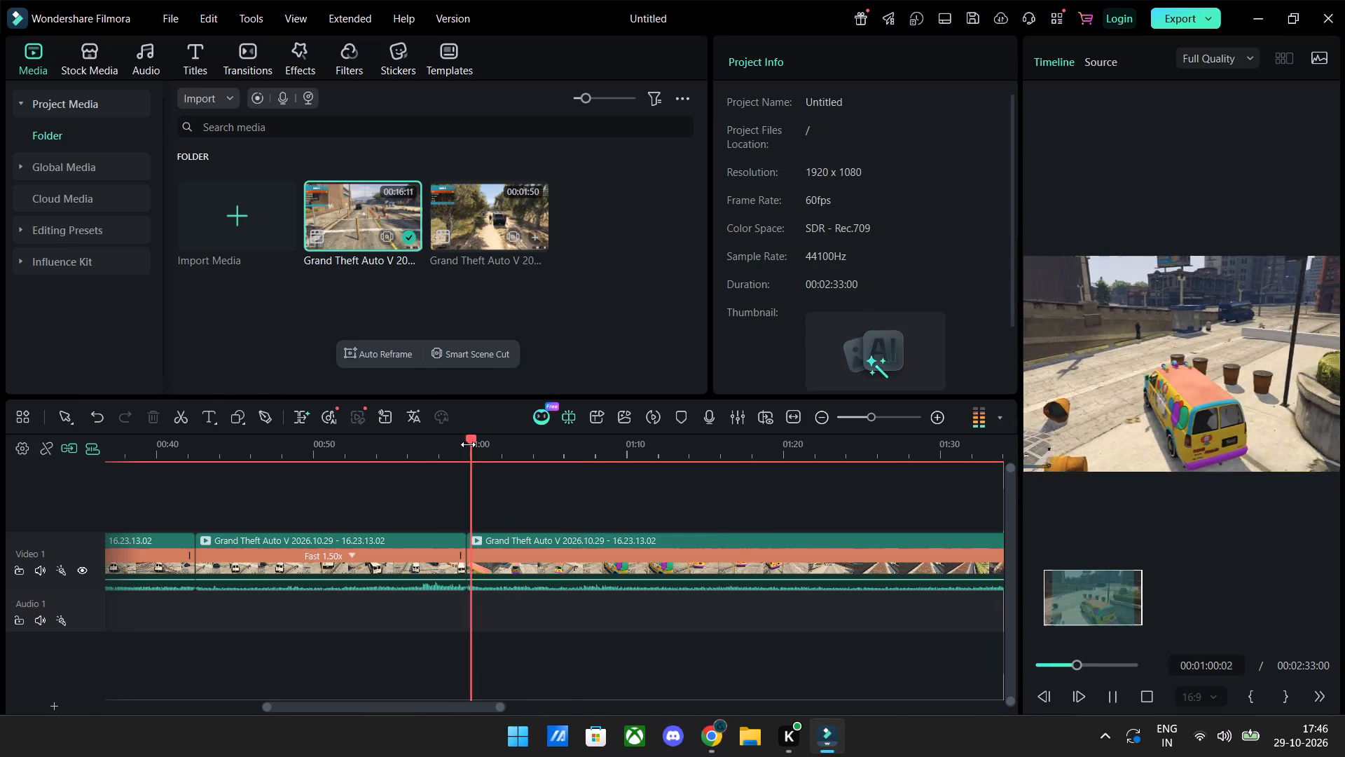
pyautogui.press('space')
pyautogui.press('space')
pyautogui.press('space')
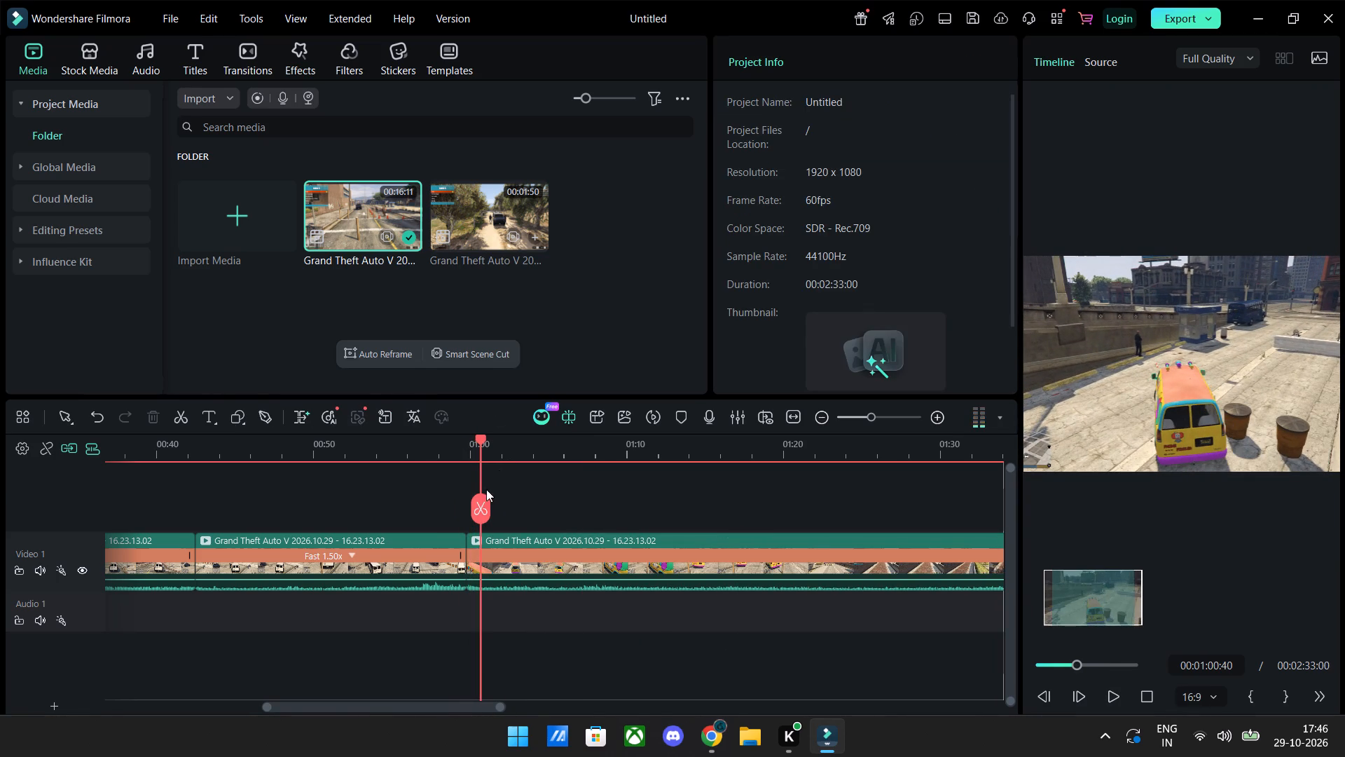
# Split the last clip at 00:01:00:40, delete the short piece before the split, and play through the join to about 00:01:08.
pyautogui.click(480, 509)
pyautogui.click(473, 541)
pyautogui.press('Delete')
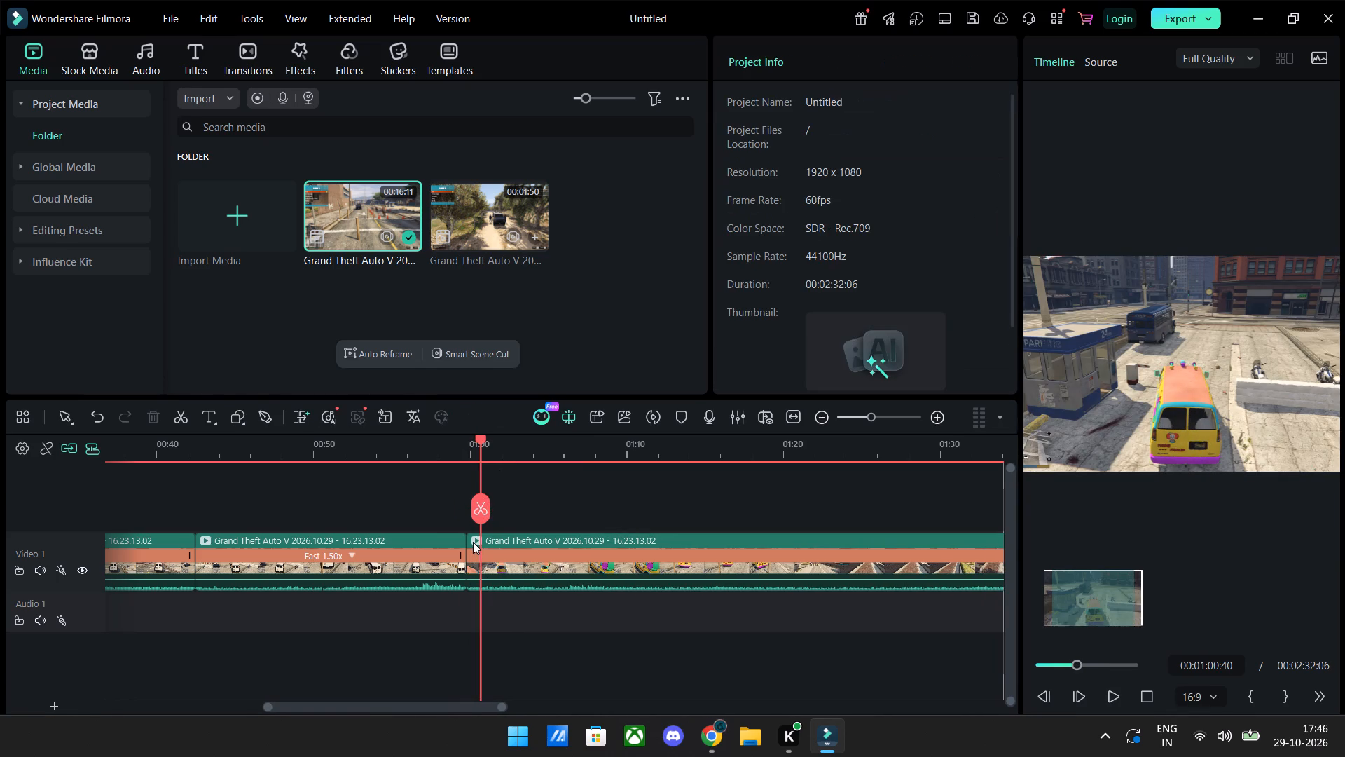
pyautogui.click(460, 456)
pyautogui.press('space')
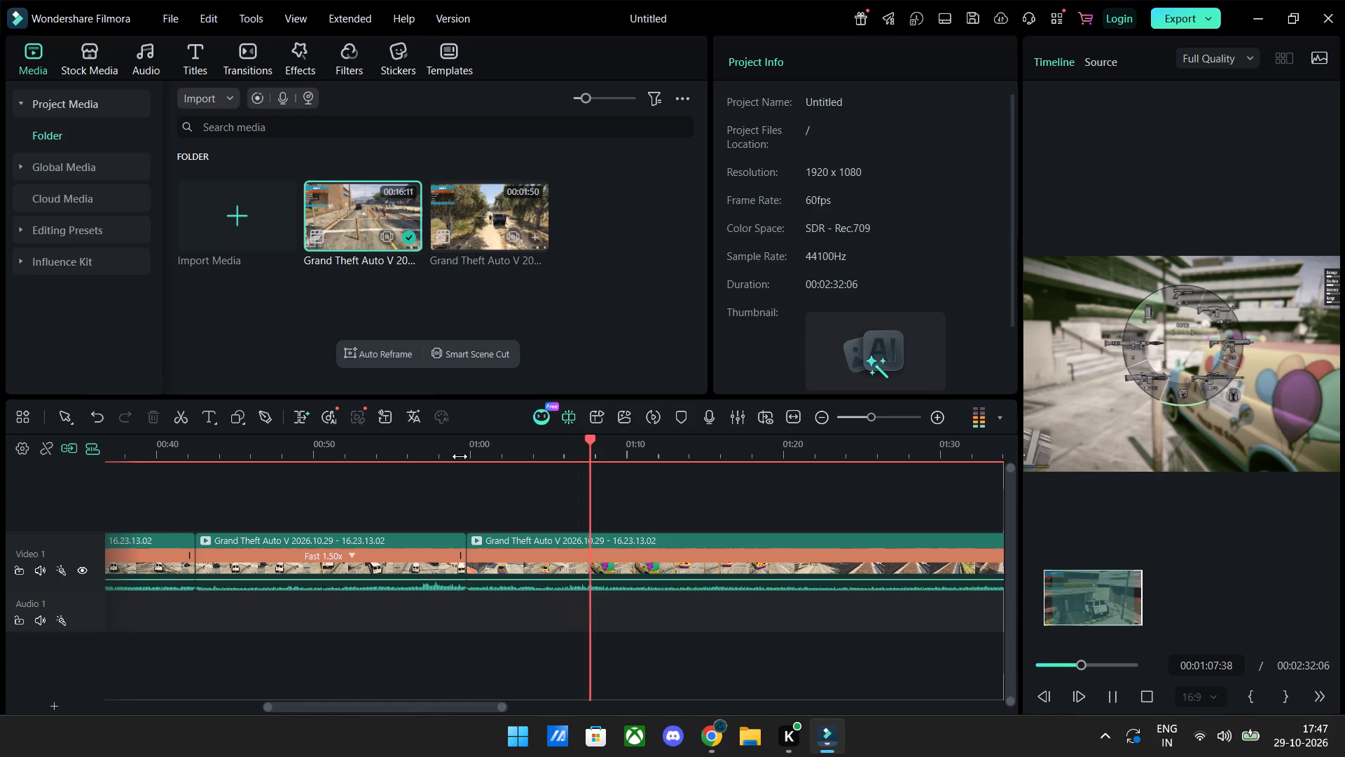
pyautogui.press('space')
# Split the last clip at 00:01:06:04, on the side view of the clown van just before the weapon wheel appears.
pyautogui.scroll(10, 725, 514)
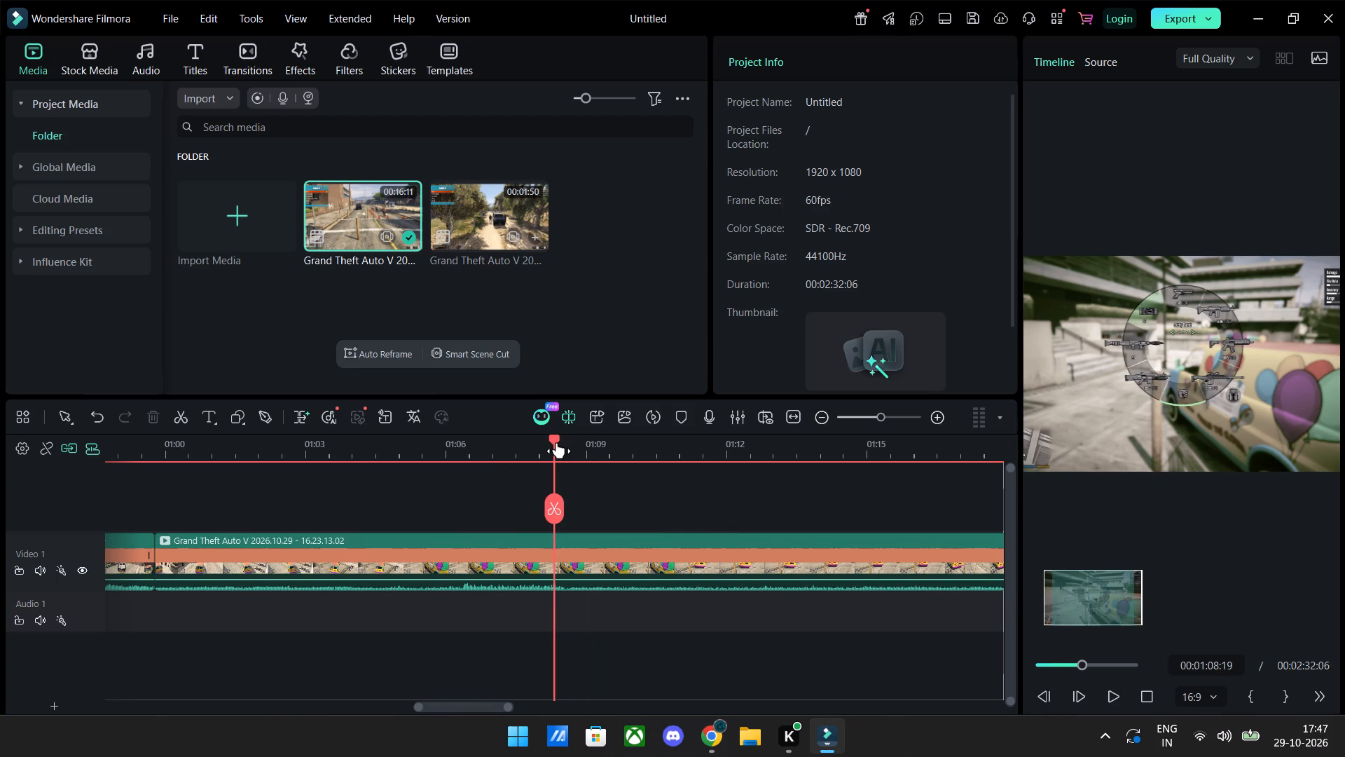
pyautogui.moveTo(556, 442); pyautogui.dragTo(458, 466)
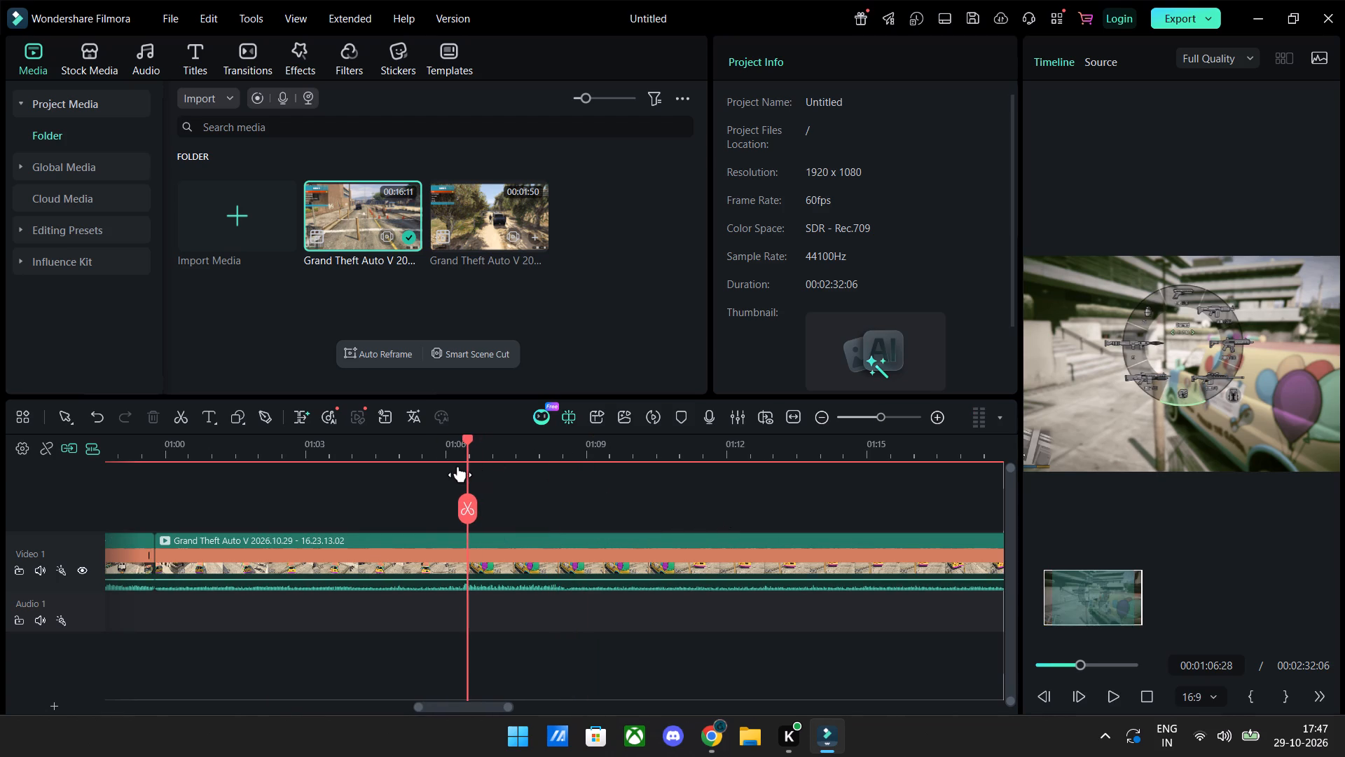
pyautogui.moveTo(458, 466); pyautogui.dragTo(446, 481)
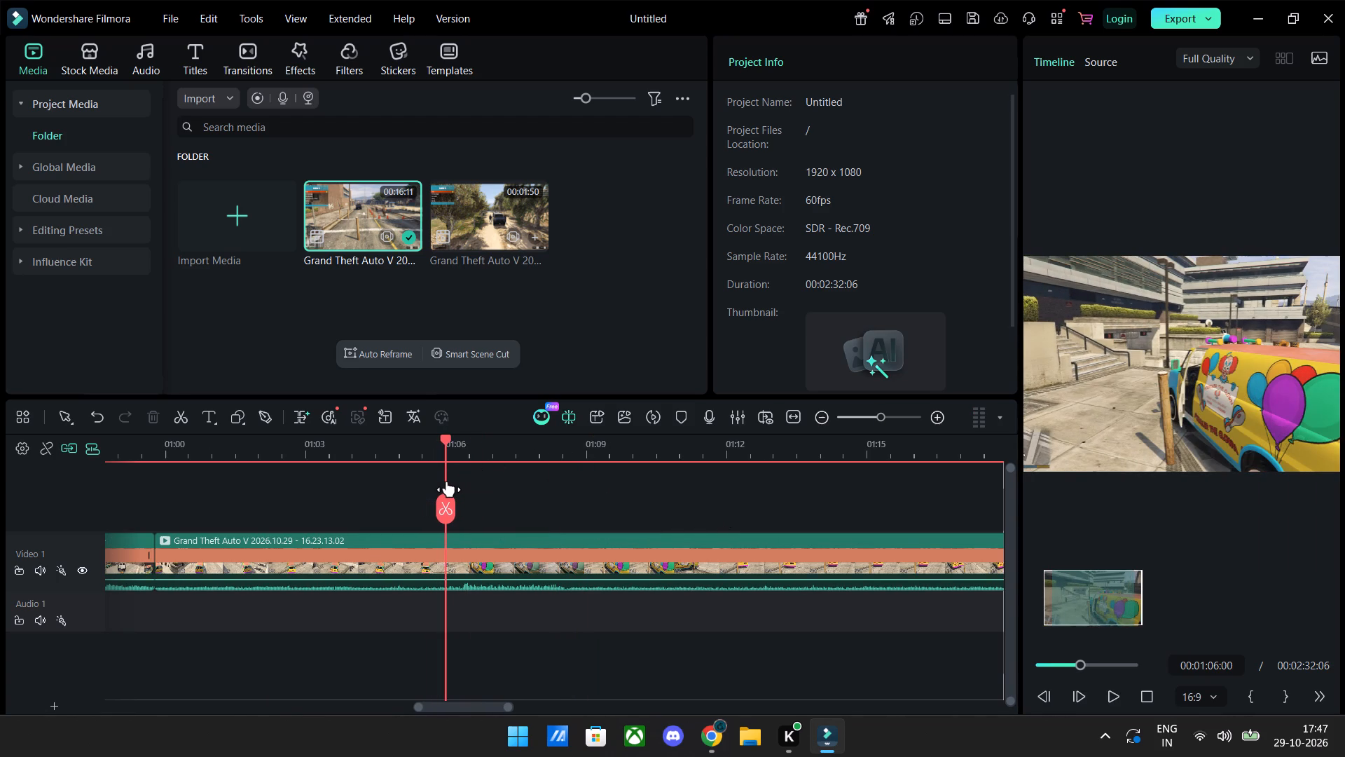
pyautogui.press('Right')
pyautogui.press('Right')
pyautogui.press('Right')
pyautogui.press('Right')
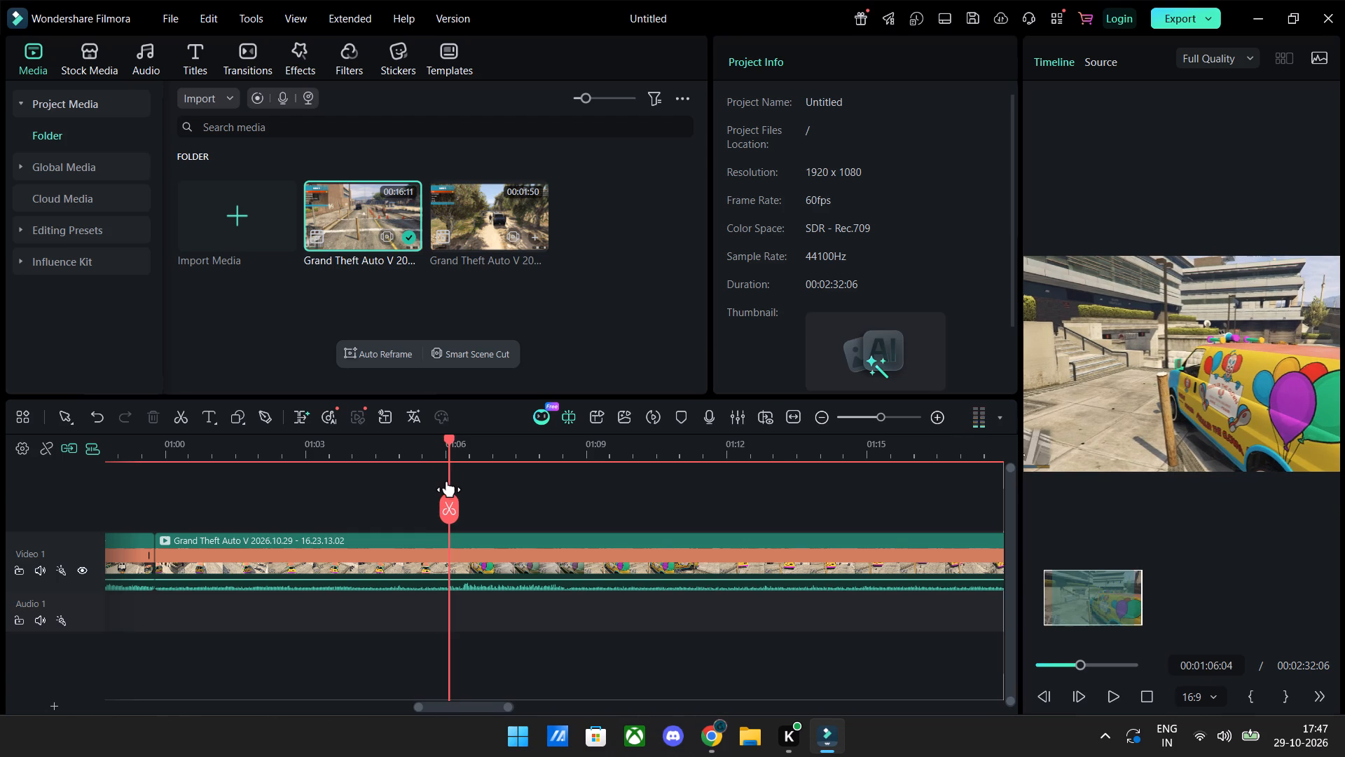
pyautogui.click(444, 503)
# Split at 00:01:09:26 after the weapon wheel, delete the piece back to 00:01:06:04, closing the gap, and play the join.
pyautogui.moveTo(446, 437); pyautogui.dragTo(498, 441)
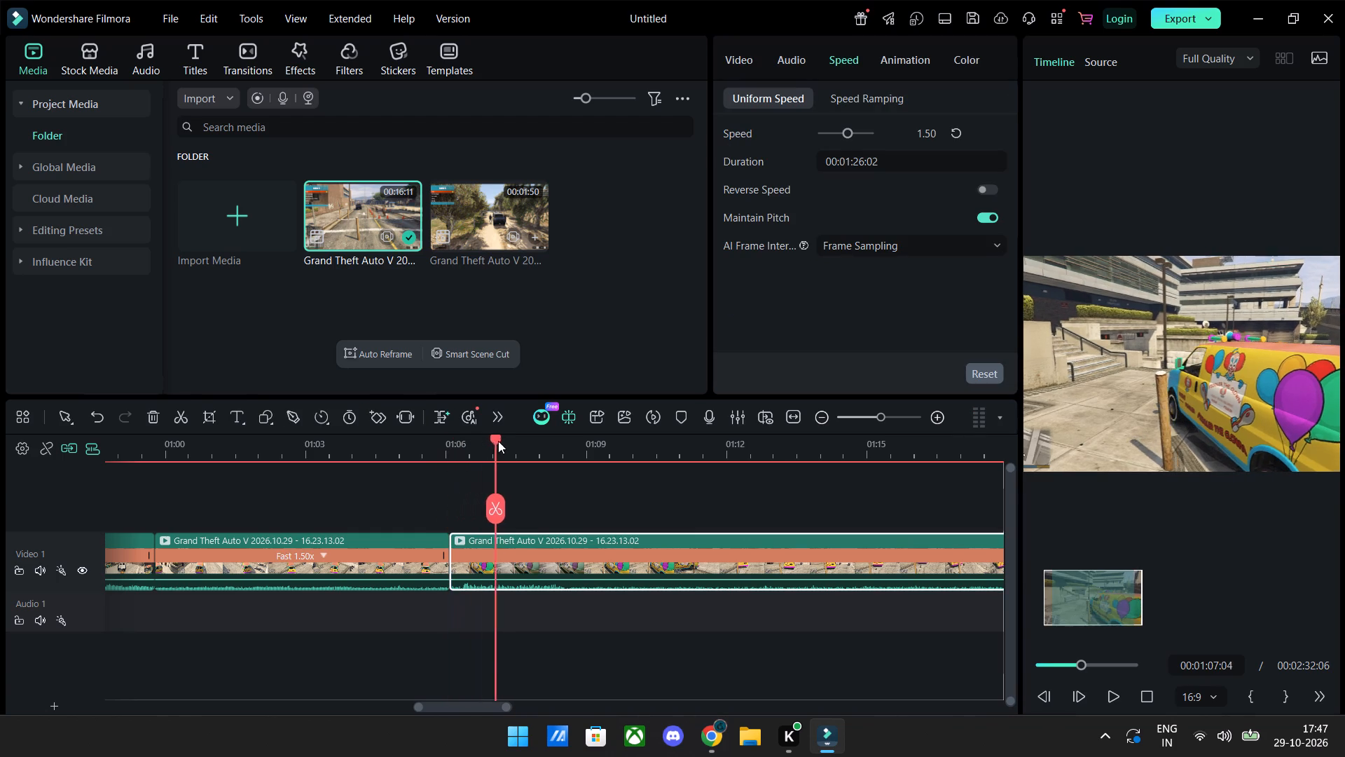
pyautogui.moveTo(498, 441); pyautogui.dragTo(616, 460)
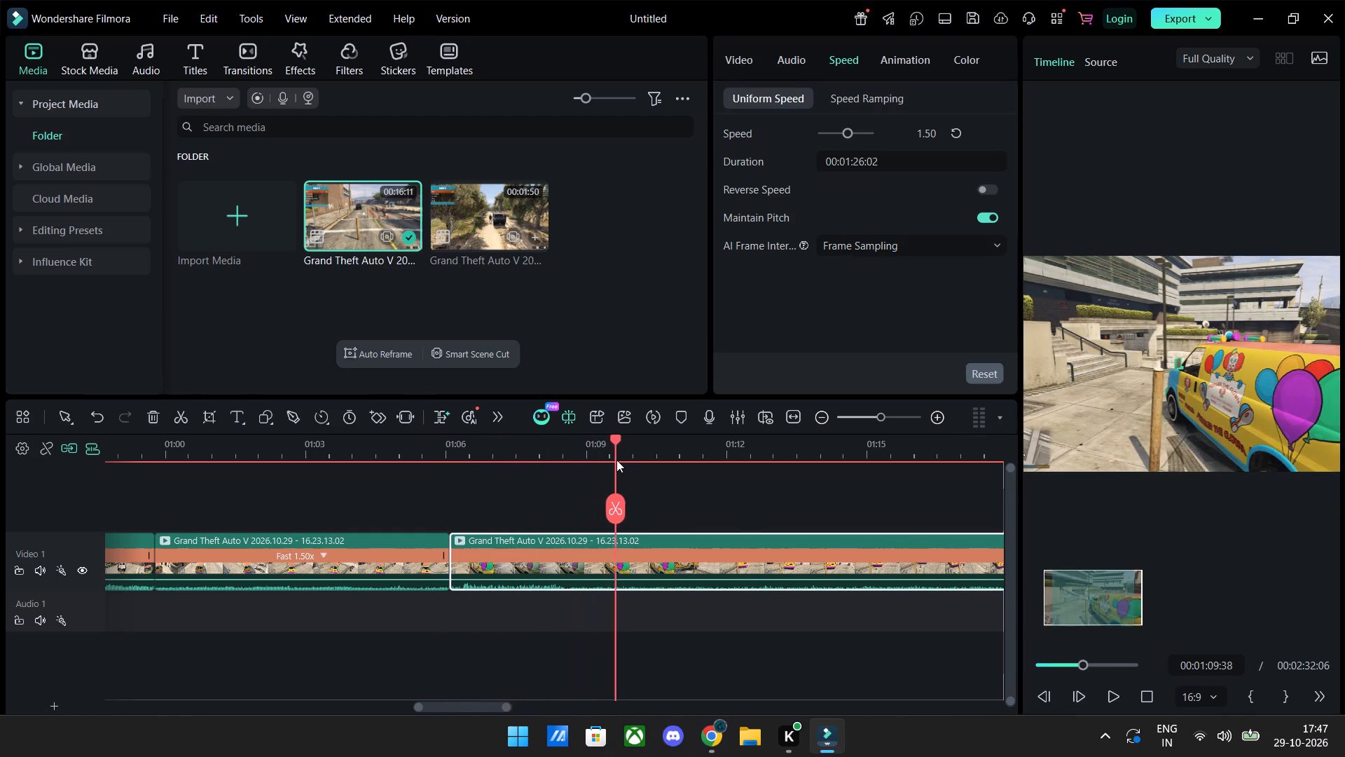
pyautogui.moveTo(616, 460); pyautogui.dragTo(581, 464)
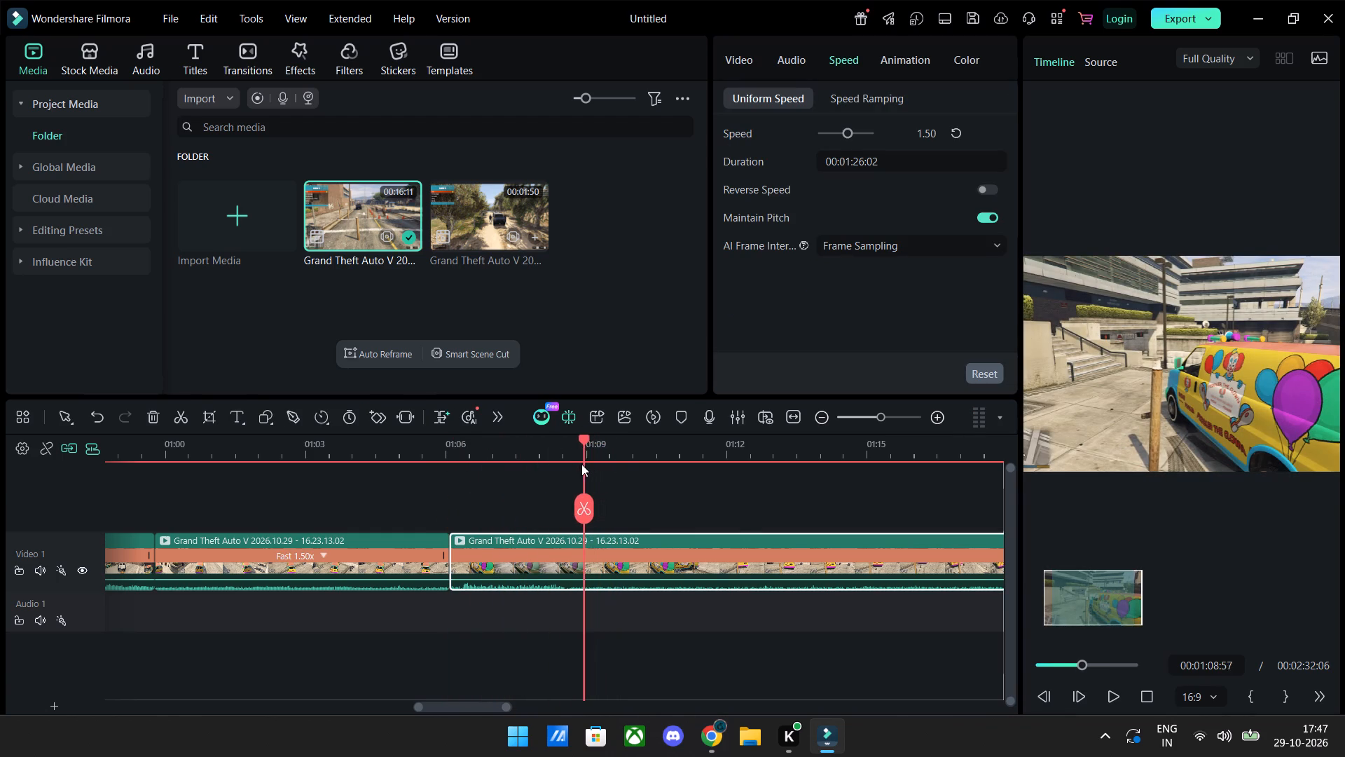
pyautogui.moveTo(581, 464); pyautogui.dragTo(607, 465)
pyautogui.click(605, 503)
pyautogui.click(564, 537)
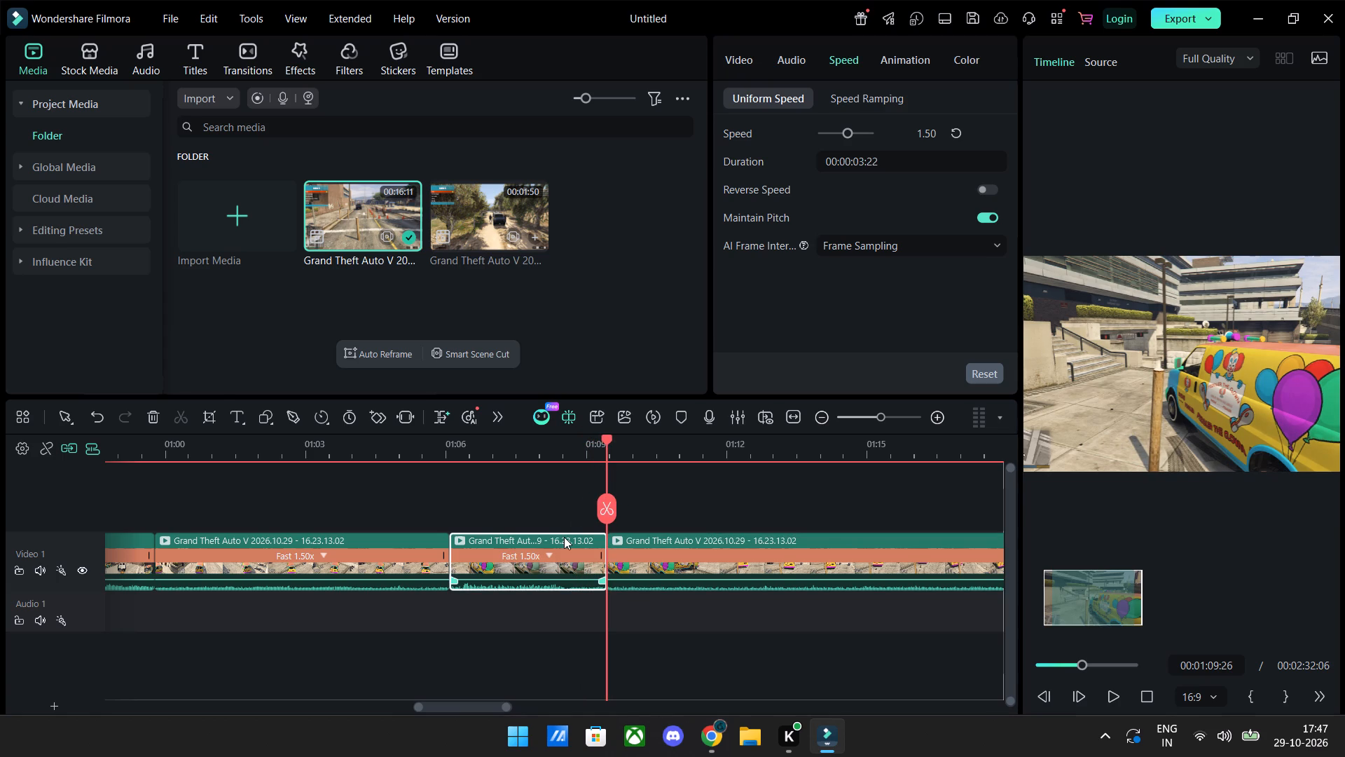
pyautogui.press('Delete')
pyautogui.click(427, 446)
pyautogui.press('space')
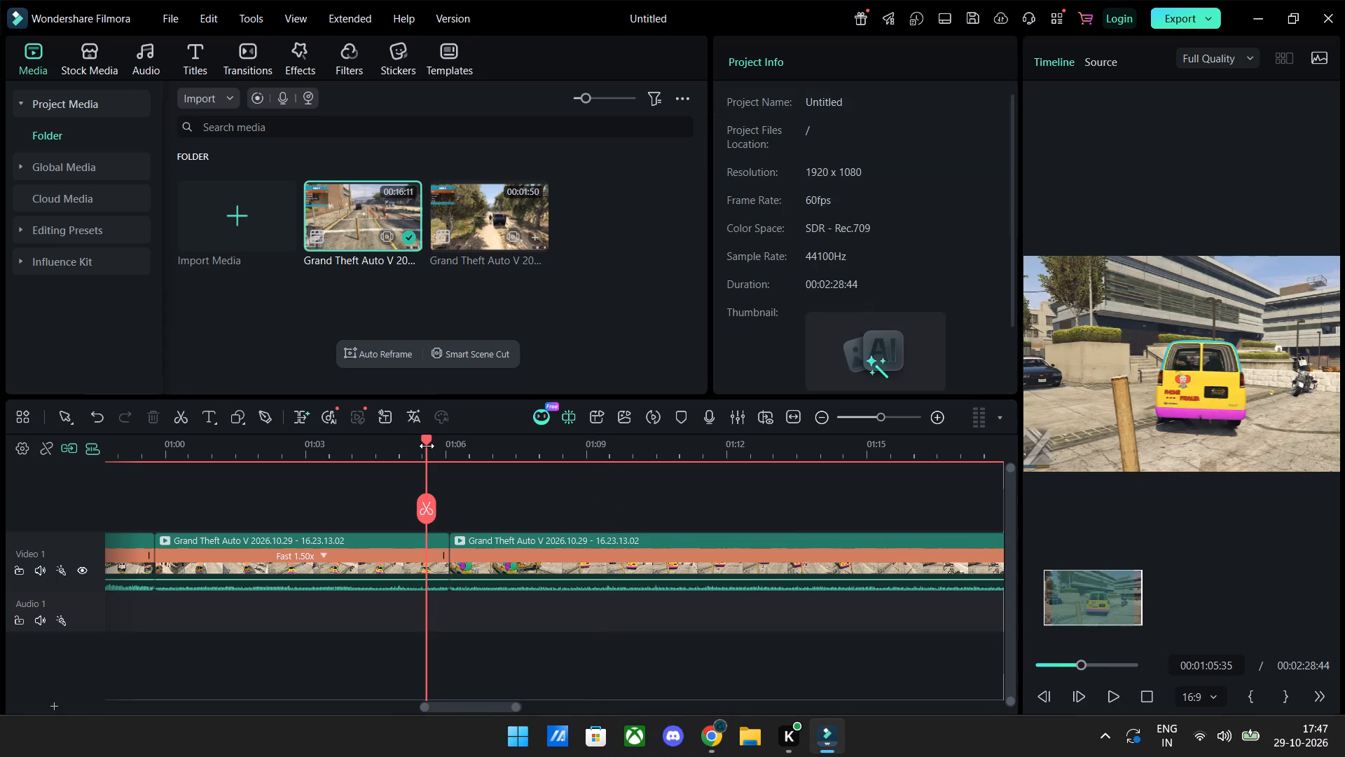
pyautogui.press('space')
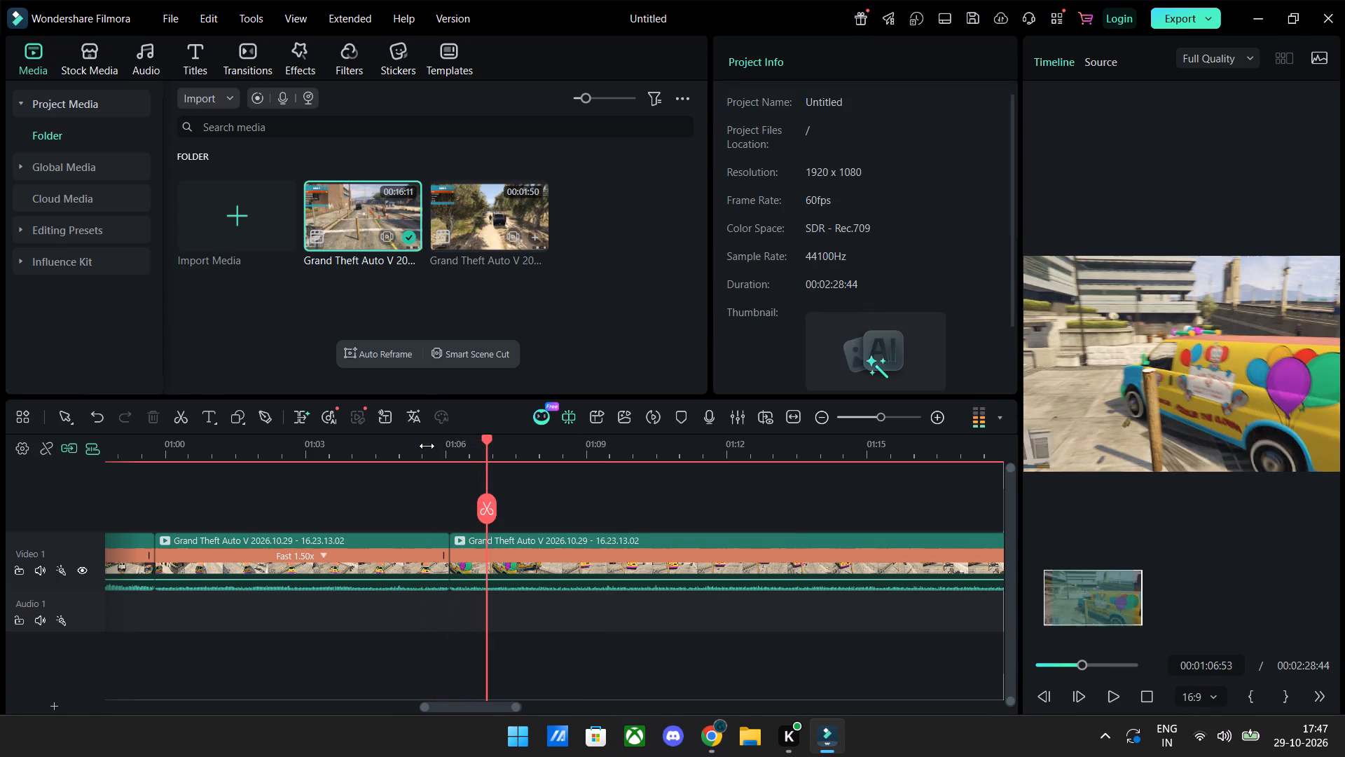
pyautogui.press('space')
pyautogui.press('space')
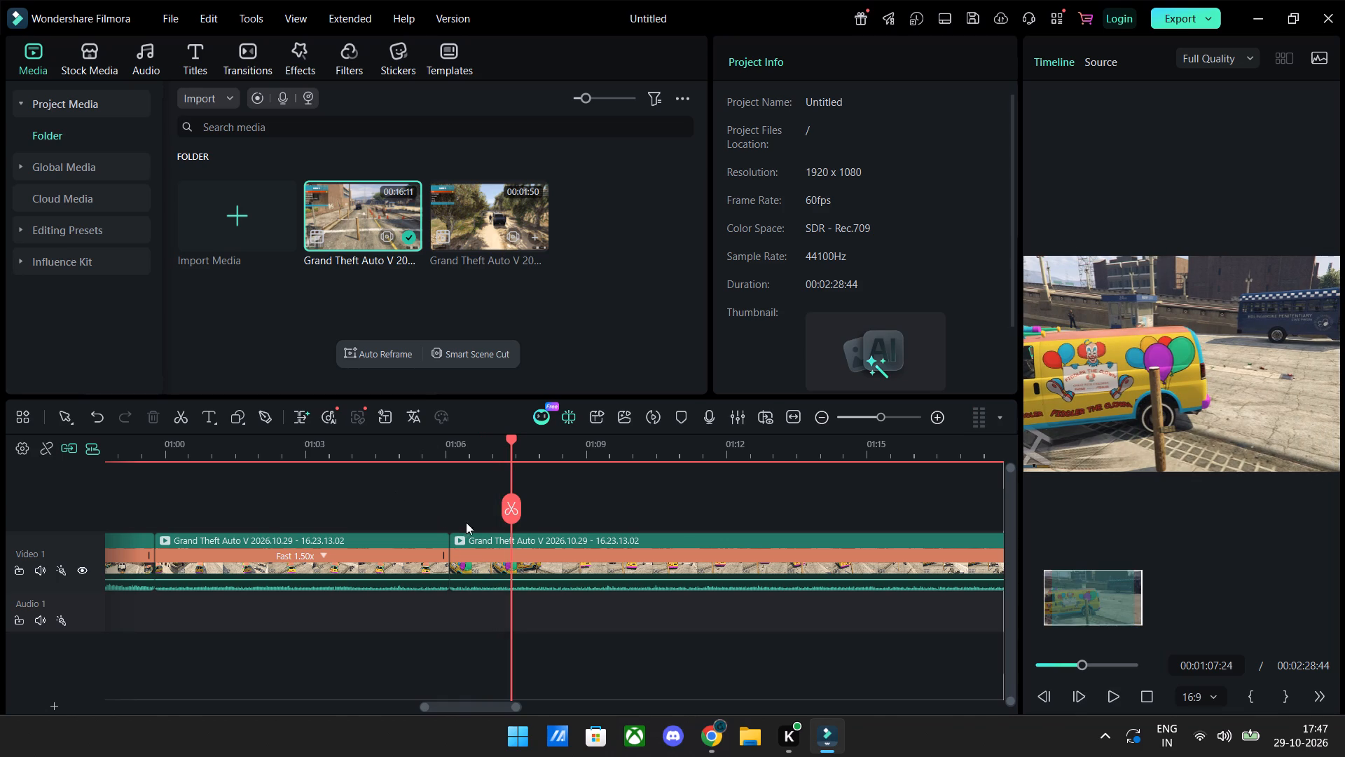
# Move the last clip straight up to a new Video 2 track and select the short Video 1 clip before it.
pyautogui.moveTo(490, 539); pyautogui.dragTo(493, 517)
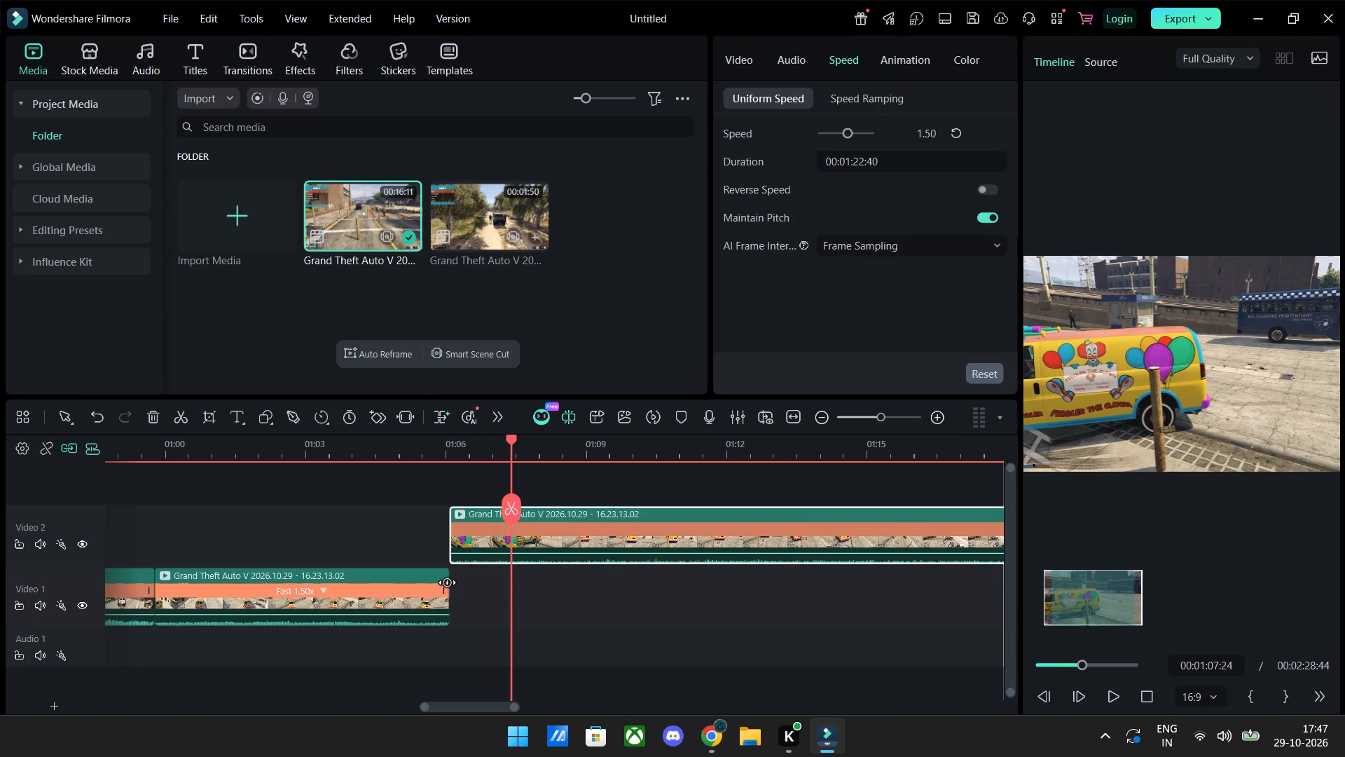
pyautogui.click(448, 584)
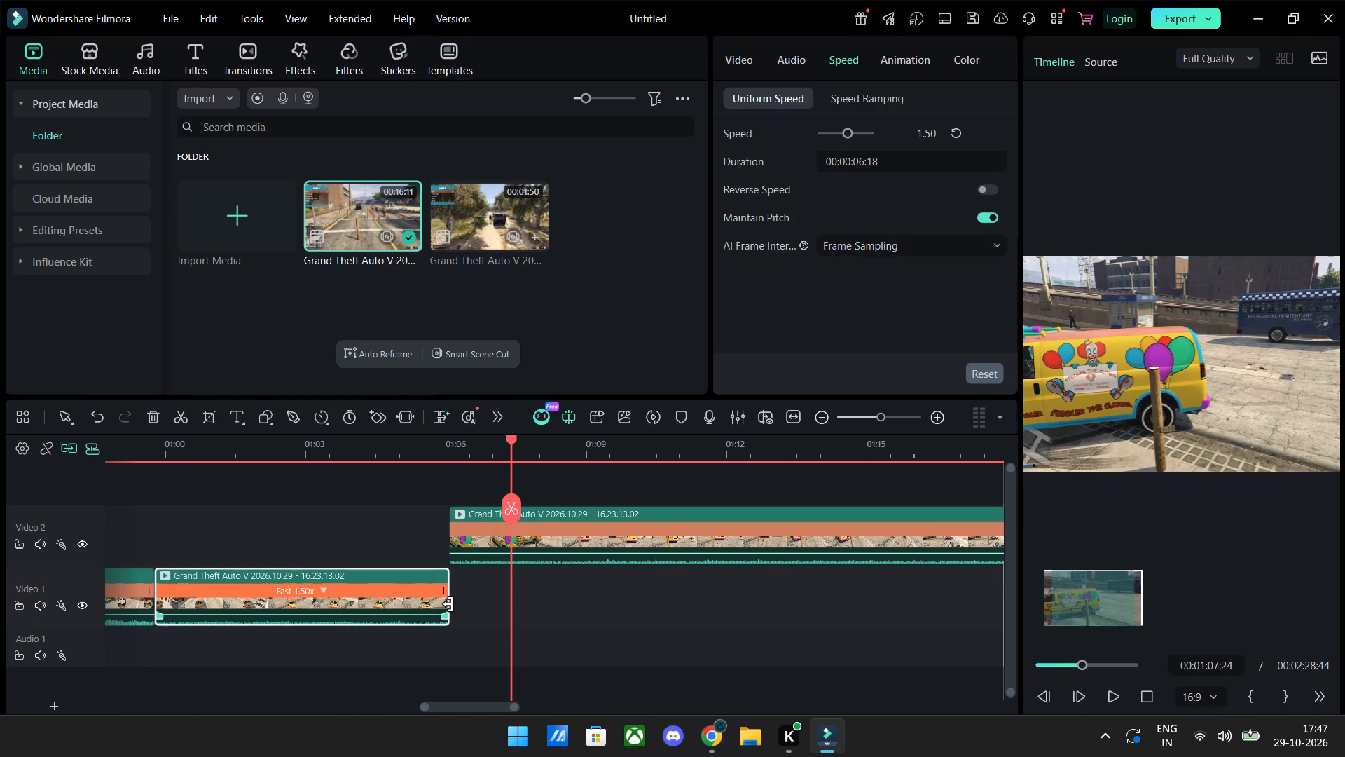
# Extend the short Video 1 clip's end by about 0.3 s, return the Video 2 clip to Video 1 directly after it, and play to about 00:01:17.
pyautogui.moveTo(448, 604); pyautogui.dragTo(463, 605)
pyautogui.moveTo(474, 510); pyautogui.dragTo(566, 582)
pyautogui.moveTo(511, 441); pyautogui.dragTo(456, 456)
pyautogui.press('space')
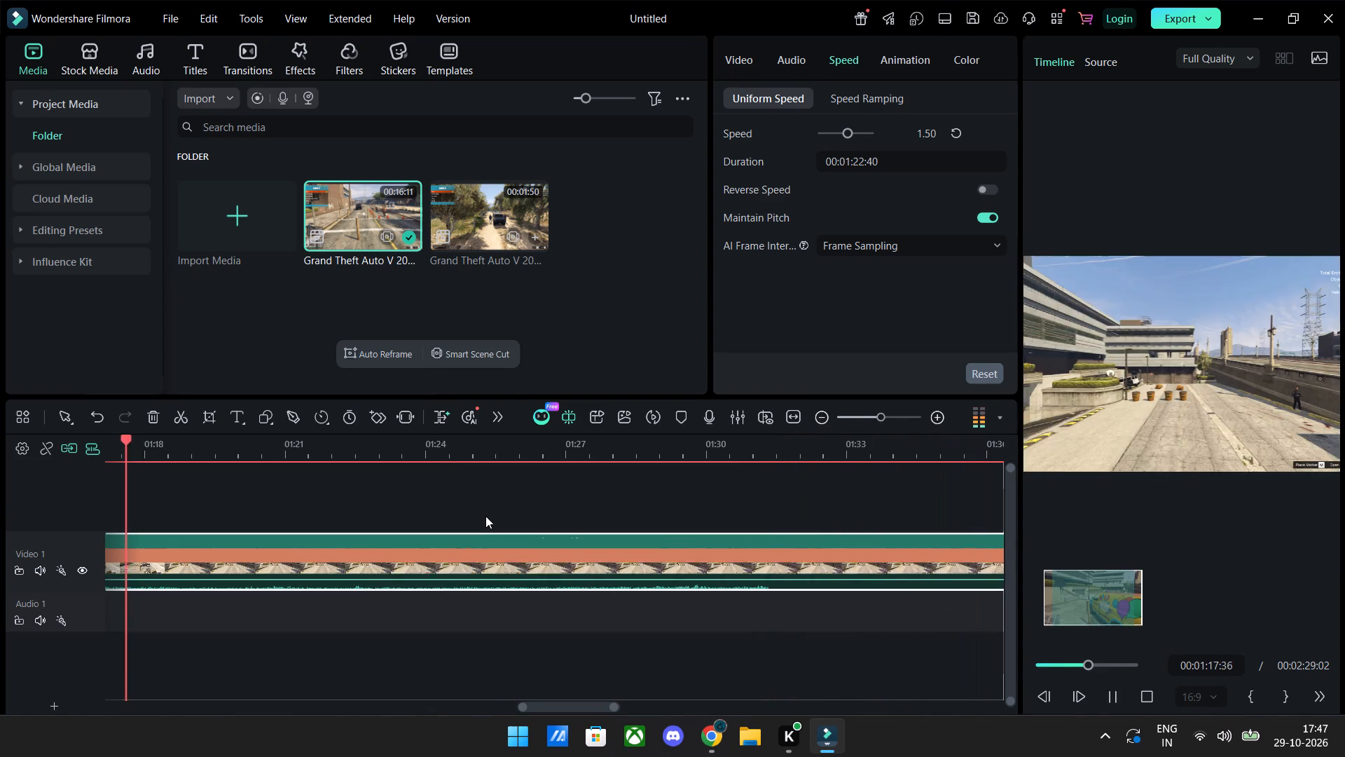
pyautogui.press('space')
# Switch to Instagram in Chrome and read the new messages in the pookies group chat.
pyautogui.click(711, 732)
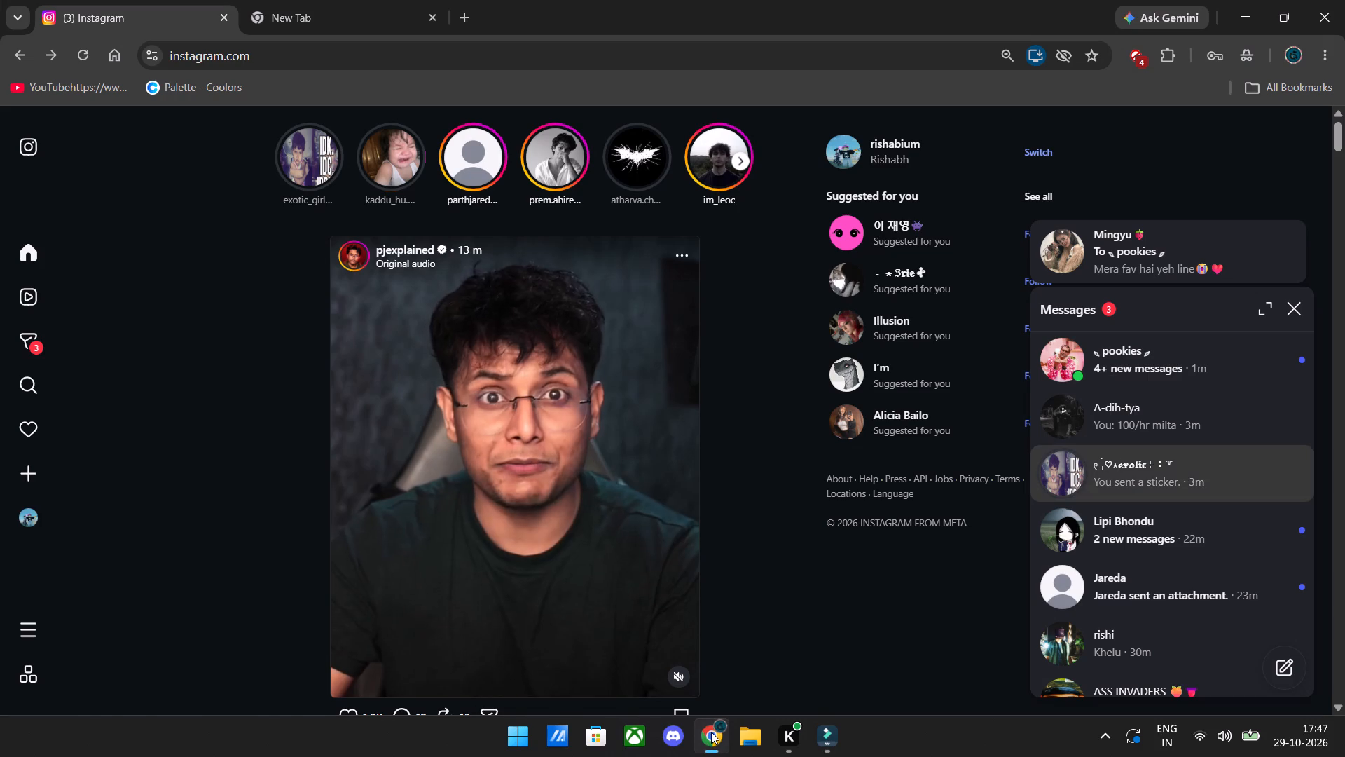
pyautogui.click(1117, 364)
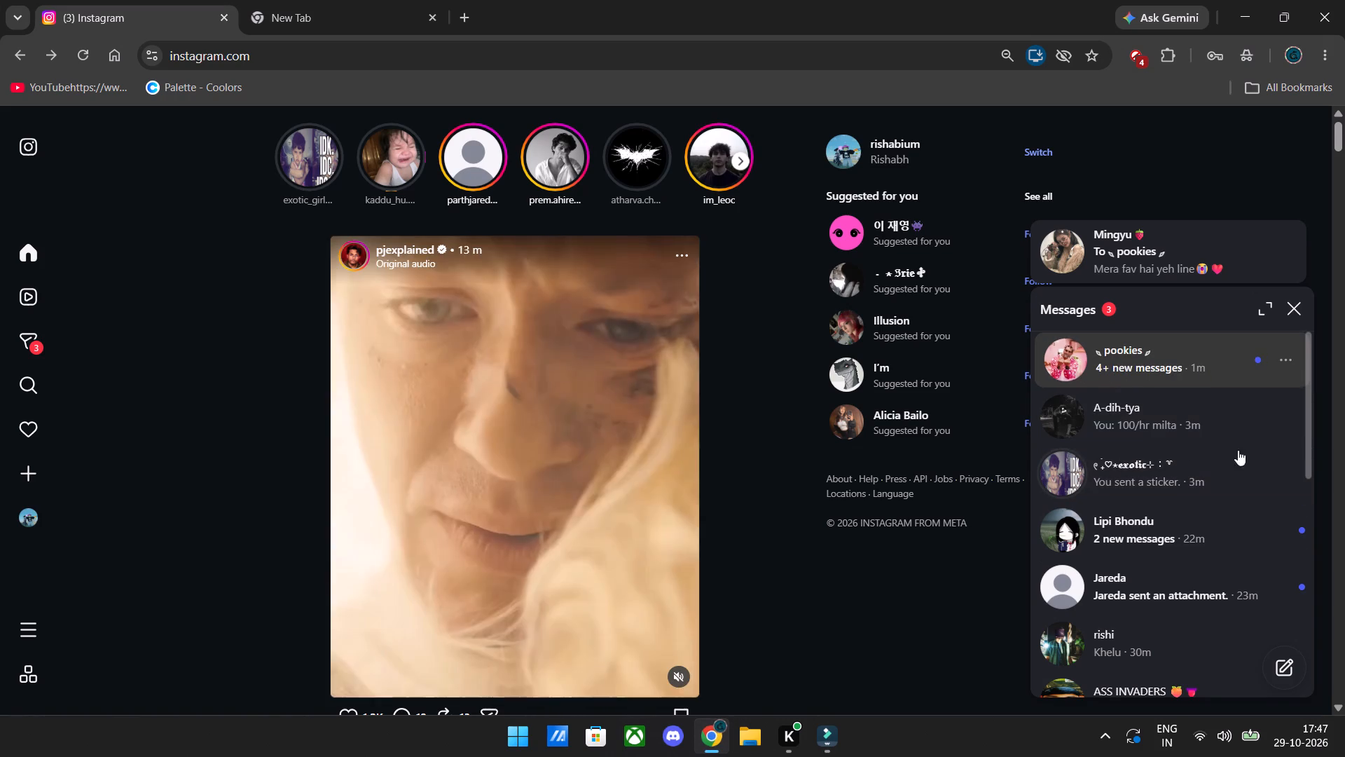
pyautogui.scroll(-13, 1248, 449)
pyautogui.click(1047, 305)
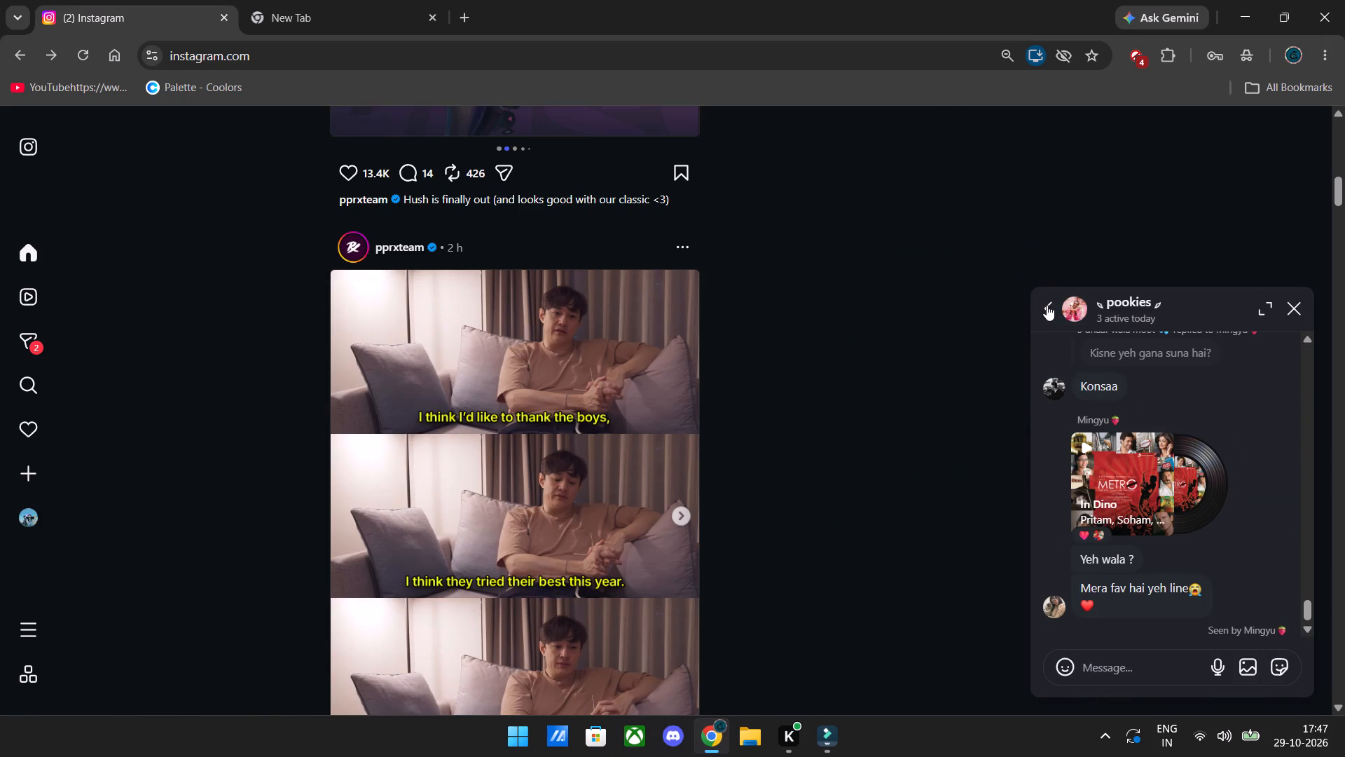
# Reply "hieee" in the unread direct chat with two new messages and return to the message list.
pyautogui.click(1169, 543)
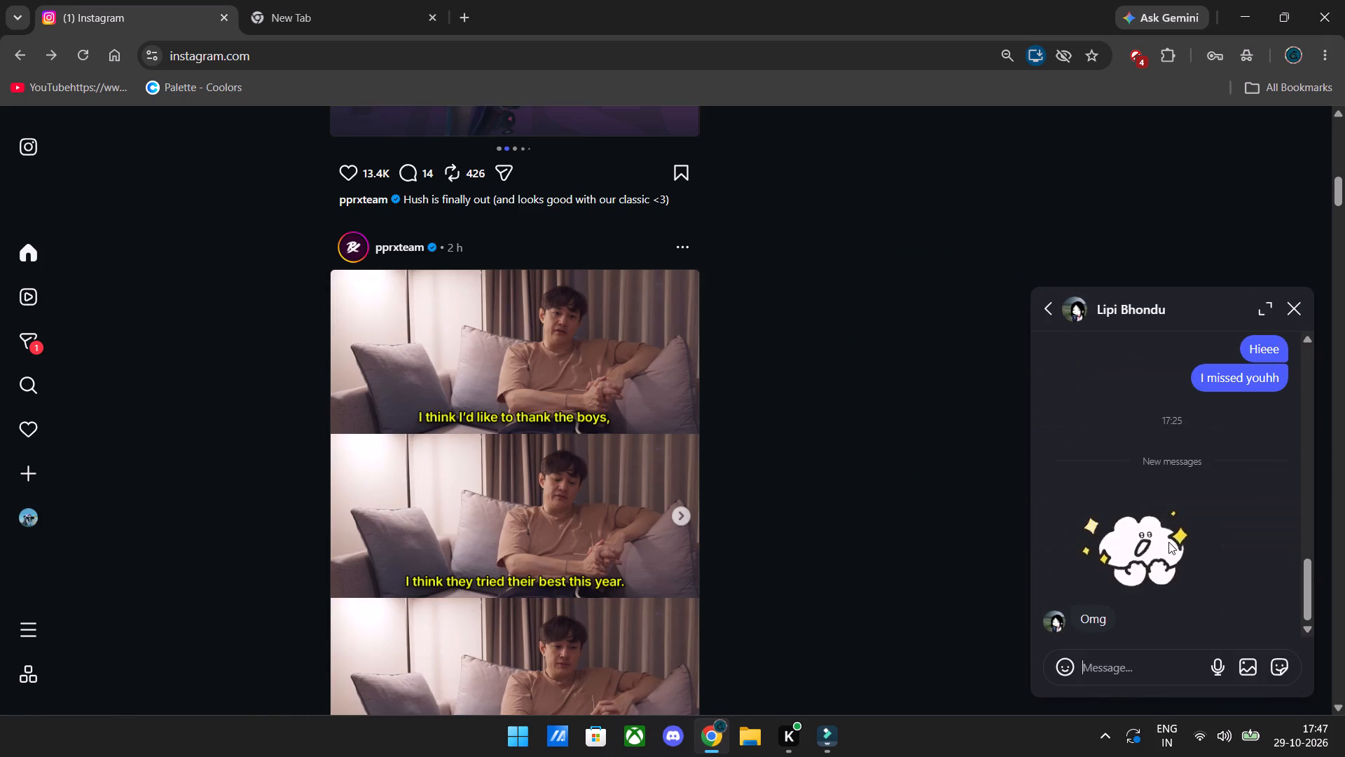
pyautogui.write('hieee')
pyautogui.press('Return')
pyautogui.click(1049, 309)
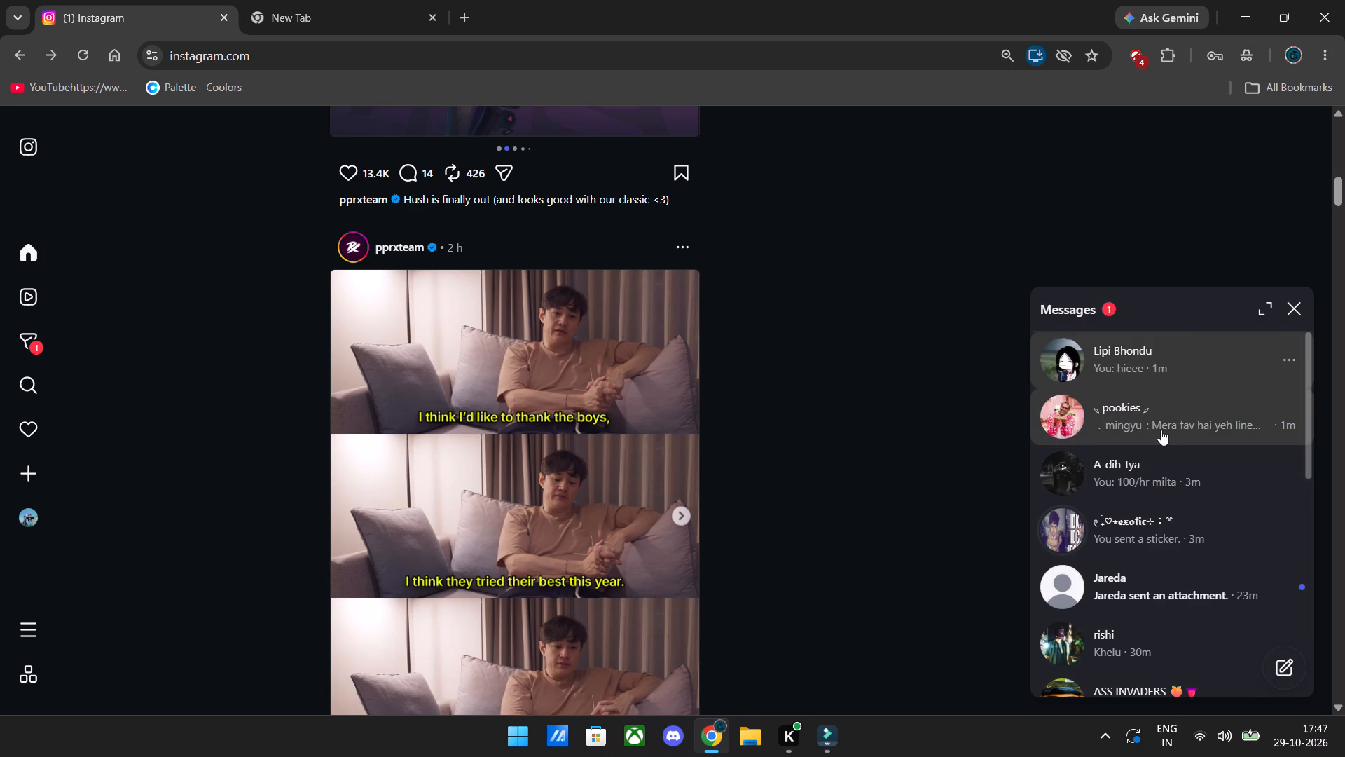
# Open Discord.
pyautogui.click(680, 723)
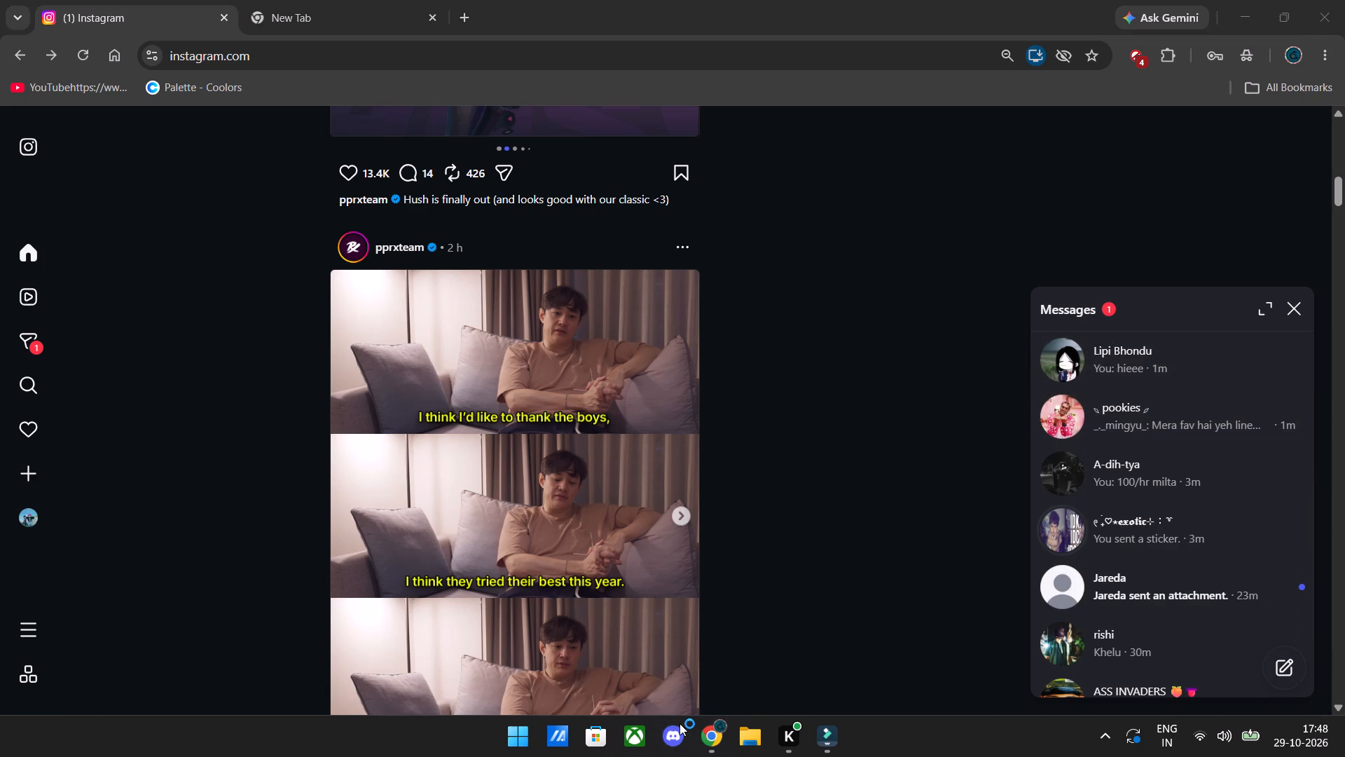
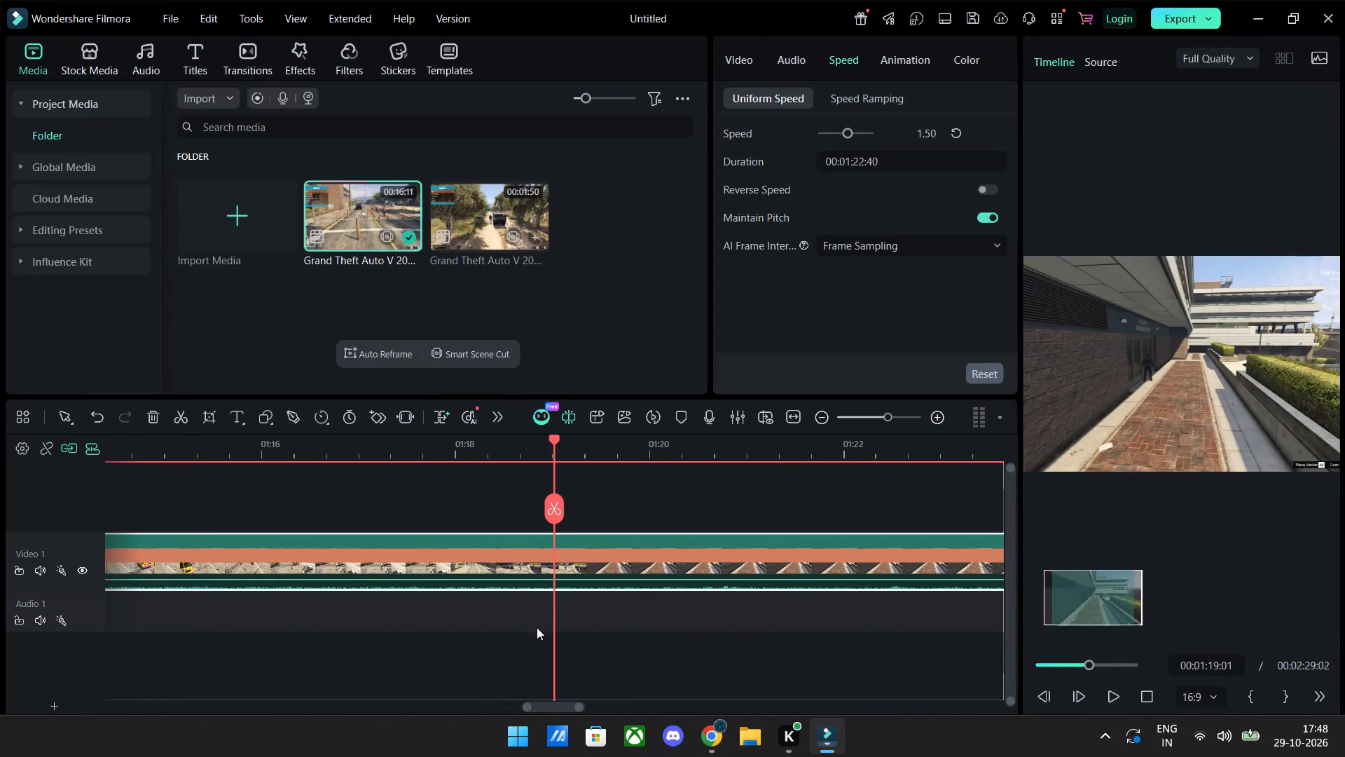
# Bring the playhead back to about 00:01:06:22, just after the start of the last Video 1 clip.
pyautogui.keyDown('ctrl'); pyautogui.scroll(-18, 537, 627); pyautogui.keyUp('ctrl')
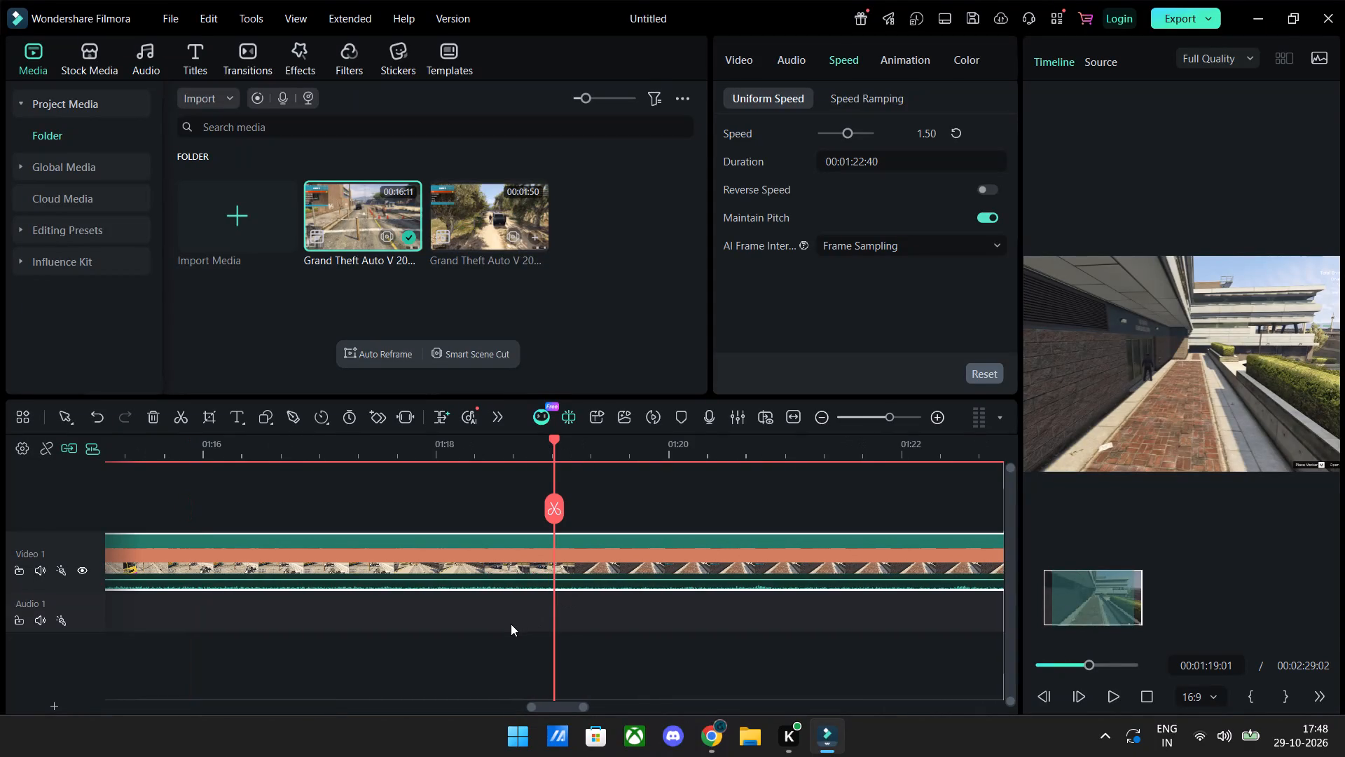
pyautogui.click(555, 442)
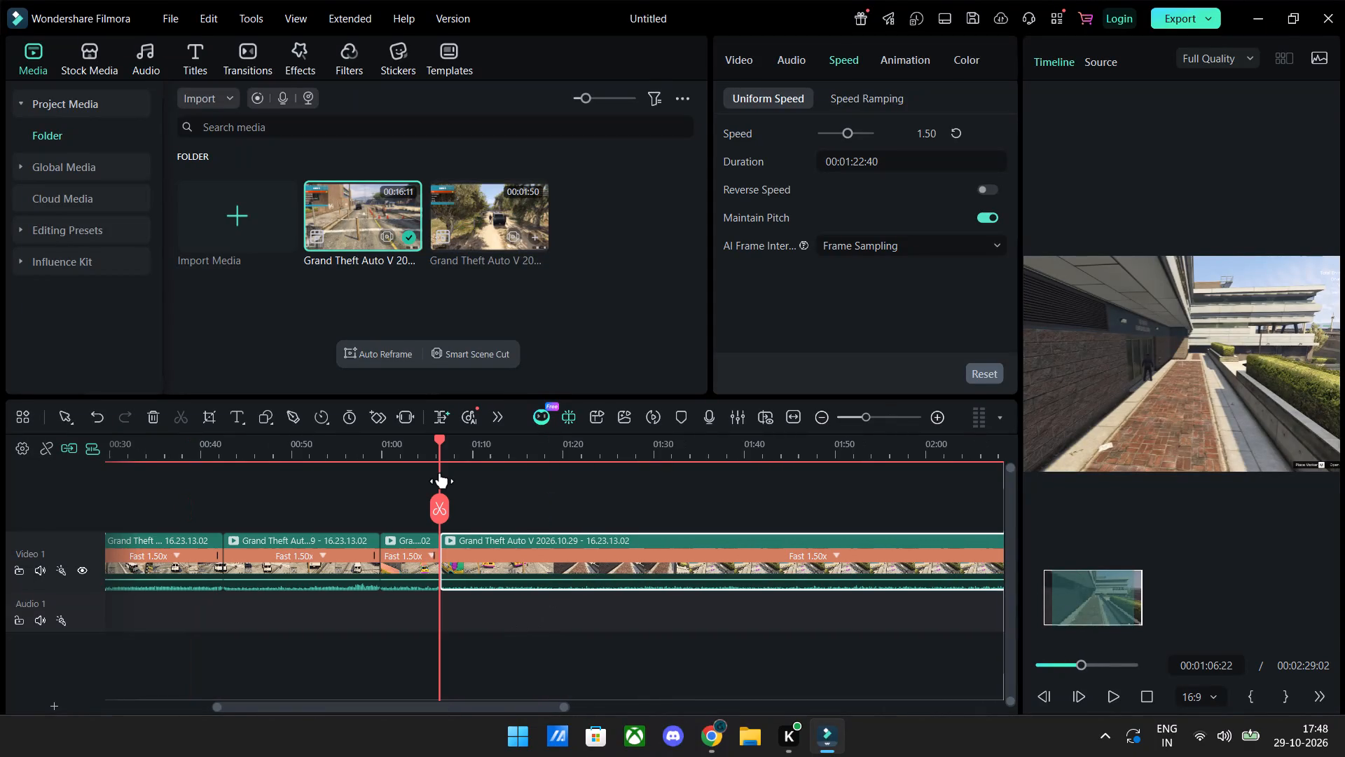